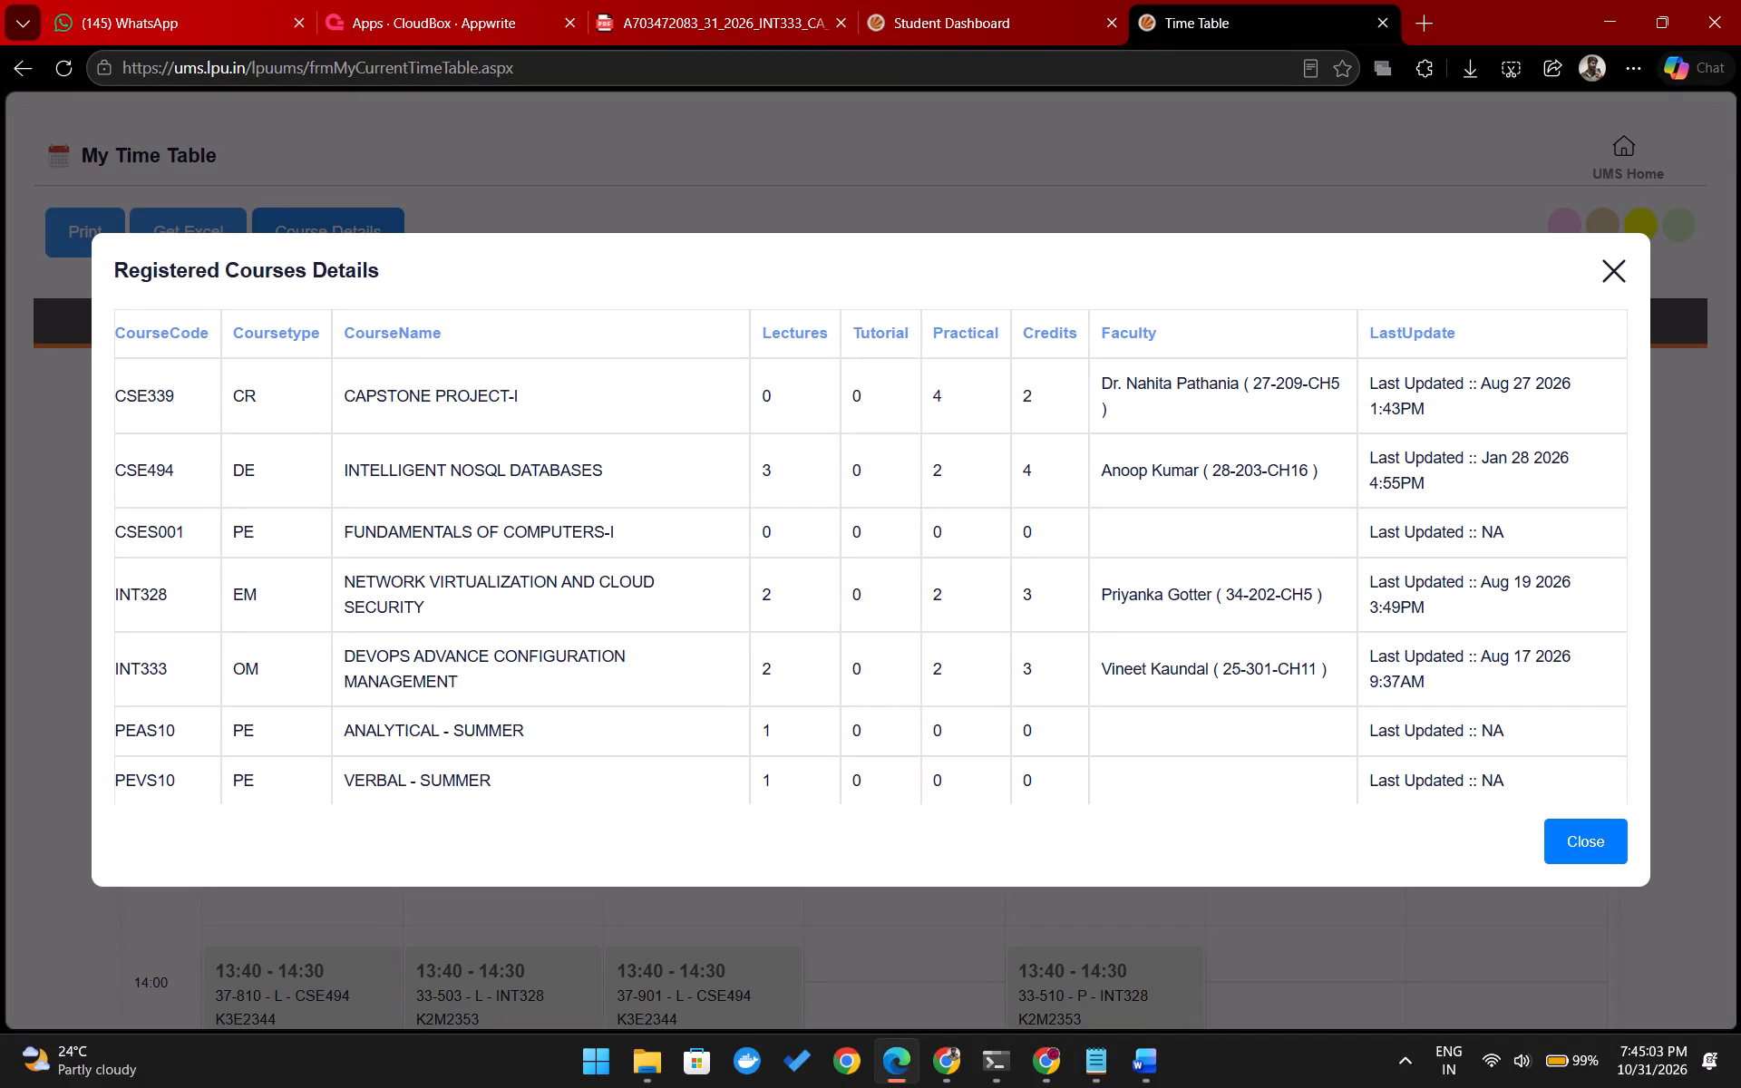
Check the attendance summary and details on the student dashboard and the registered course details for the INT333 faculty information.
left_click(905, 0)
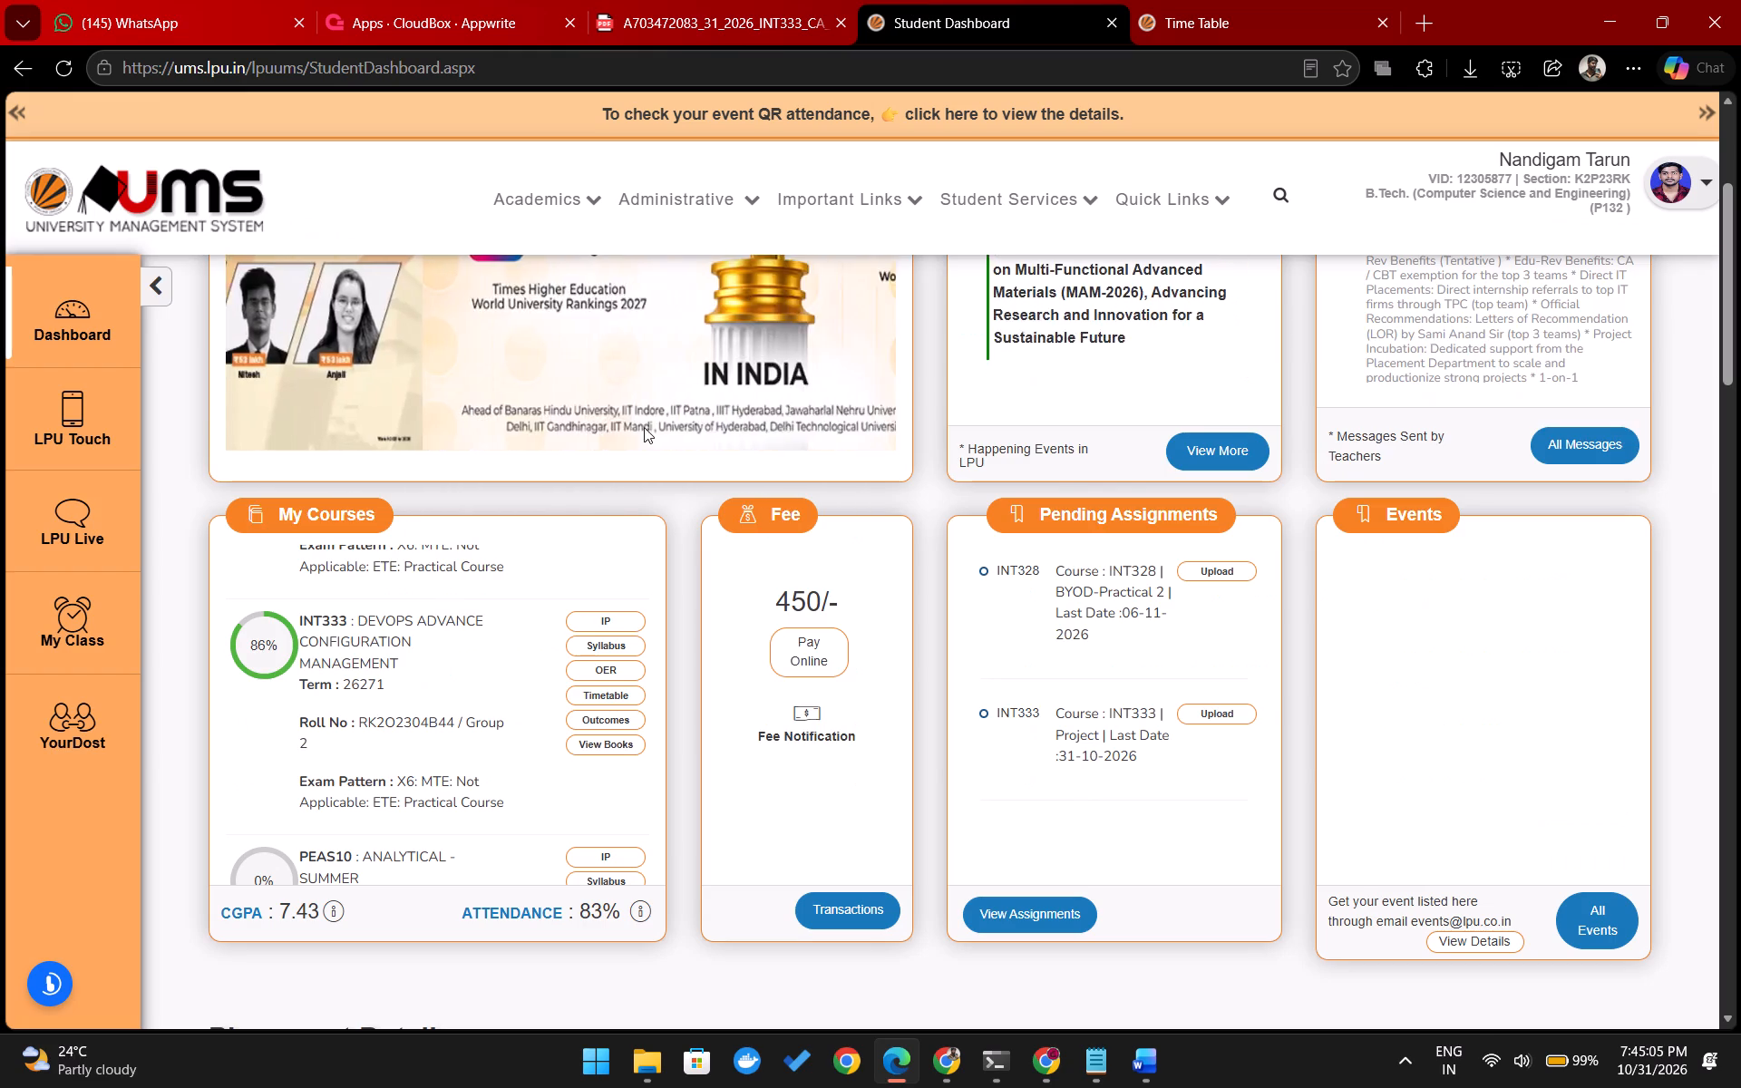
left_click(635, 914)
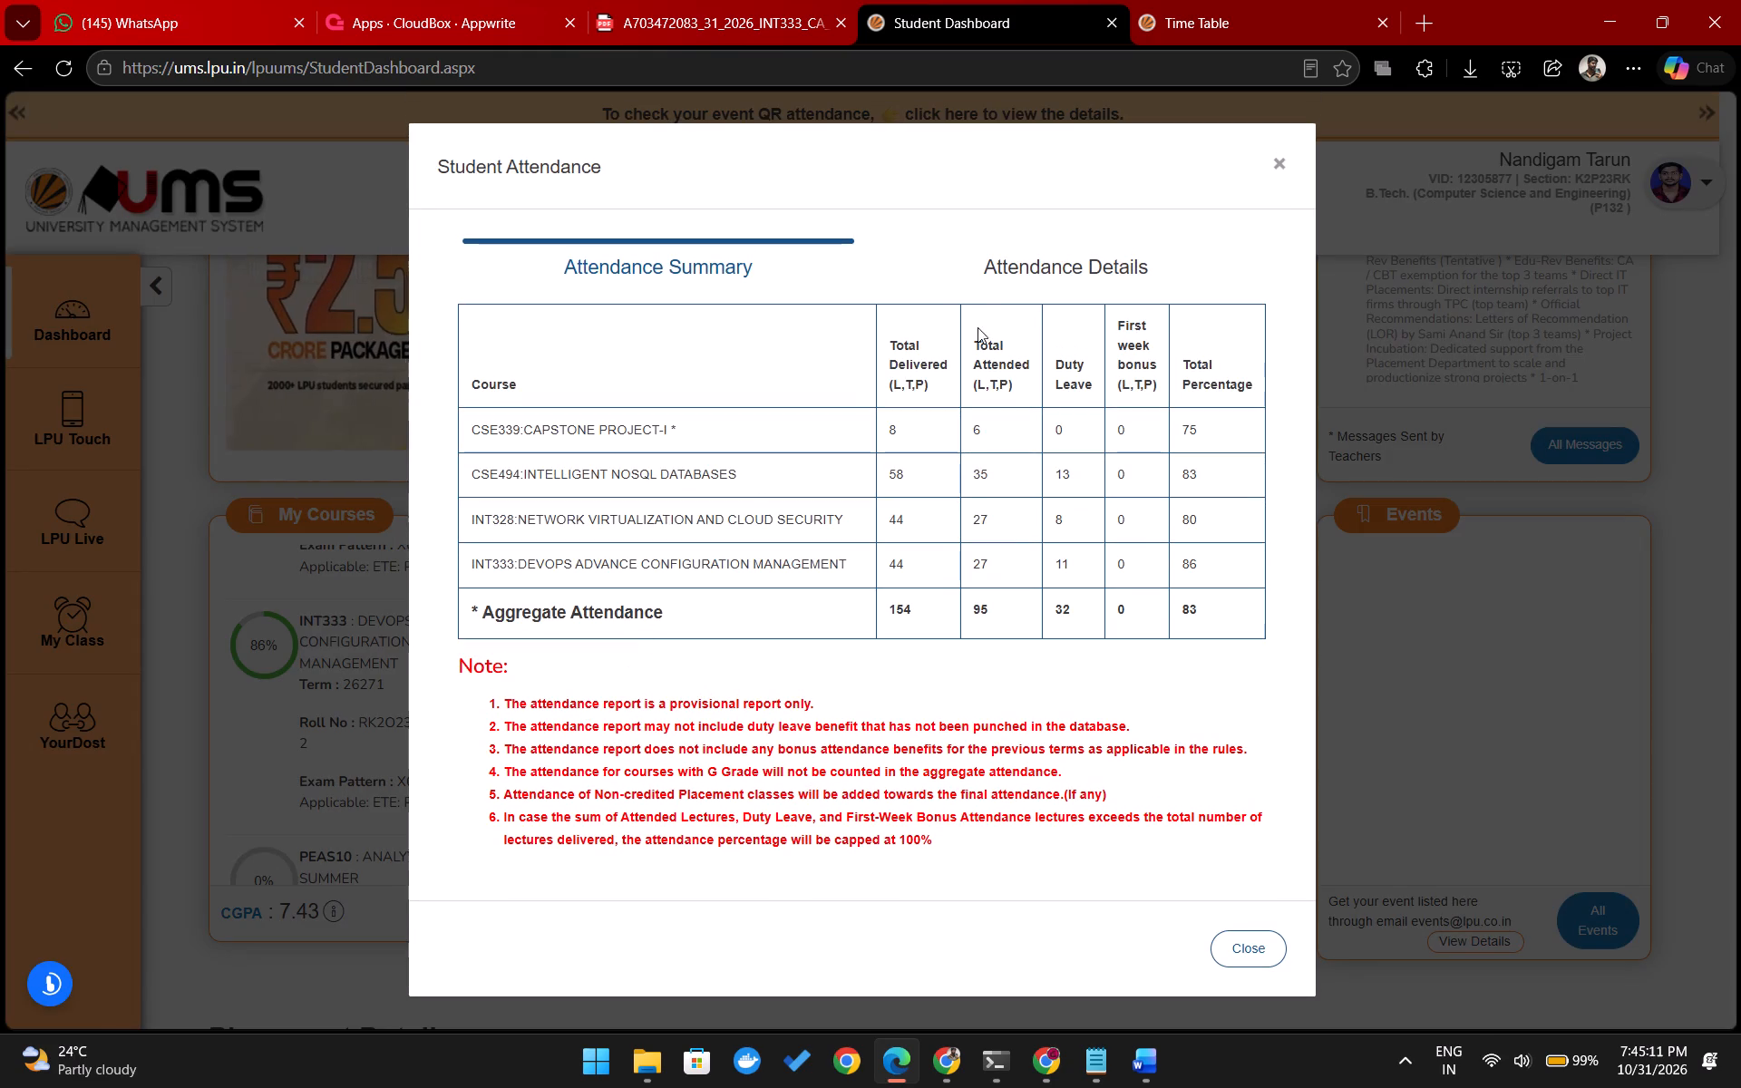
left_click(1034, 289)
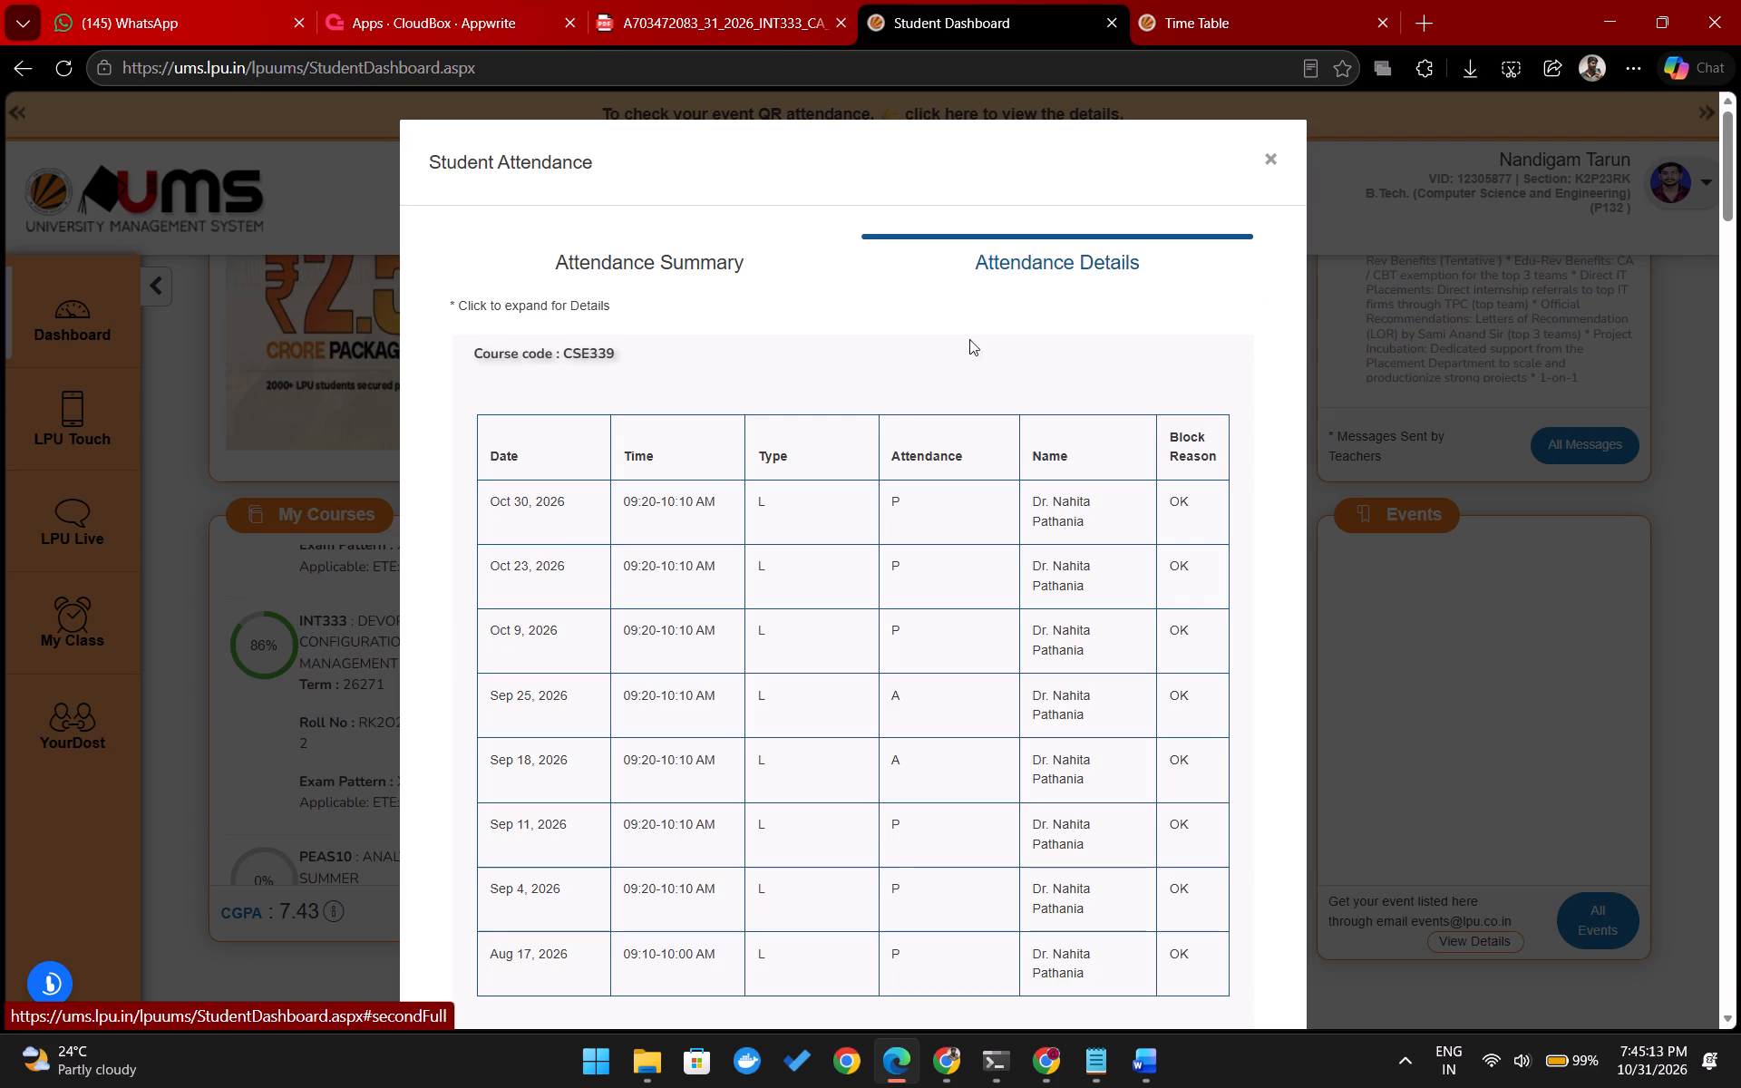
left_click(1260, 151)
left_click(1250, 7)
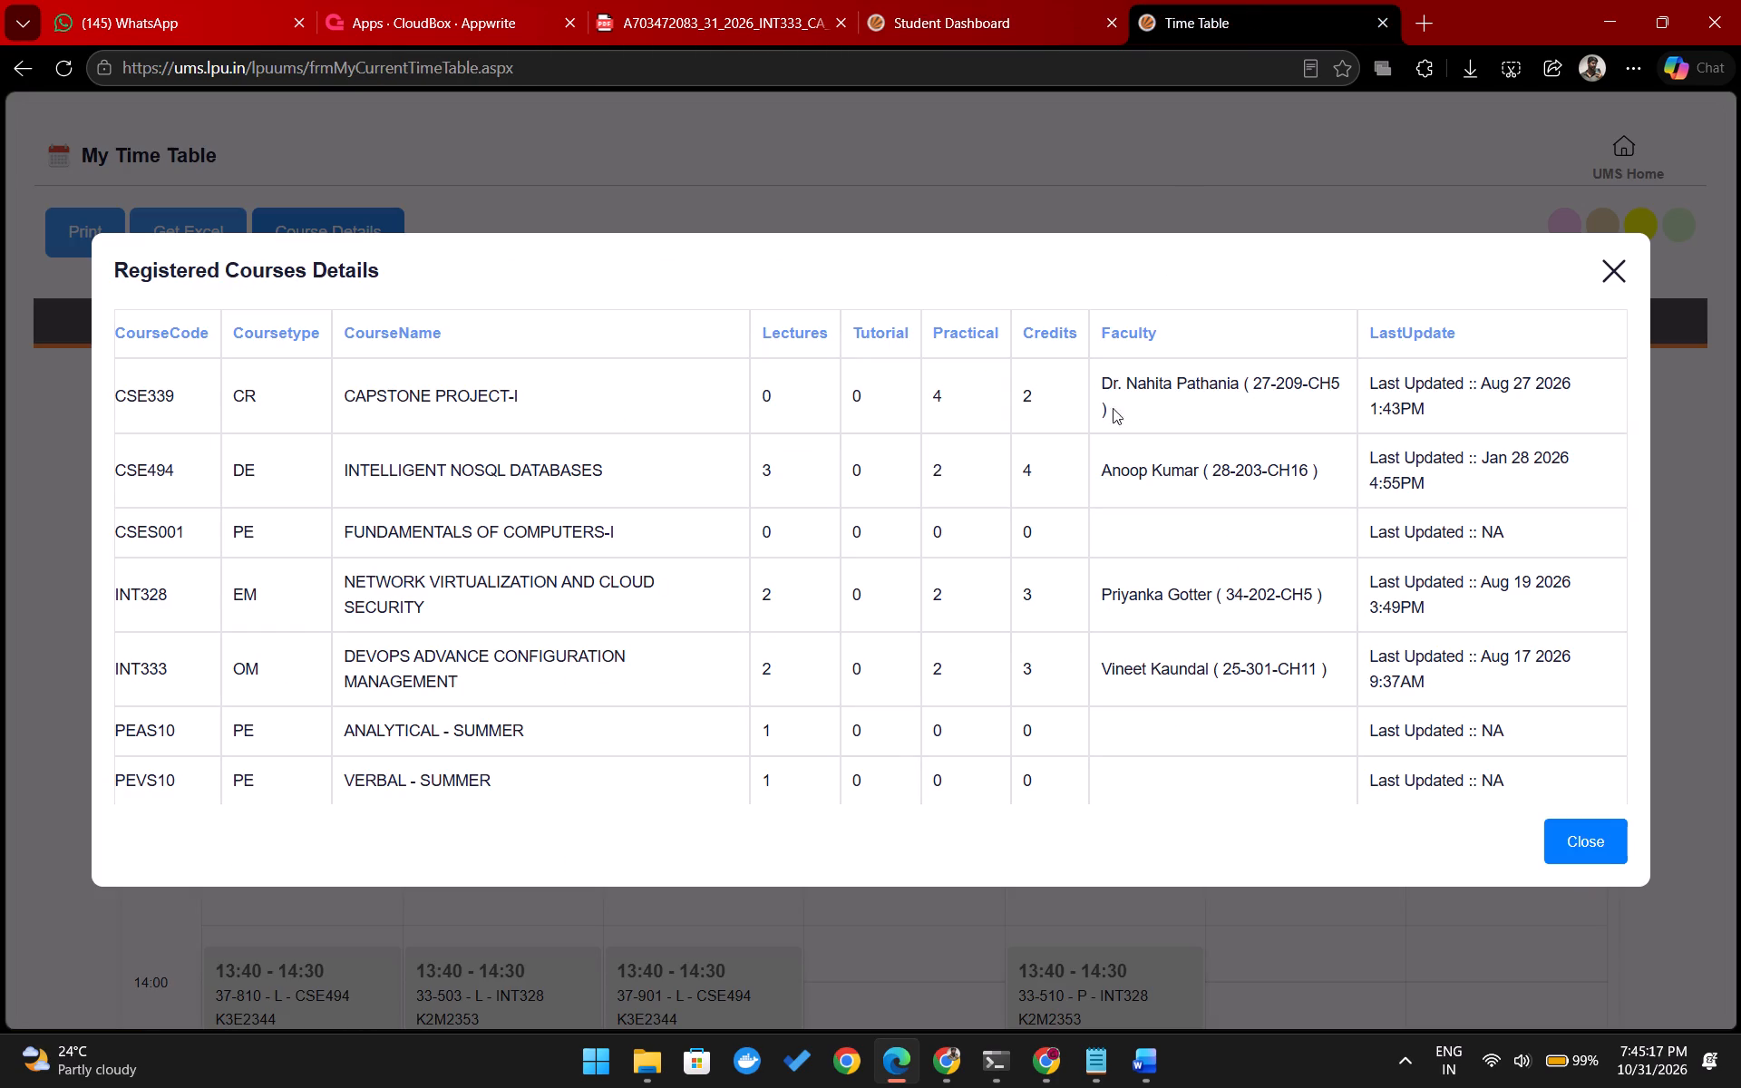
scroll(993, 551, "down", 1)
scroll(1065, 586, "left", 4)
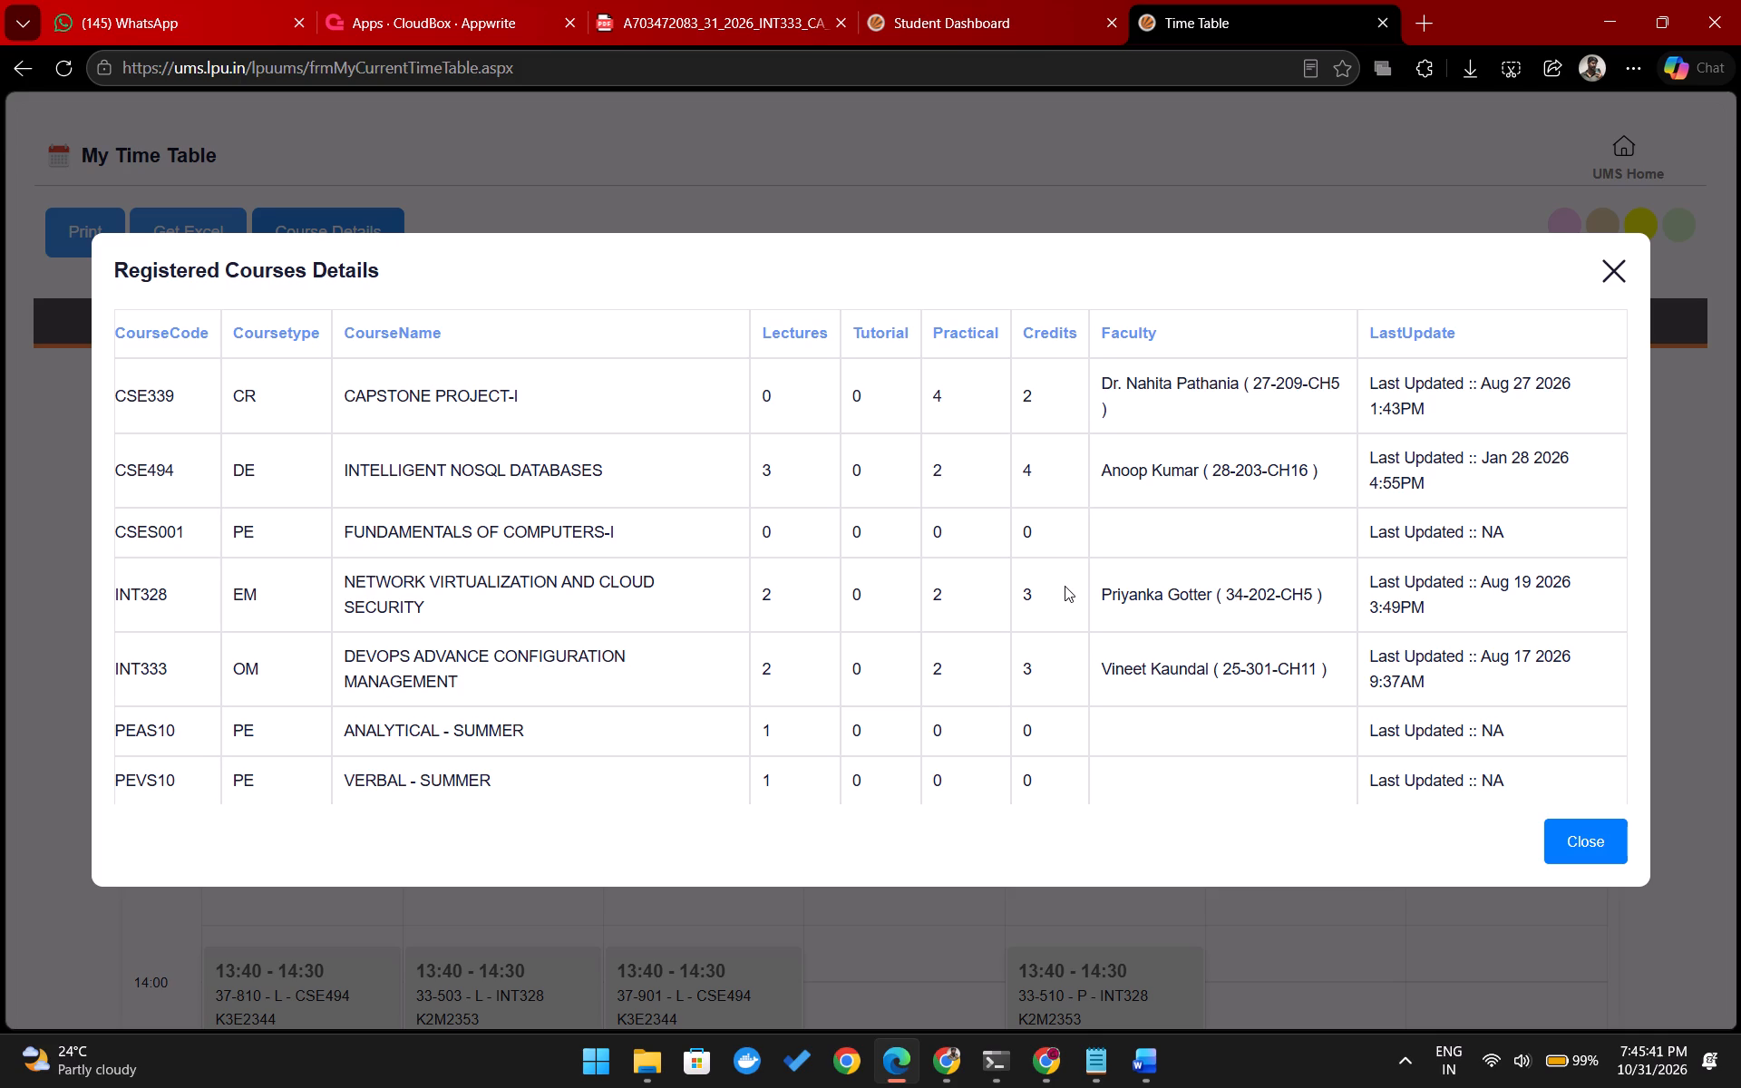
In the Word report, complete the "Submitted to" line on the cover page with the faculty member's ID number and a closing parenthesis.
key("alt+Tab")
key("alt+Tab")
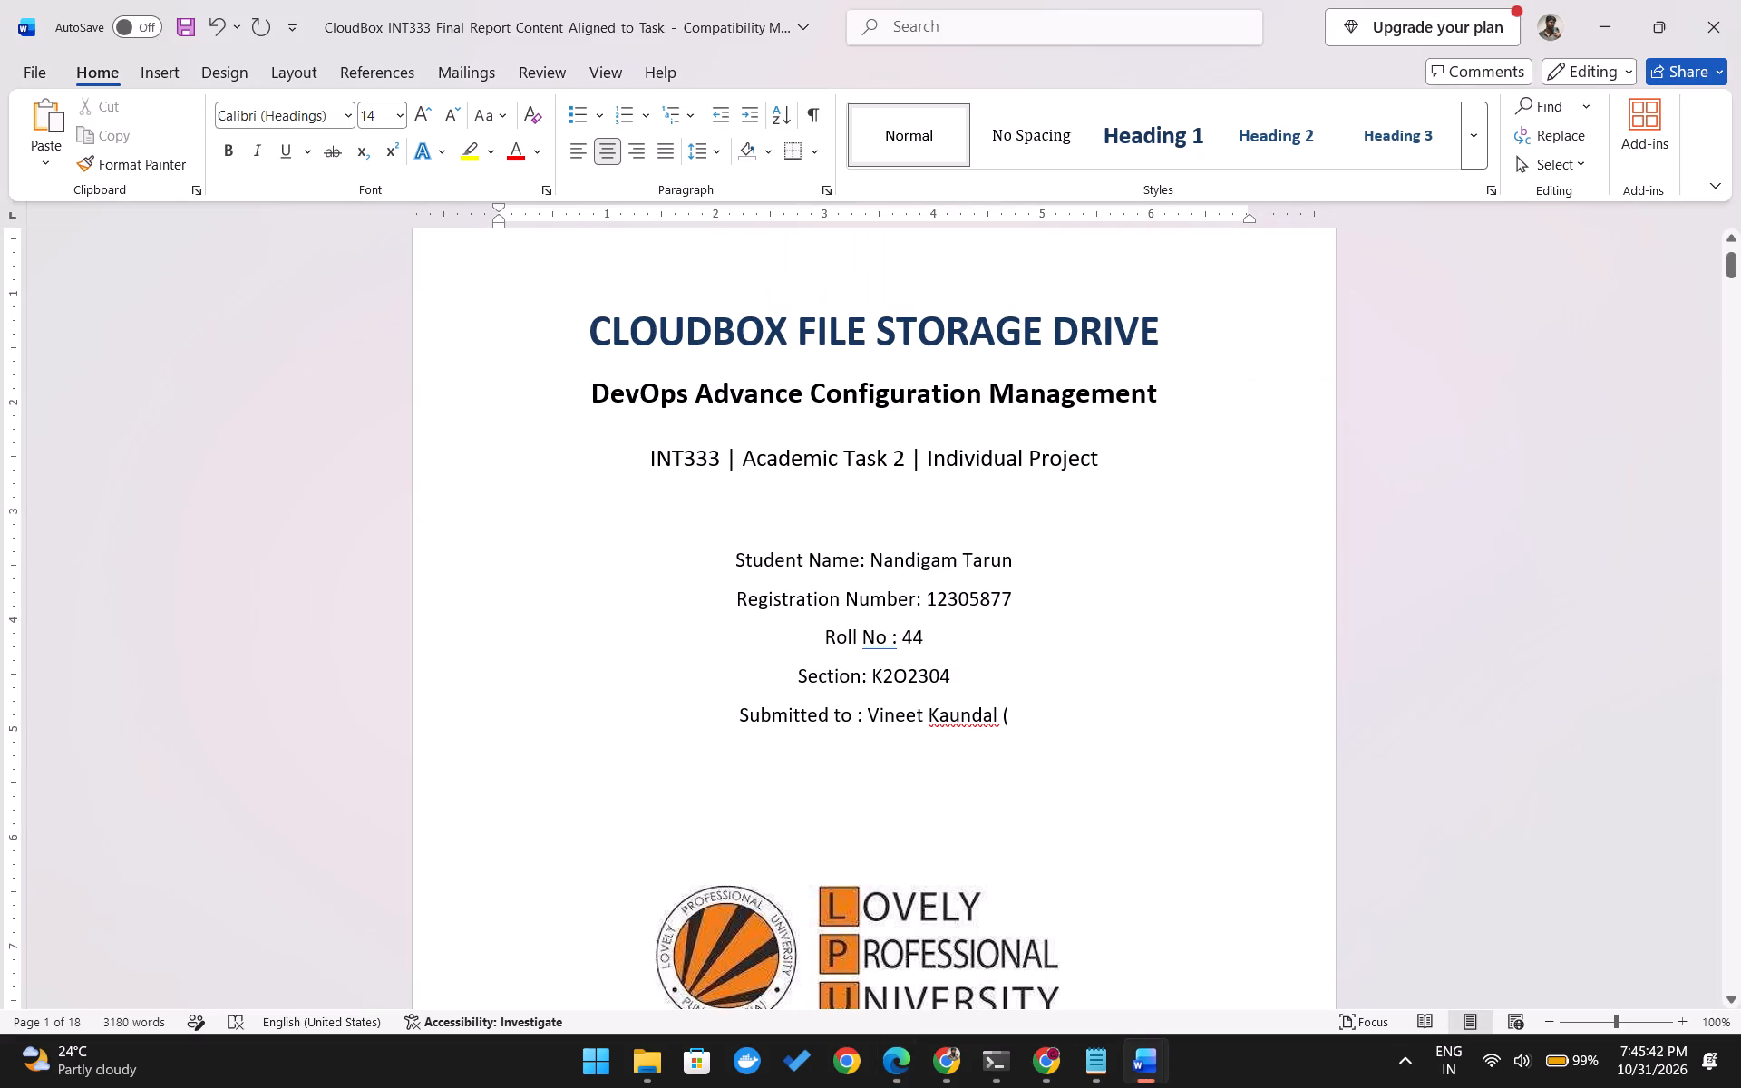
type("34")
type("731")
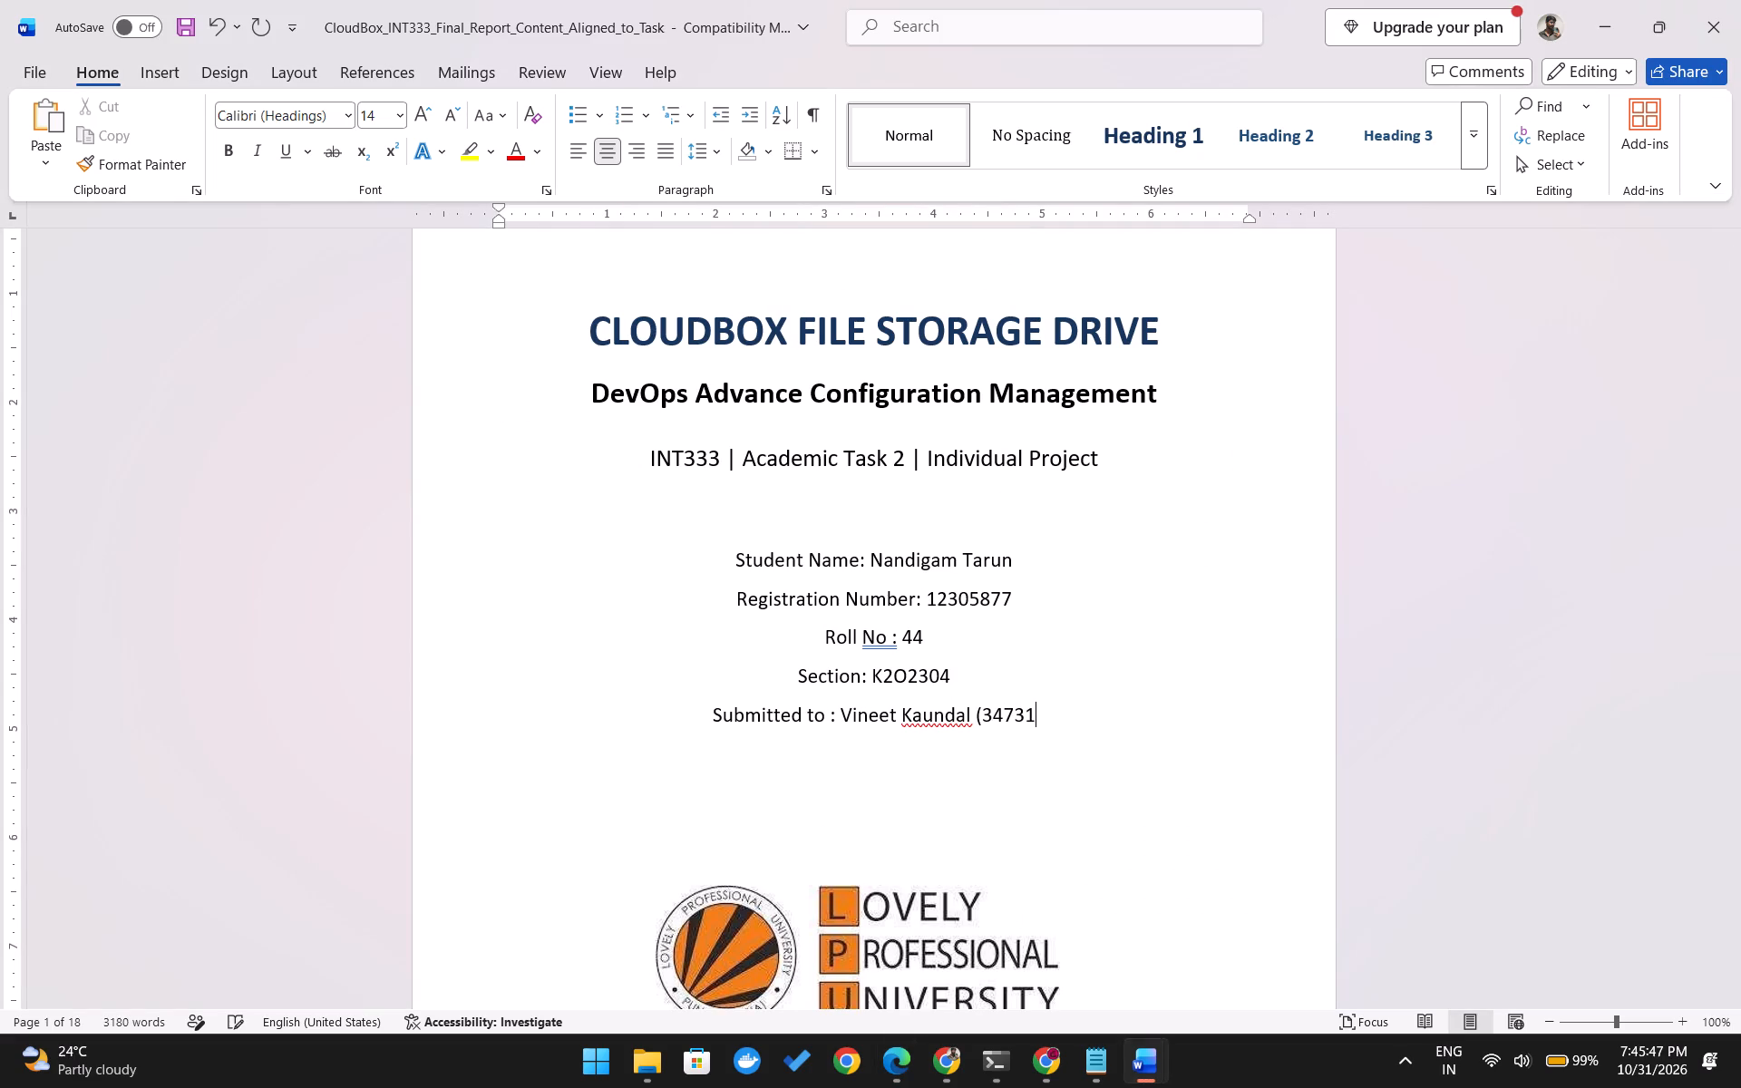
key("shift+parenright")
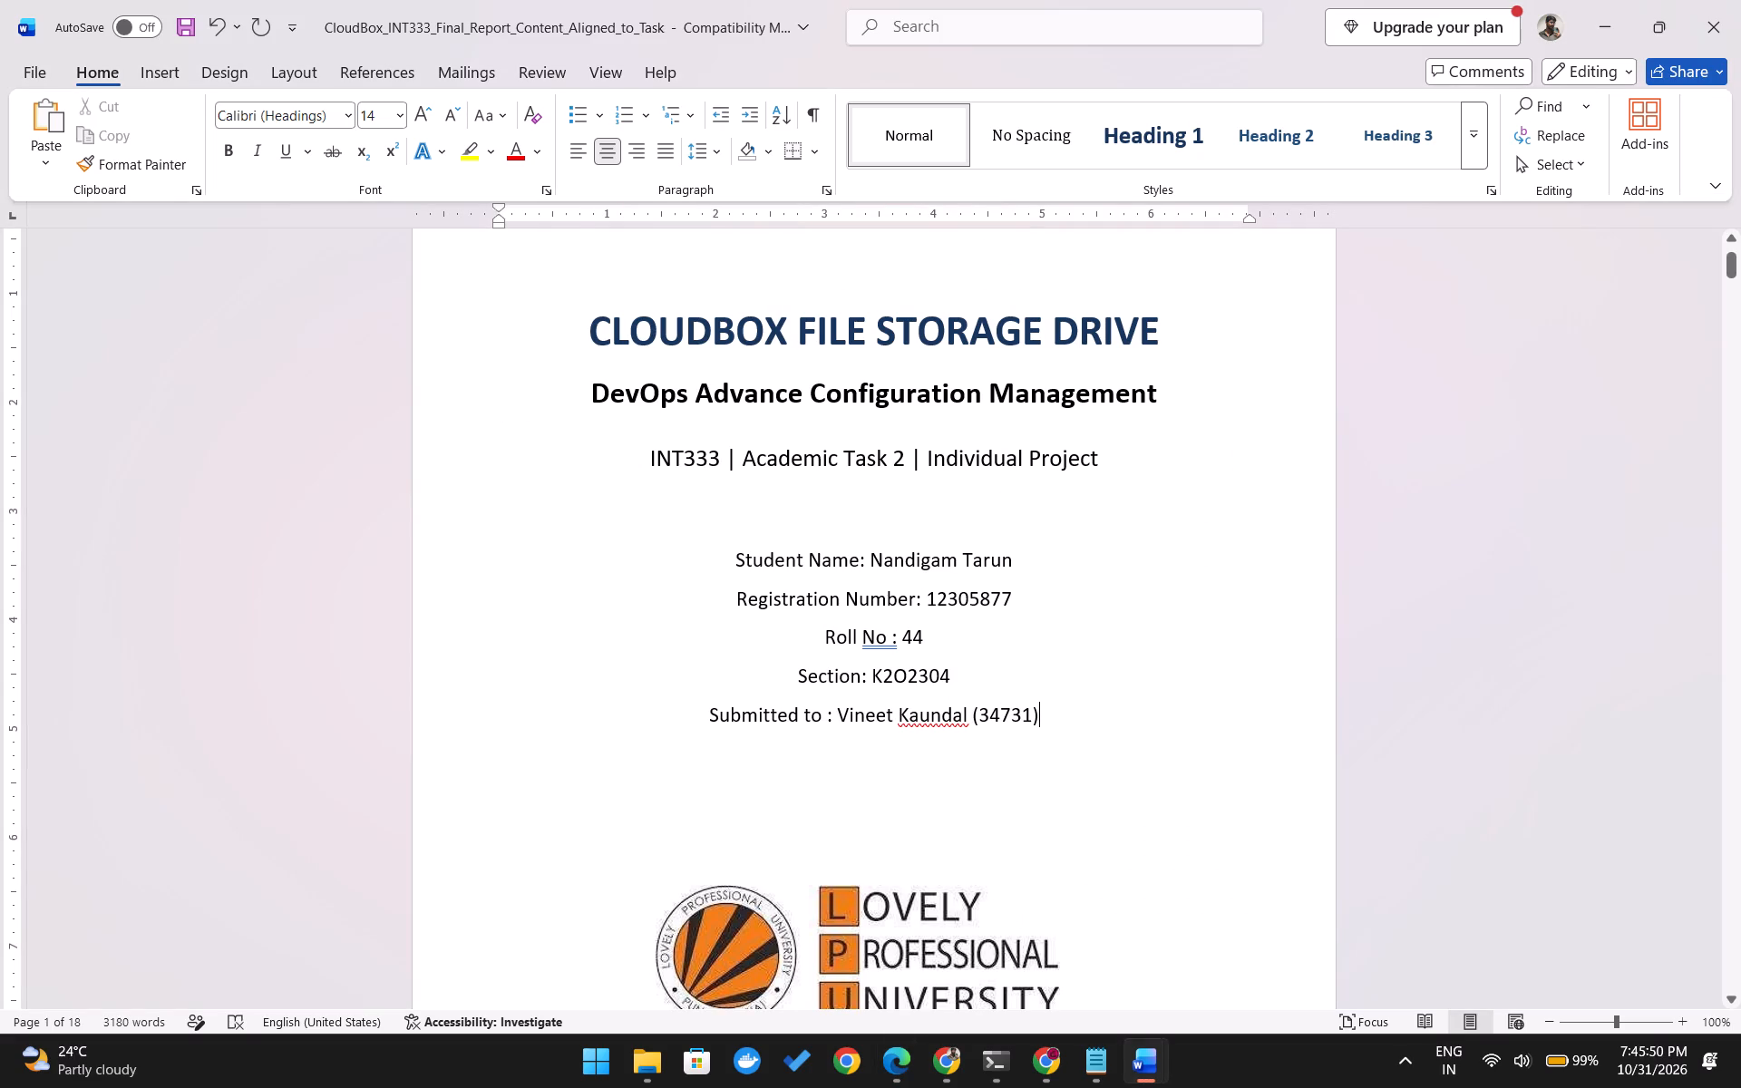
Delete the word "Student" from the "Student Name" label on the cover page so that it reads "Name".
left_click(809, 559)
key("BackSpace")
key("BackSpace")
key("BackSpace")
key("BackSpace")
key("BackSpace")
key("BackSpace")
key("BackSpace")
key("BackSpace")
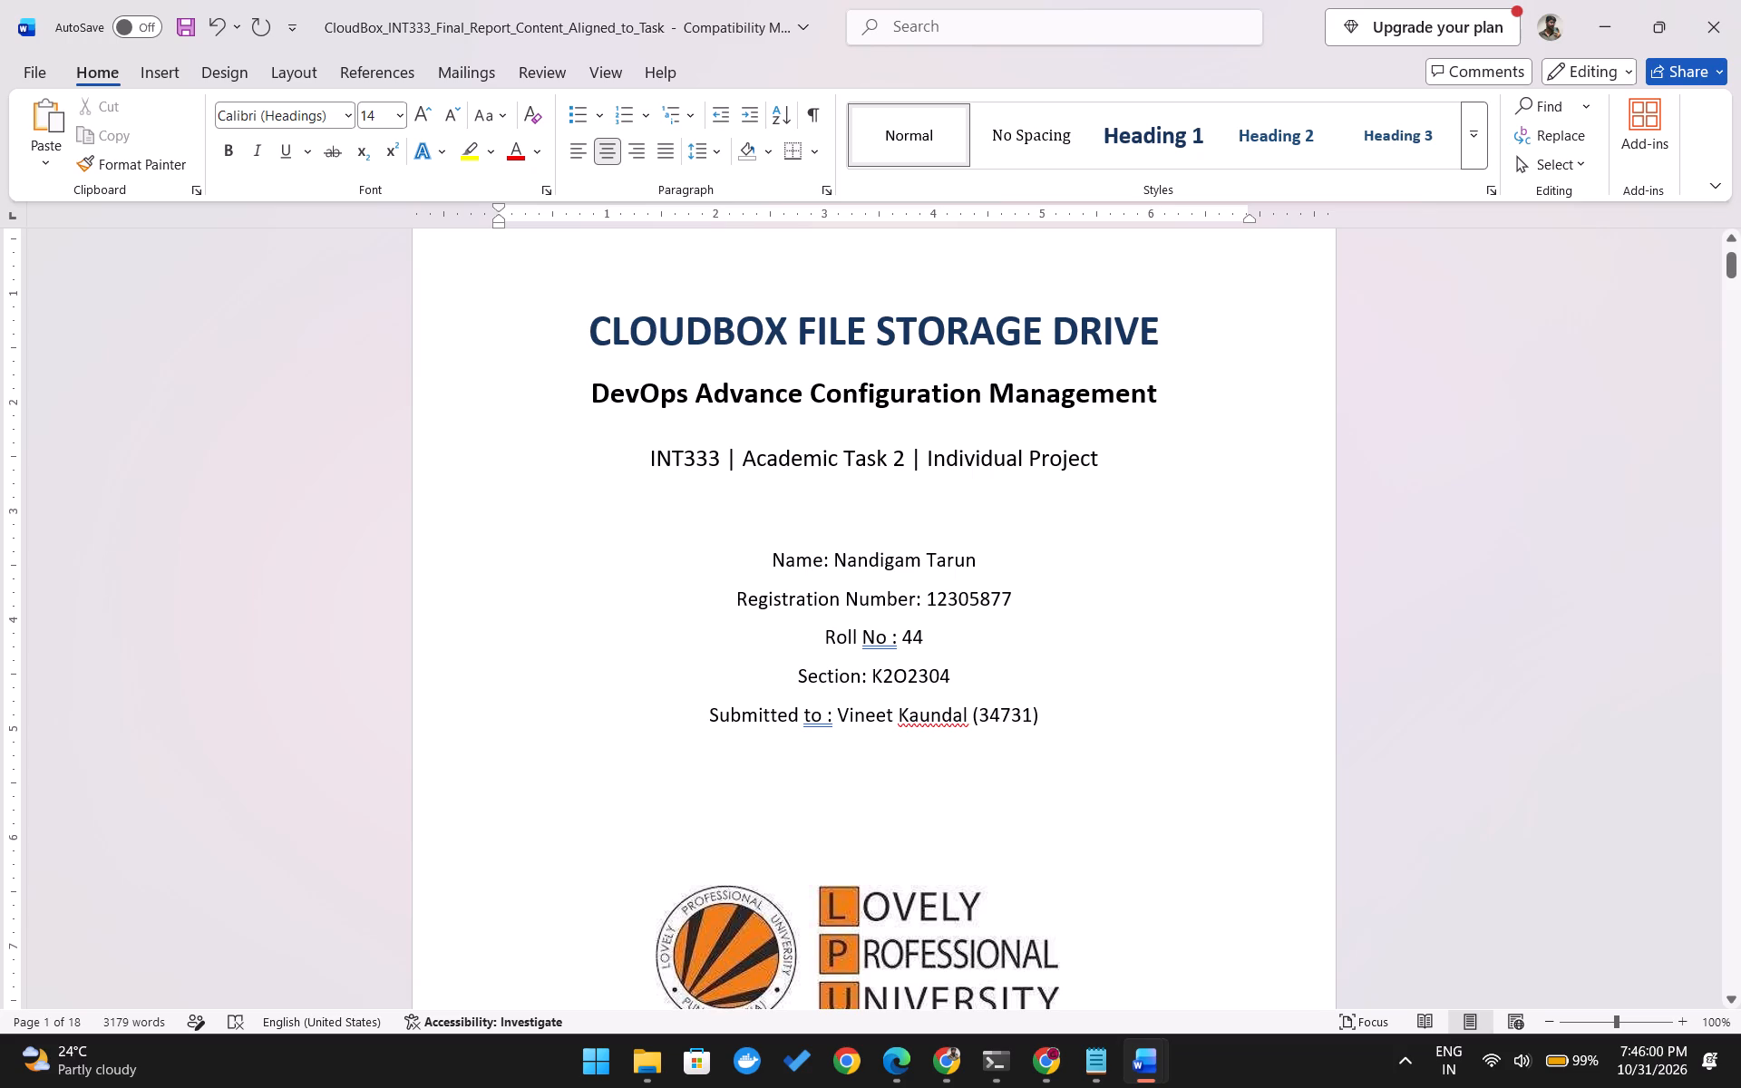
key("alt+Tab")
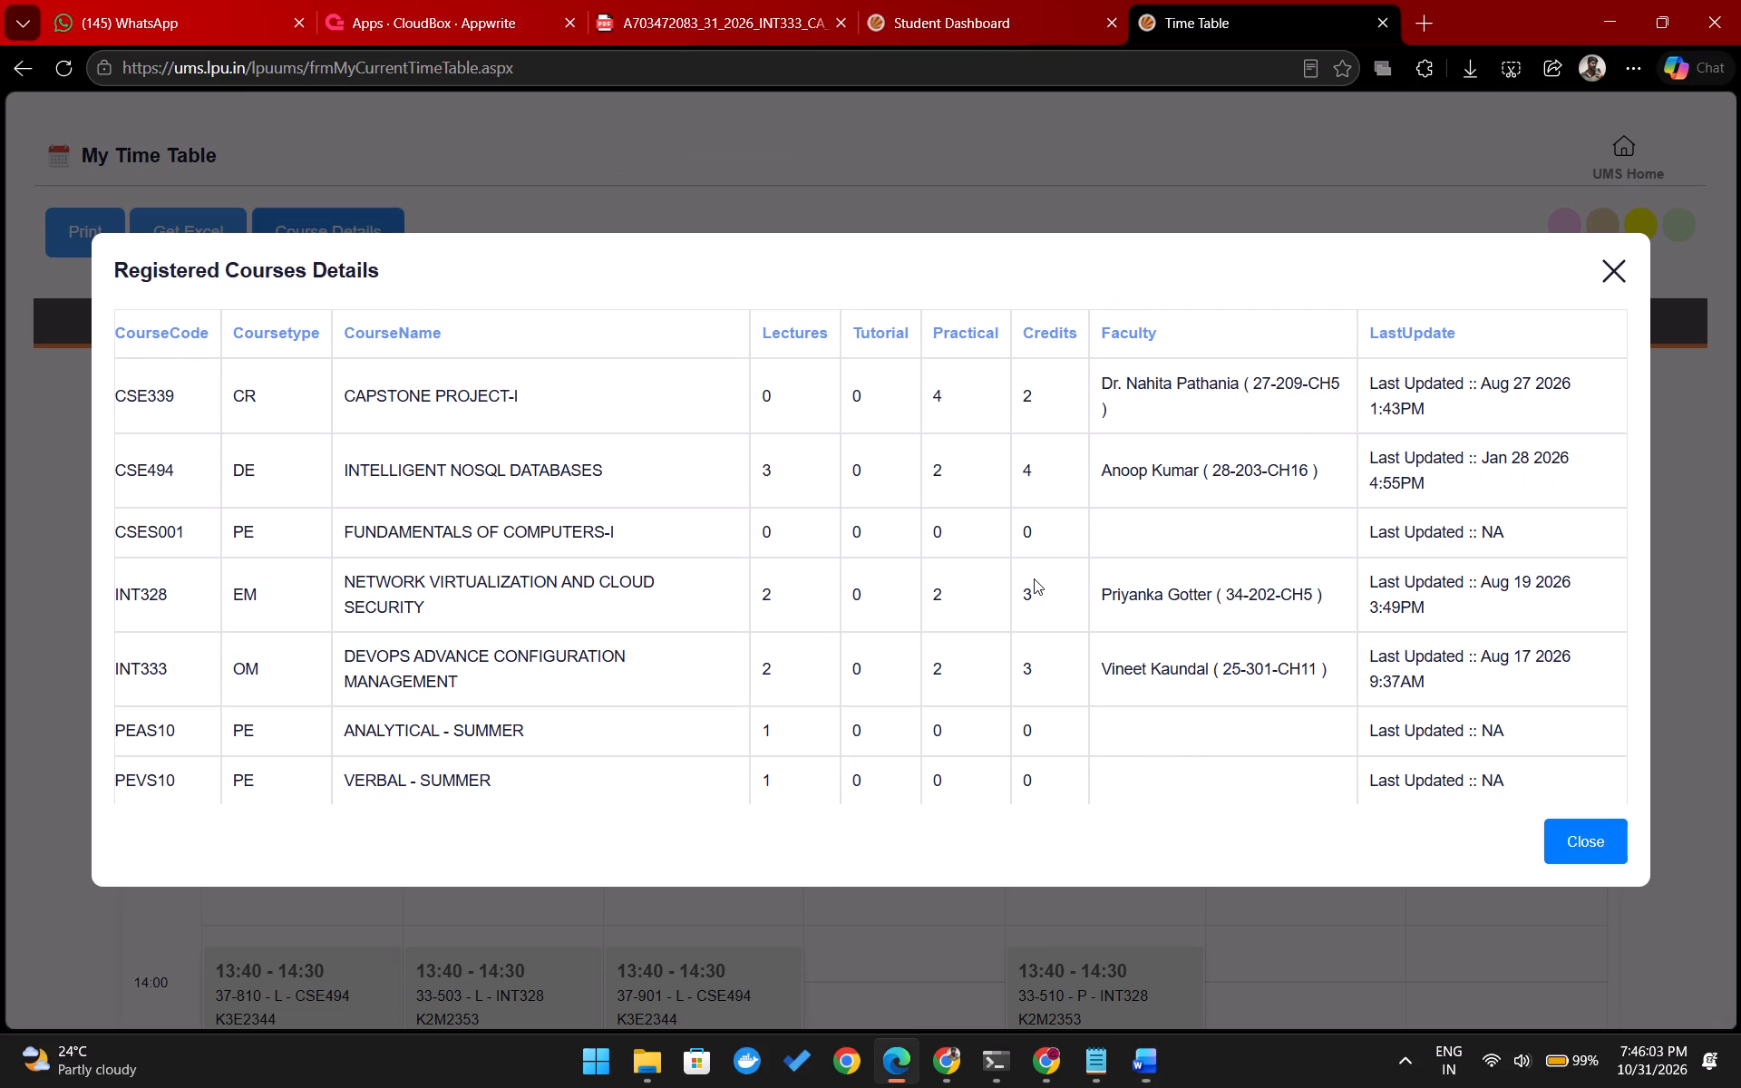
key("alt+Tab")
key("alt+Tab")
key("alt+Tab")
key("alt+Tab")
key("alt+Tab")
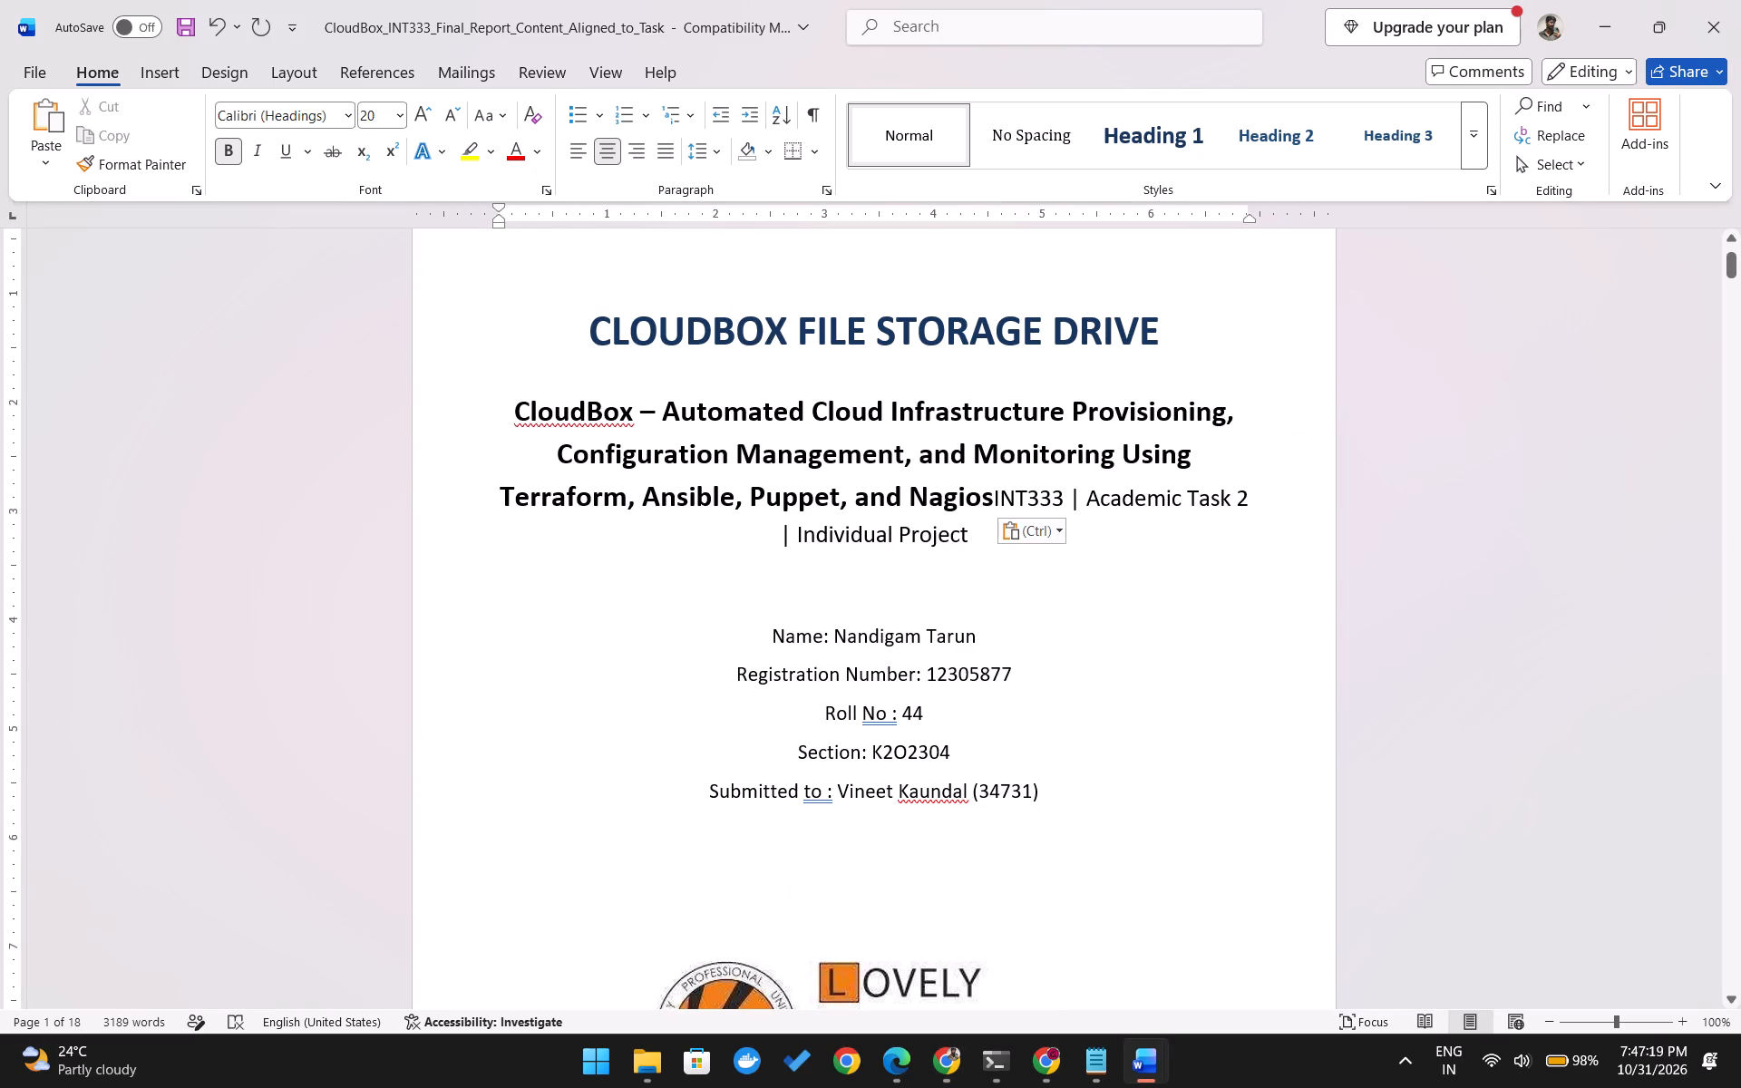
key("Return")
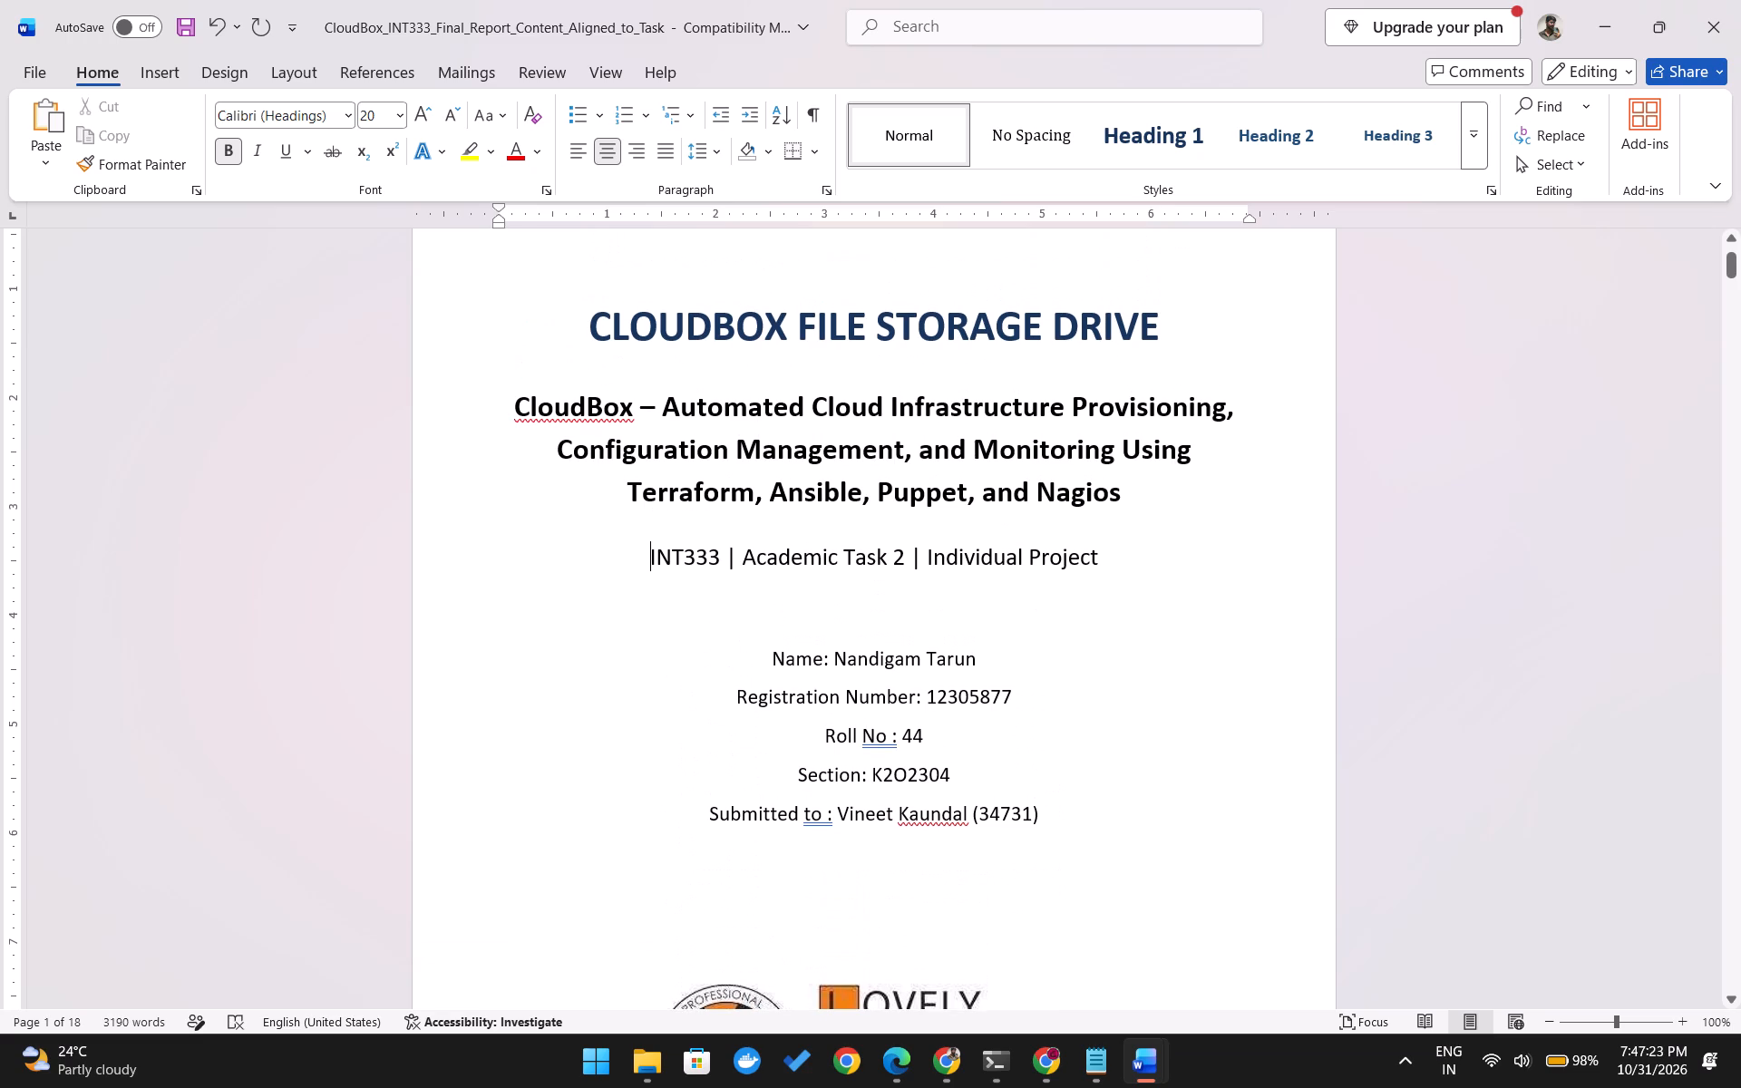
Remove "CloudBox –" from the start of the new cover subtitle so it begins with "Automated".
left_click_drag(663, 408, 562, 386)
key("BackSpace")
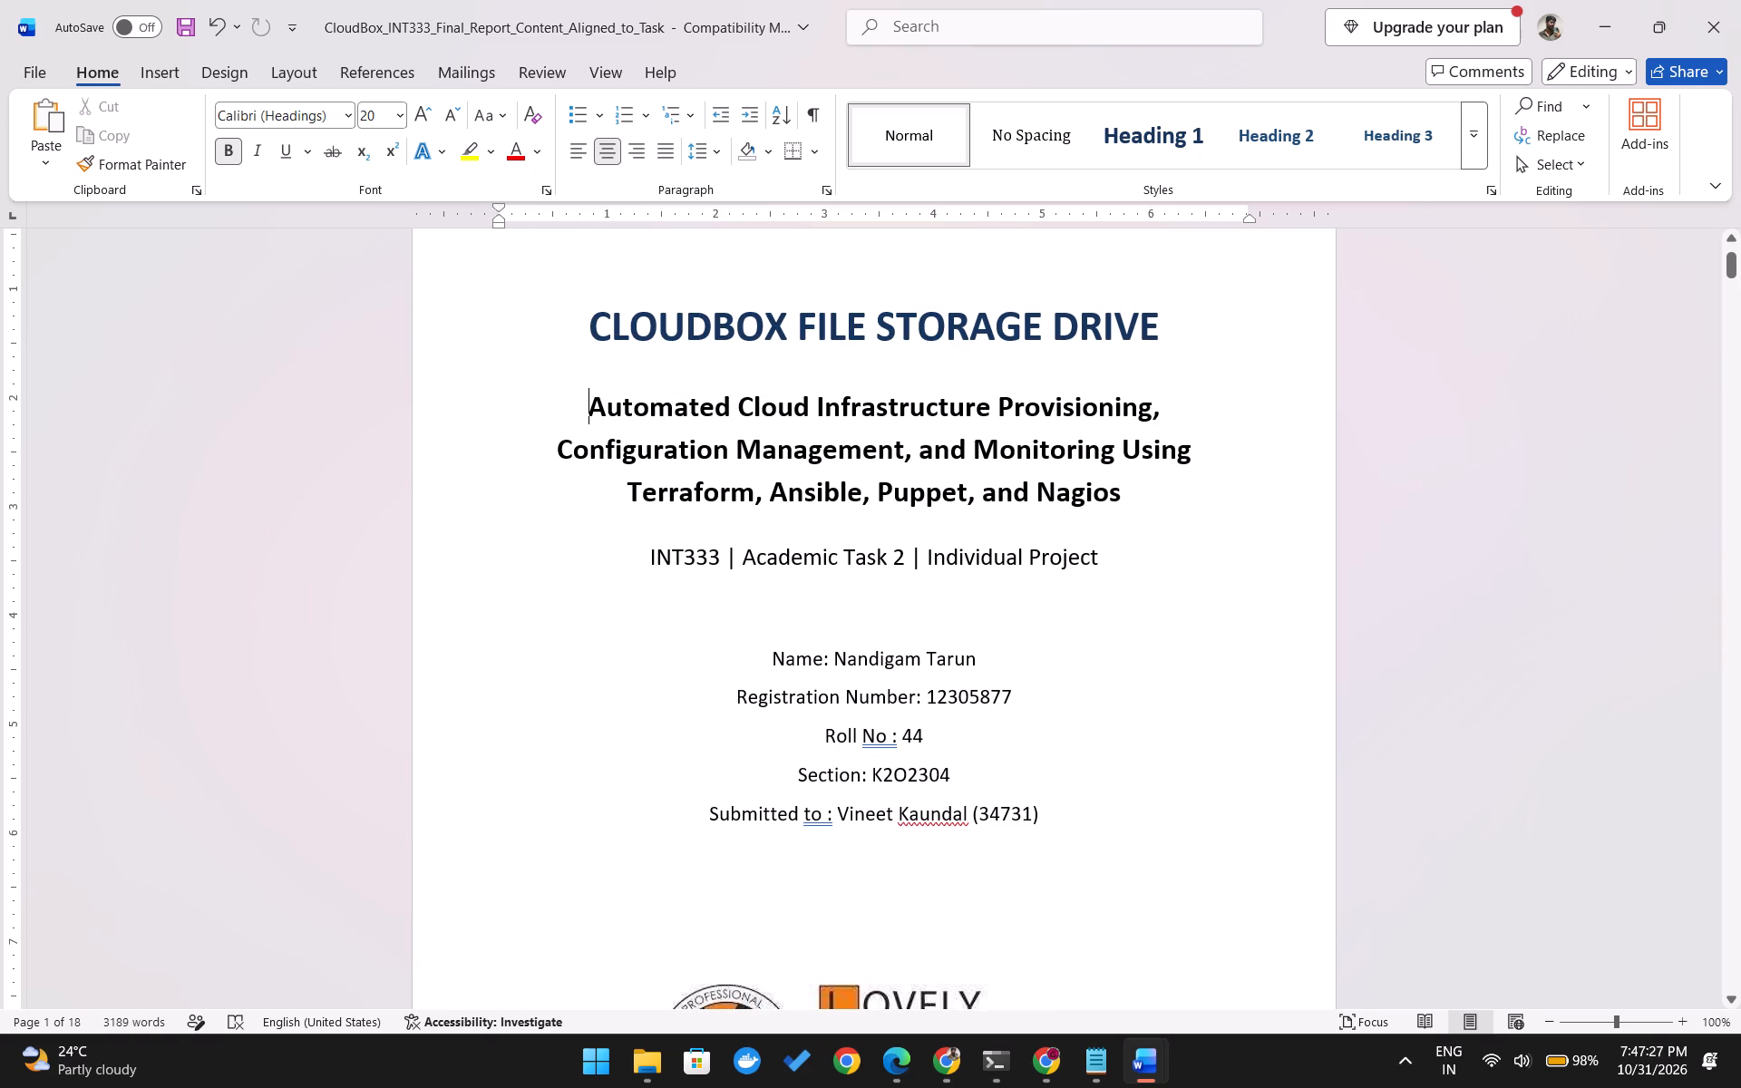
Select the whole report and set its font colour to black.
left_click_drag(1162, 316, 662, 325)
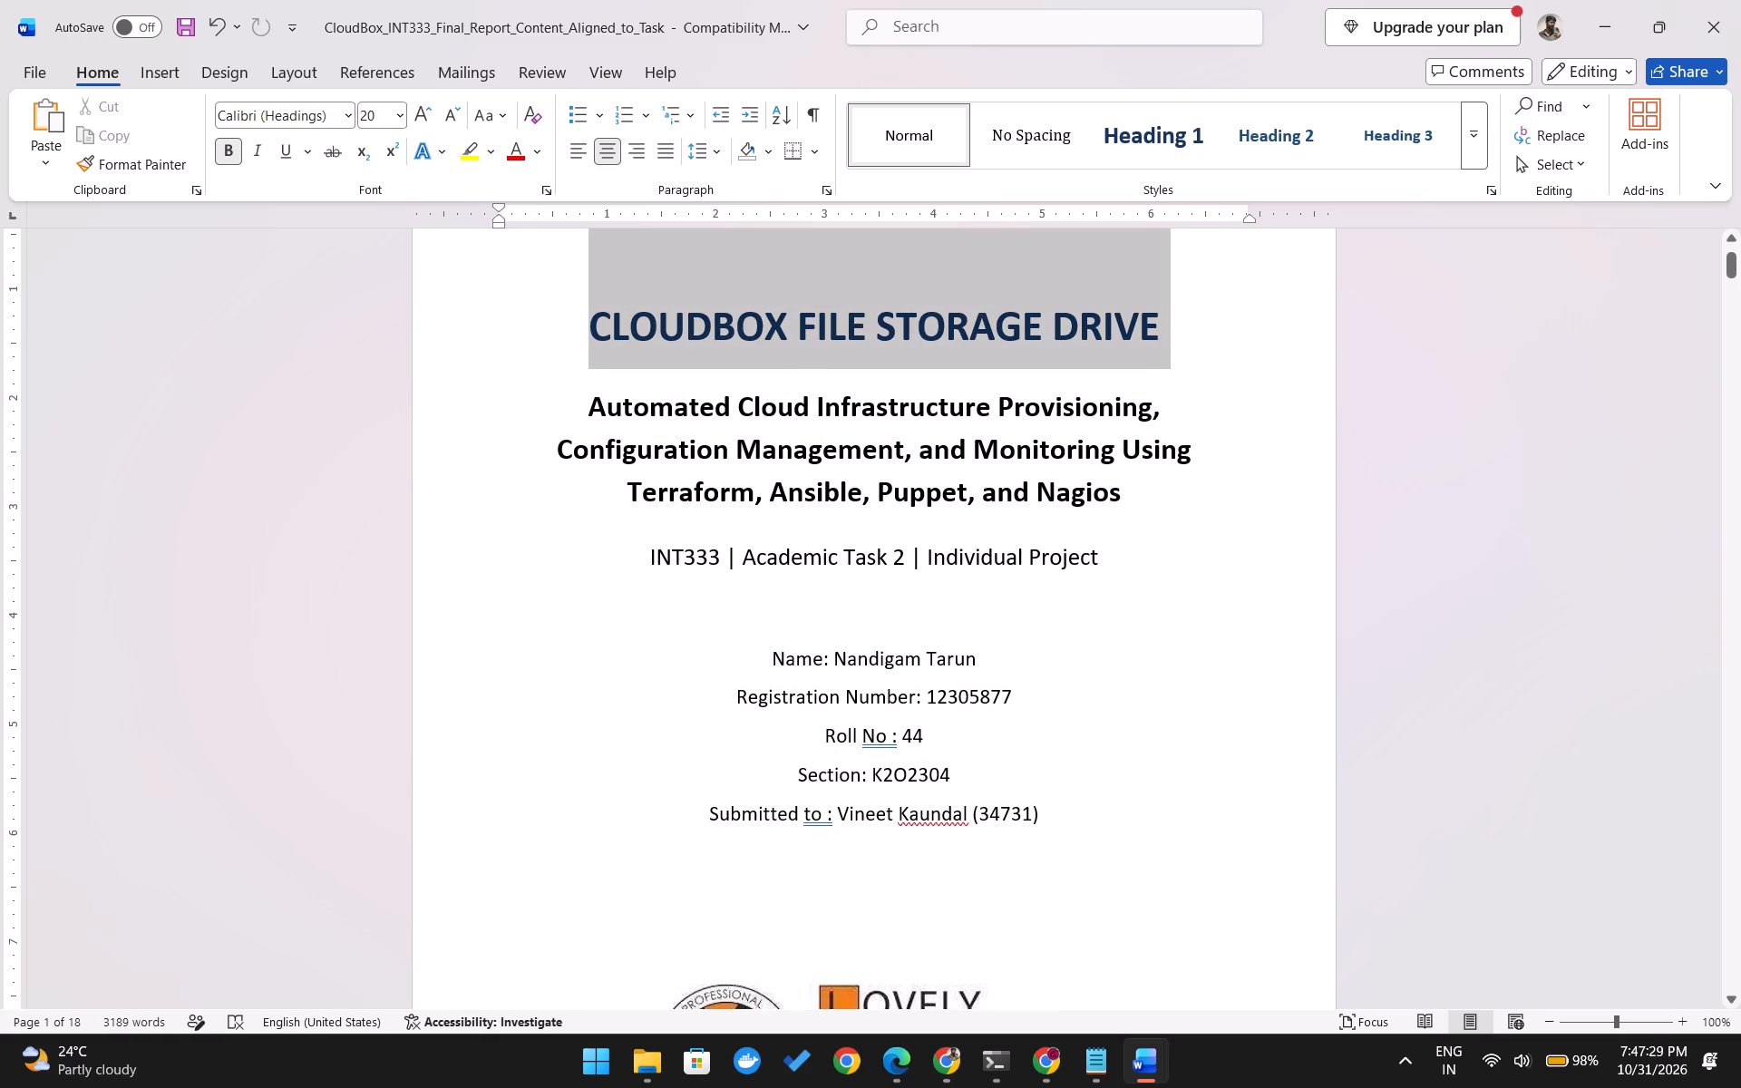
left_click_drag(662, 325, 660, 323)
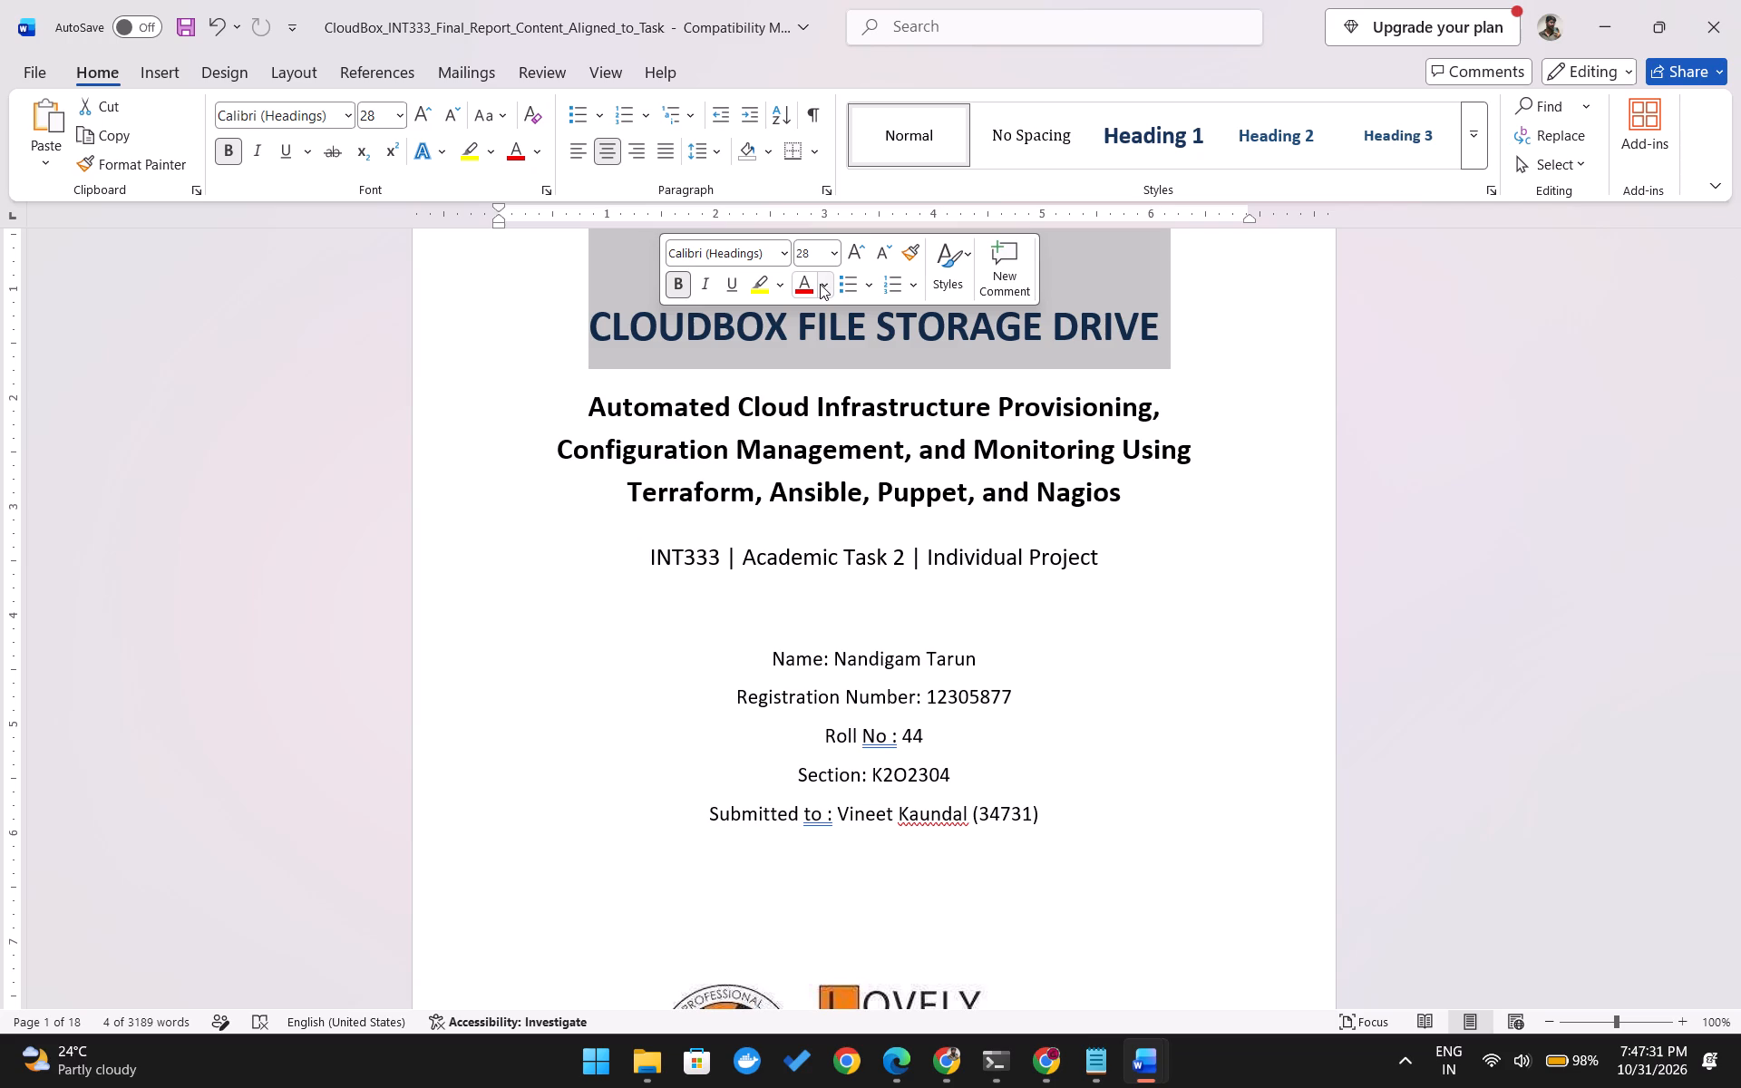
left_click(810, 528)
key("ctrl+a")
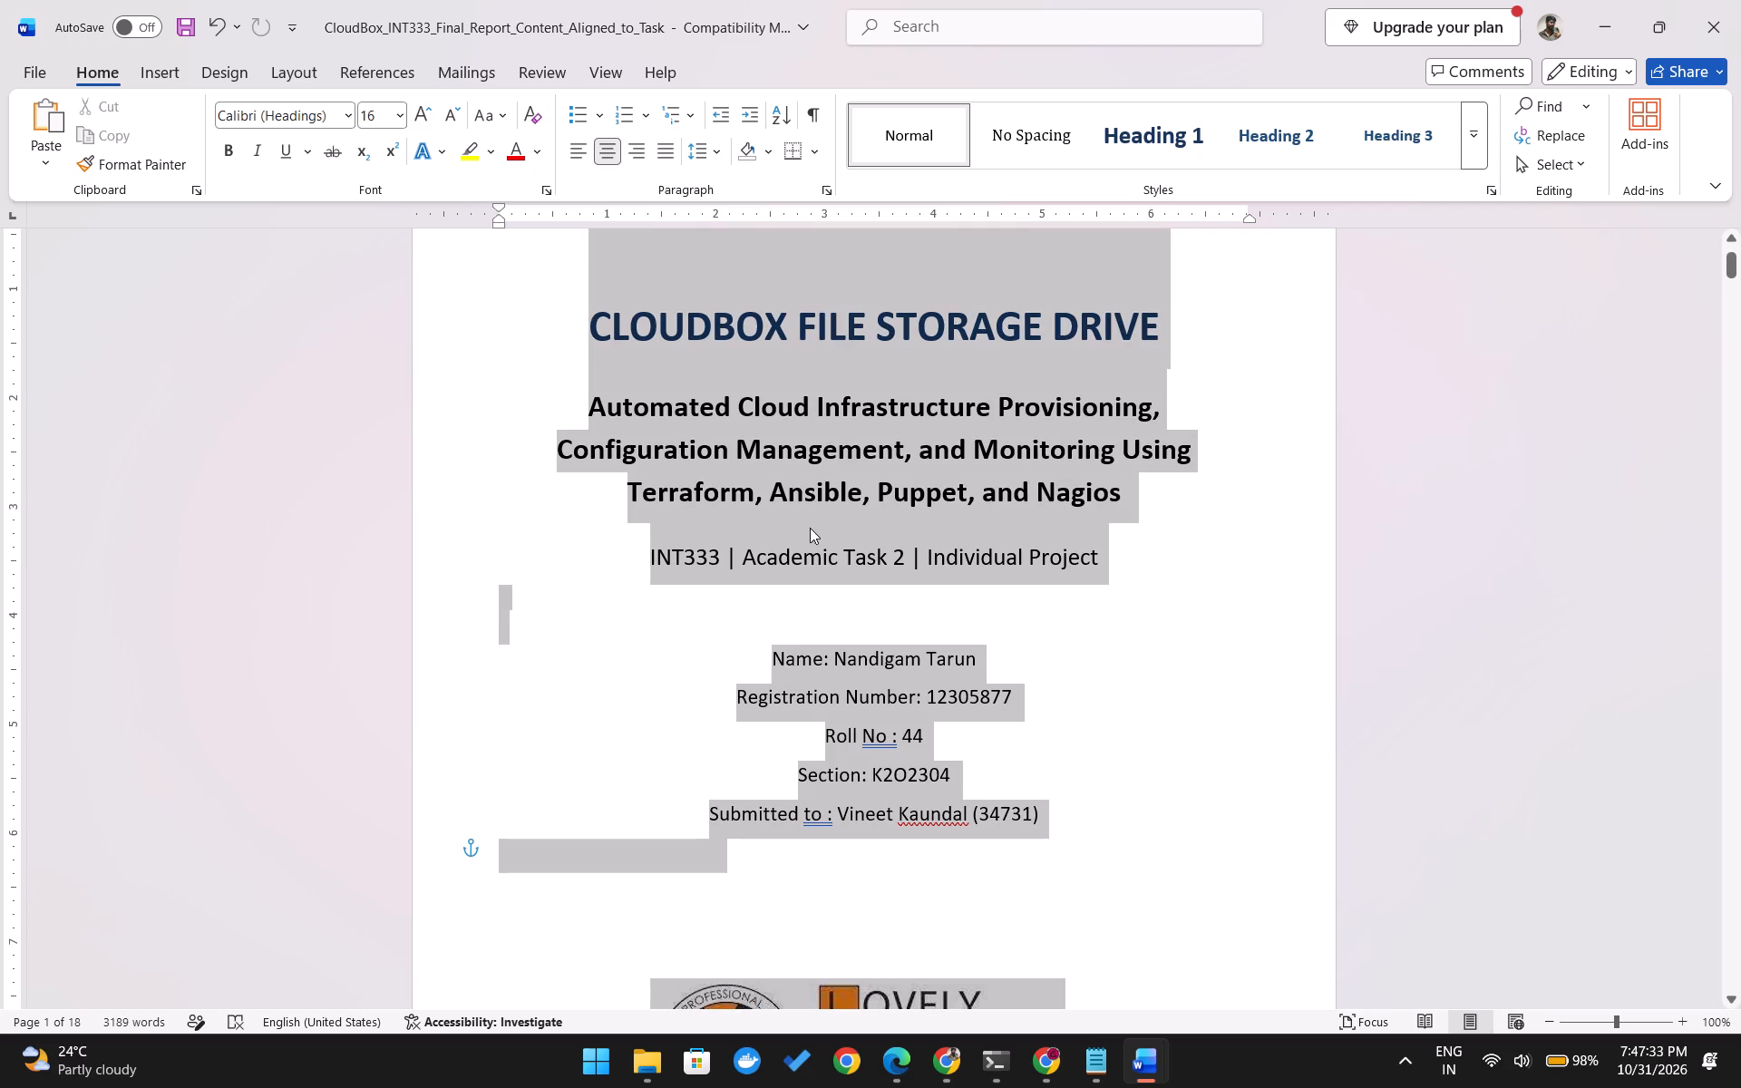
left_click(542, 151)
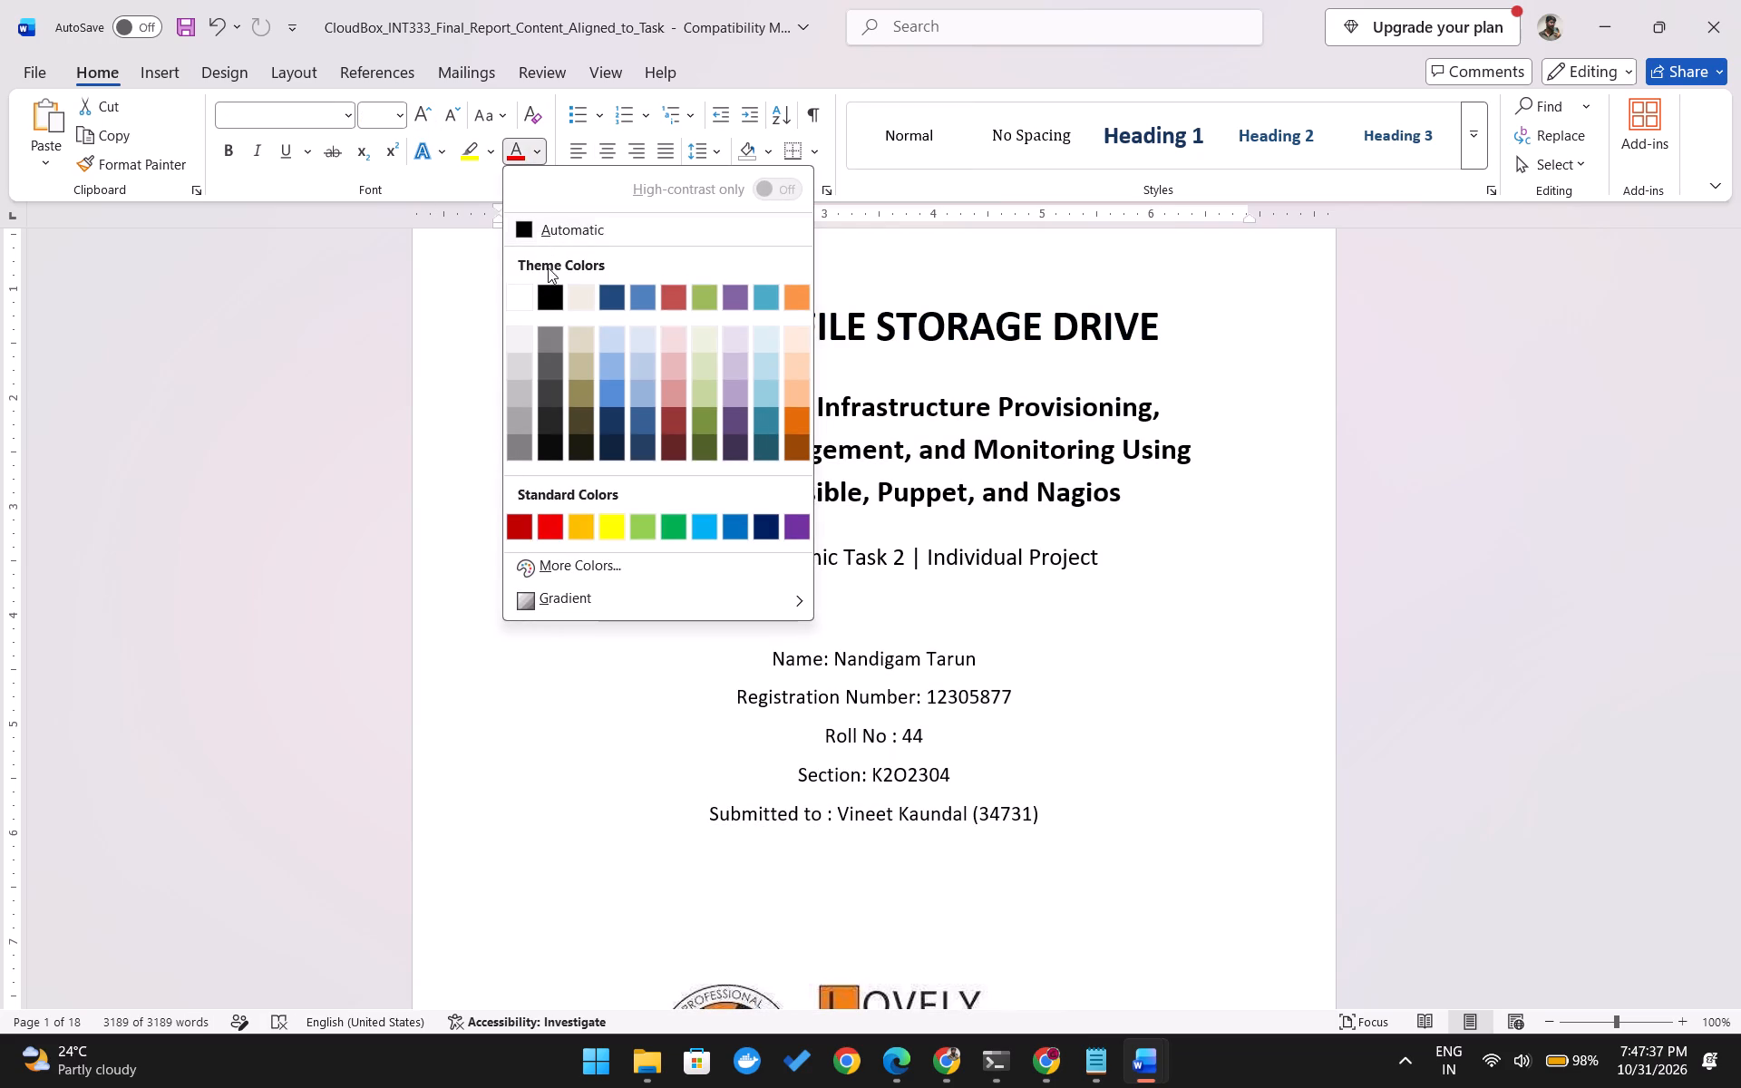
left_click(553, 287)
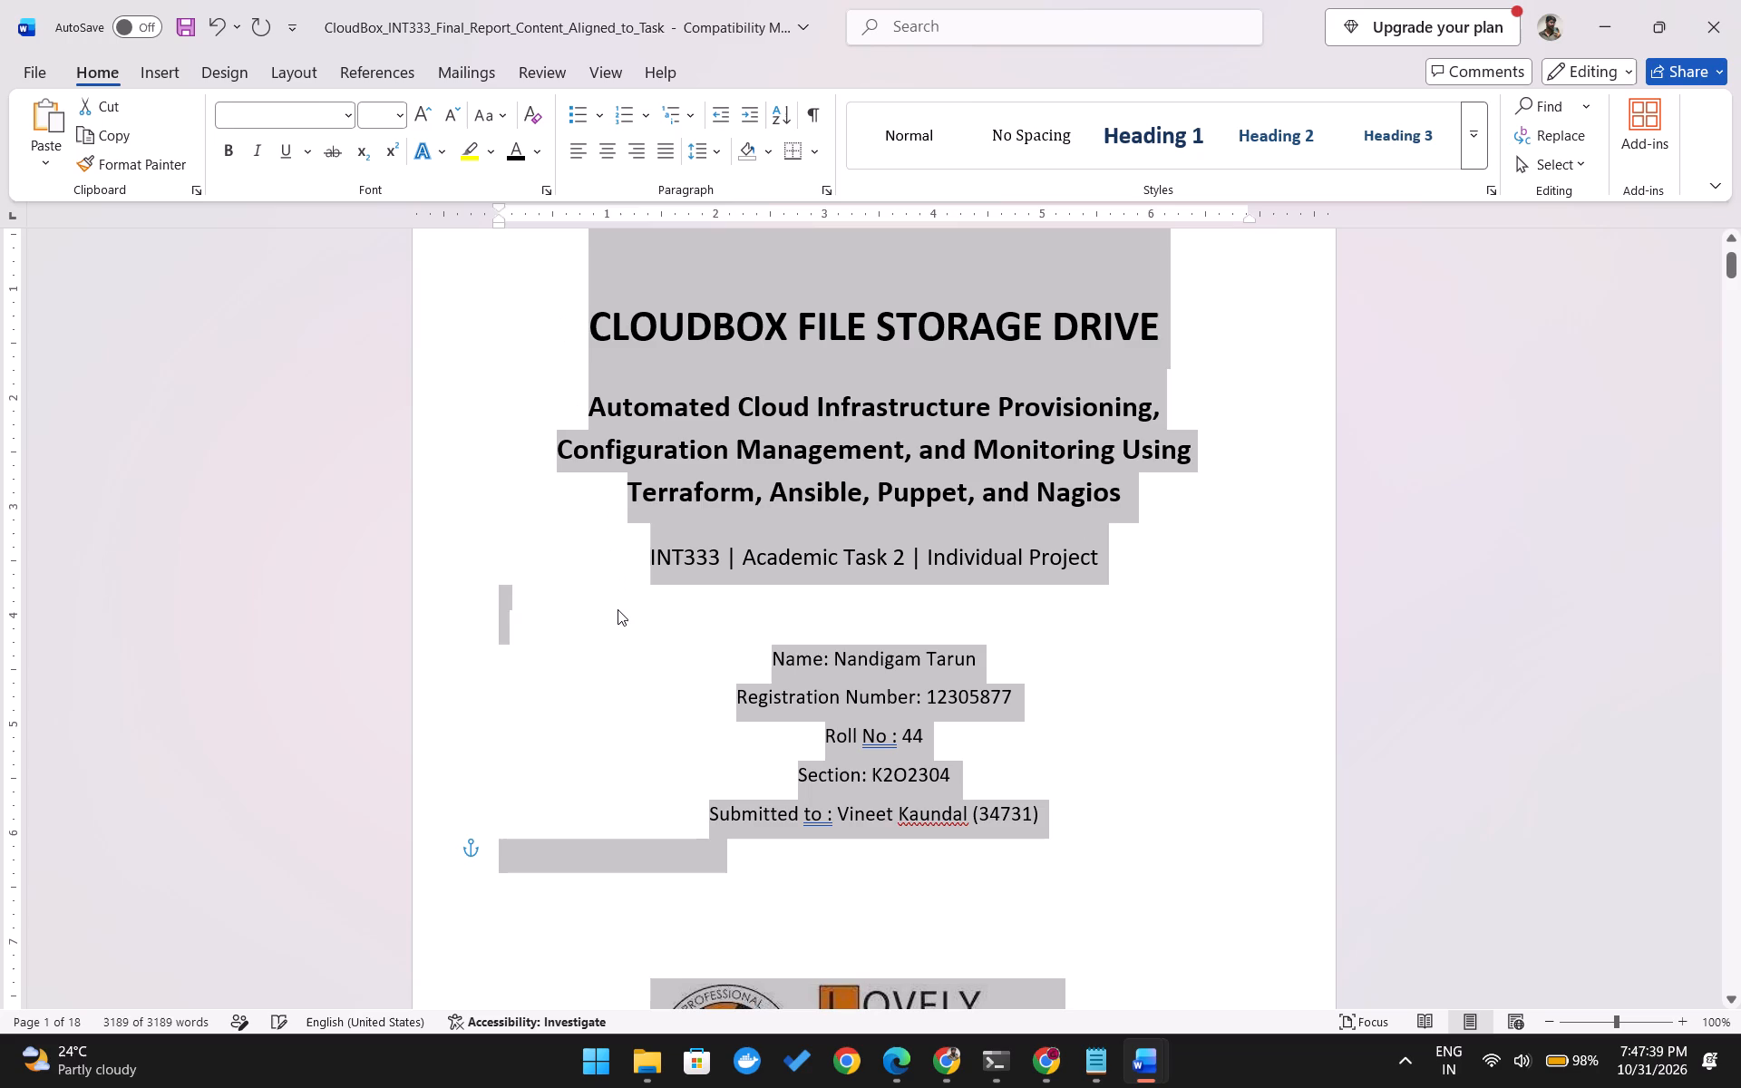
Set the font of the cover title "CLOUDBOX FILE STORAGE DRIVE" to Arial.
left_click(618, 609)
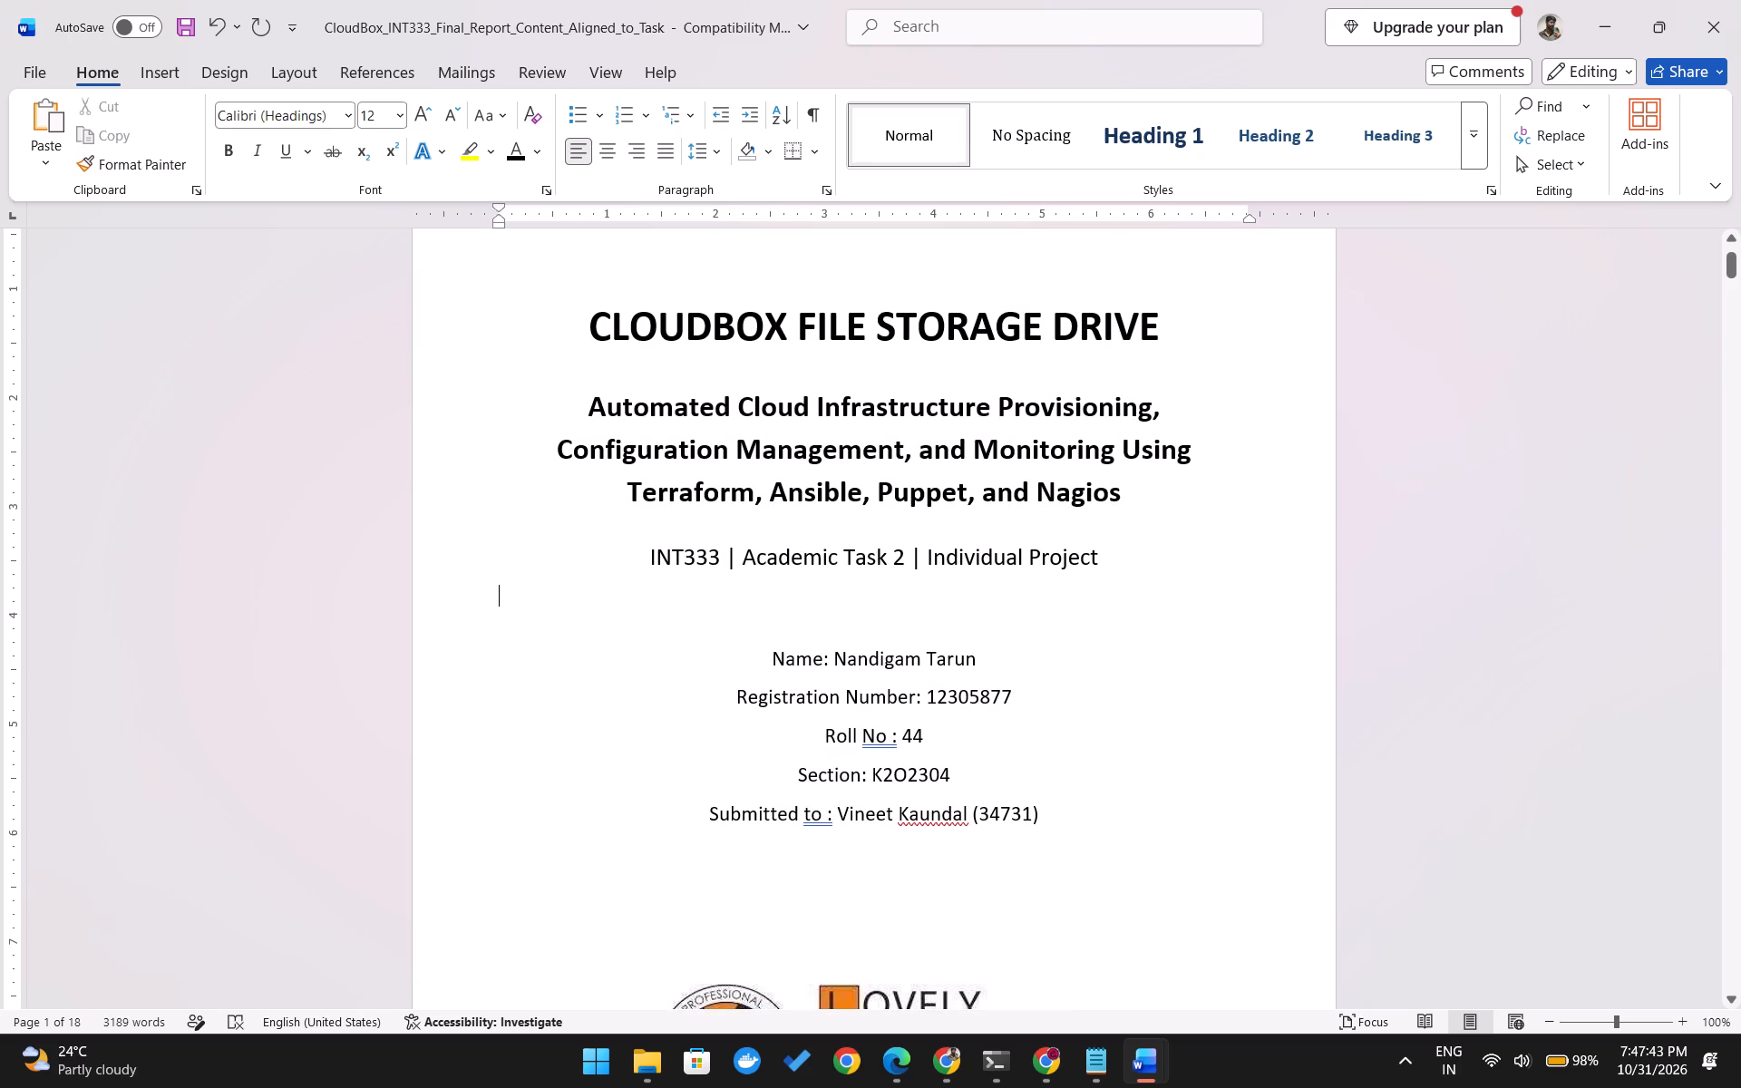
left_click_drag(1161, 322, 511, 330)
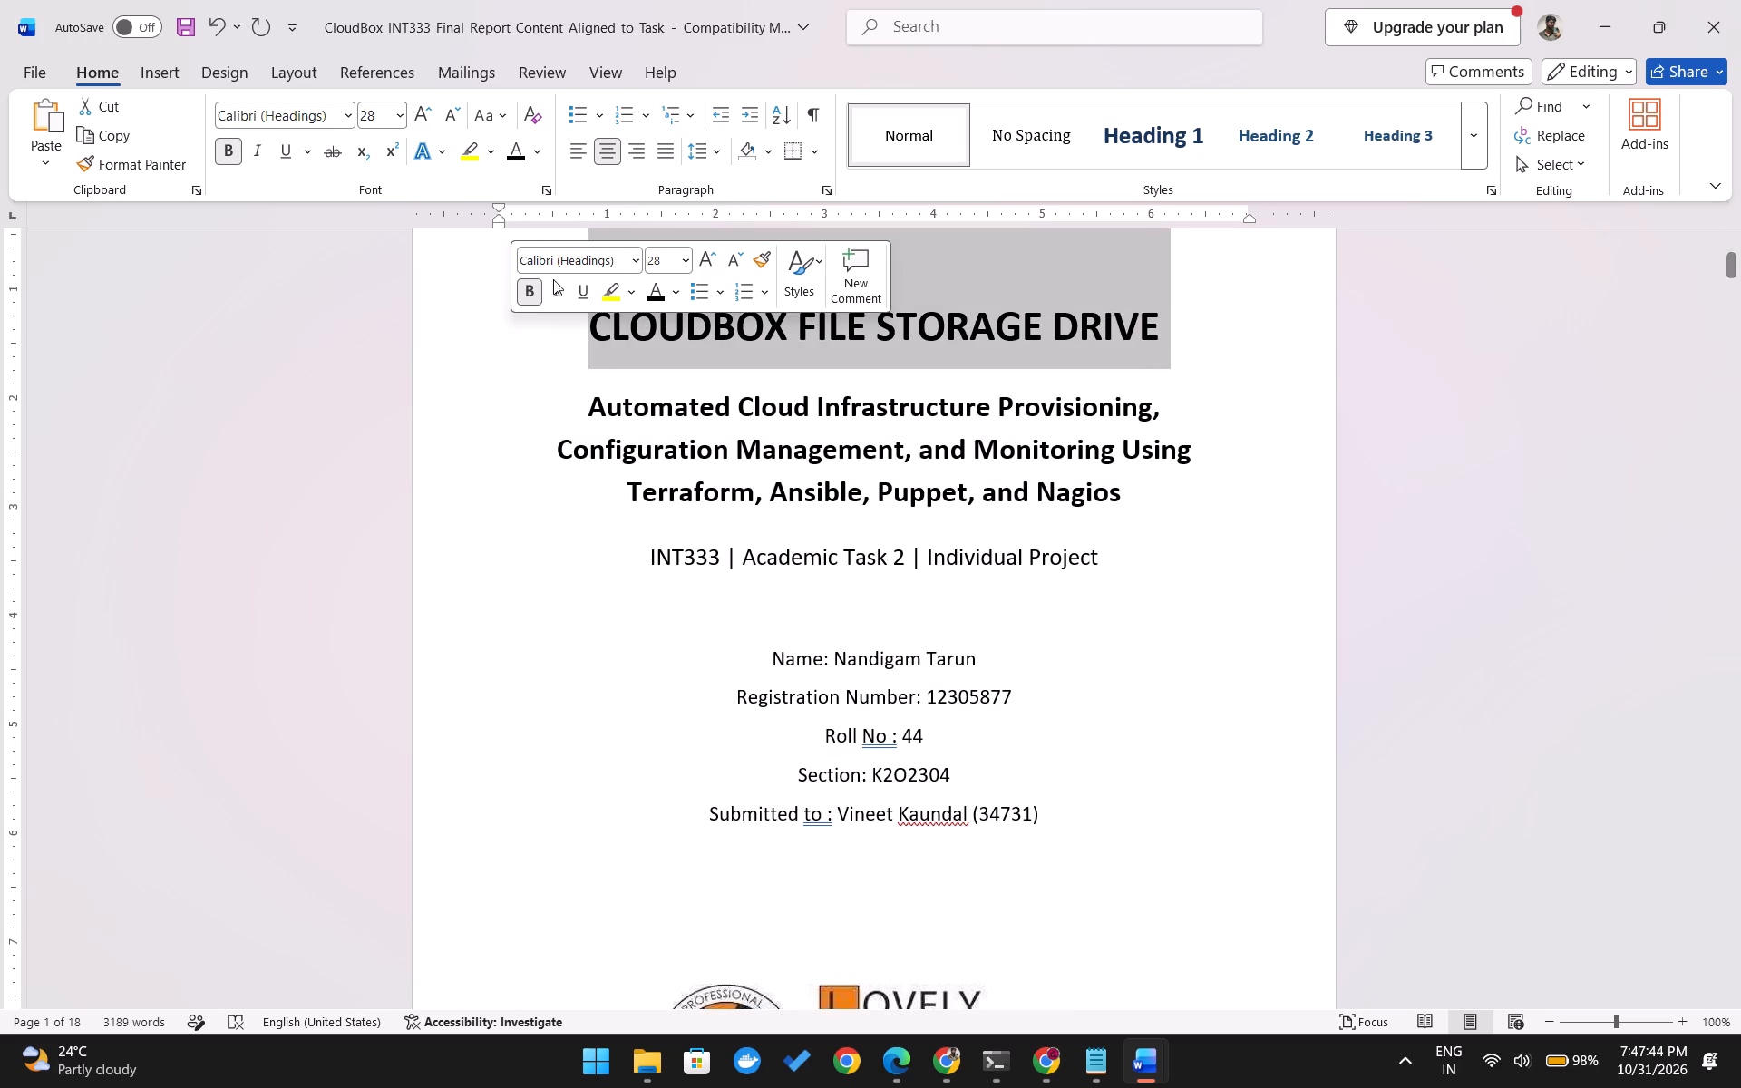
left_click(630, 257)
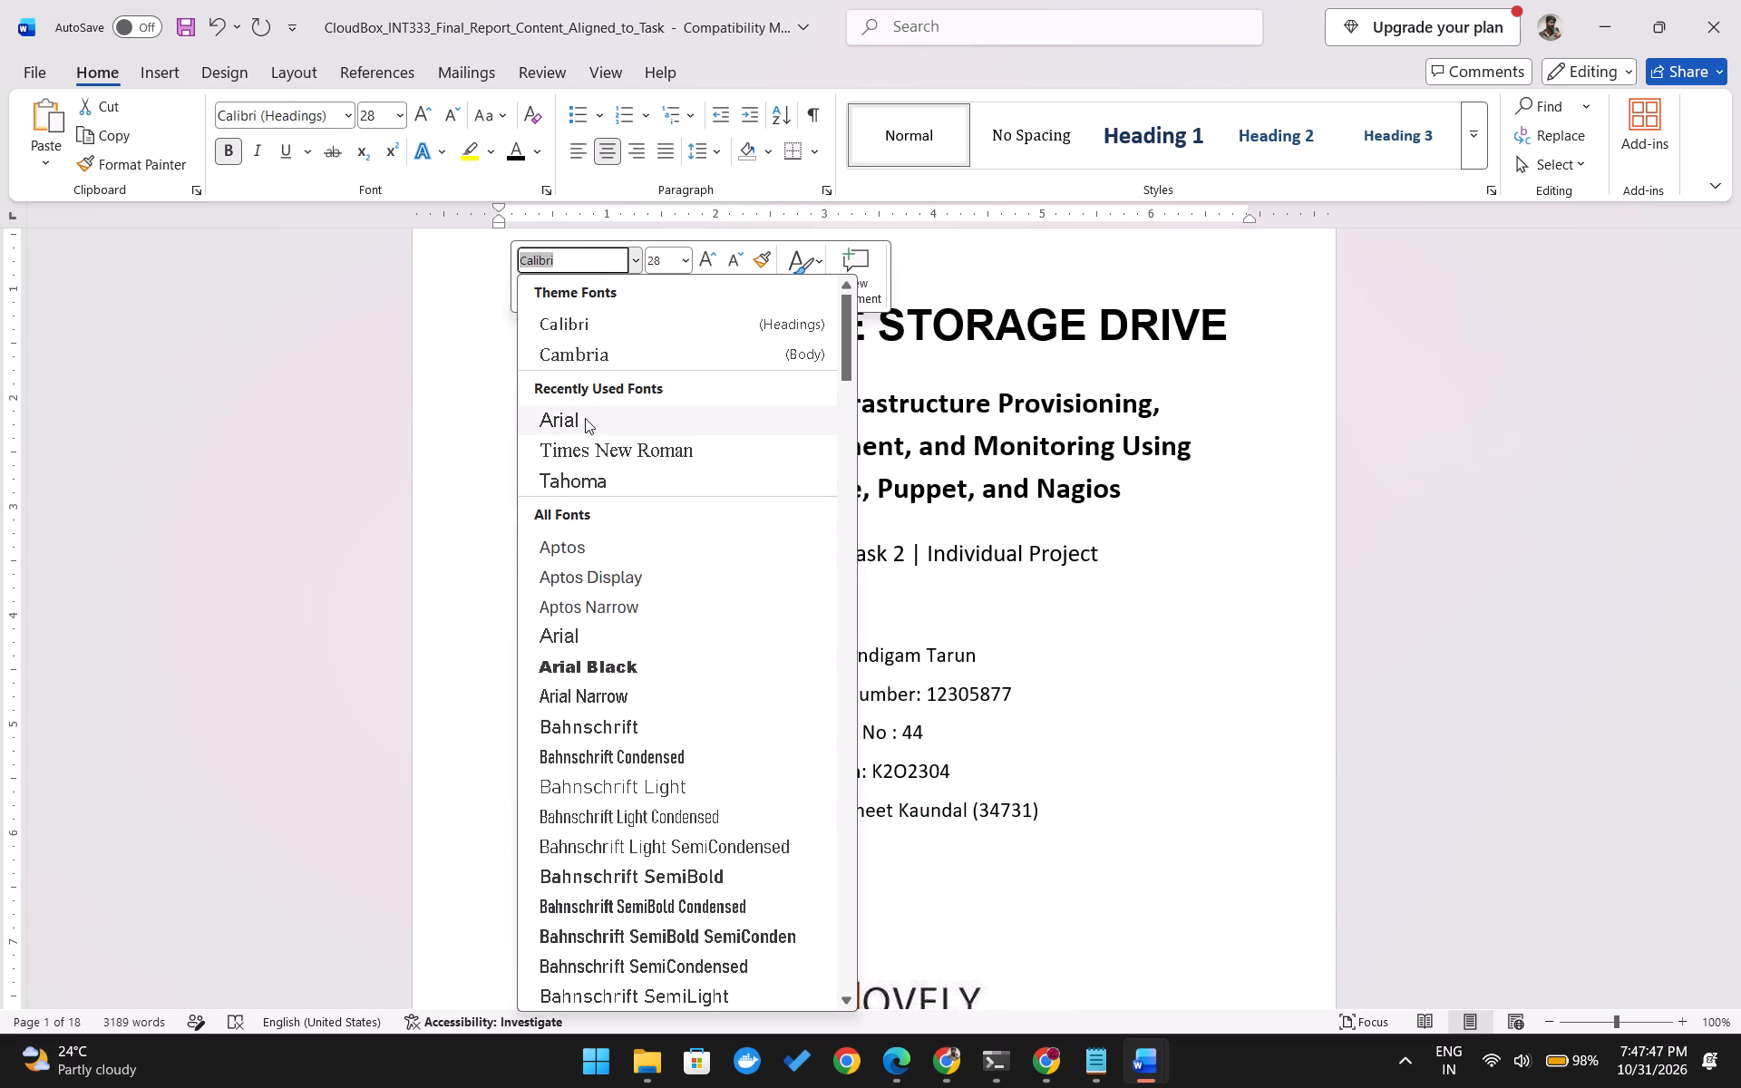
left_click(585, 418)
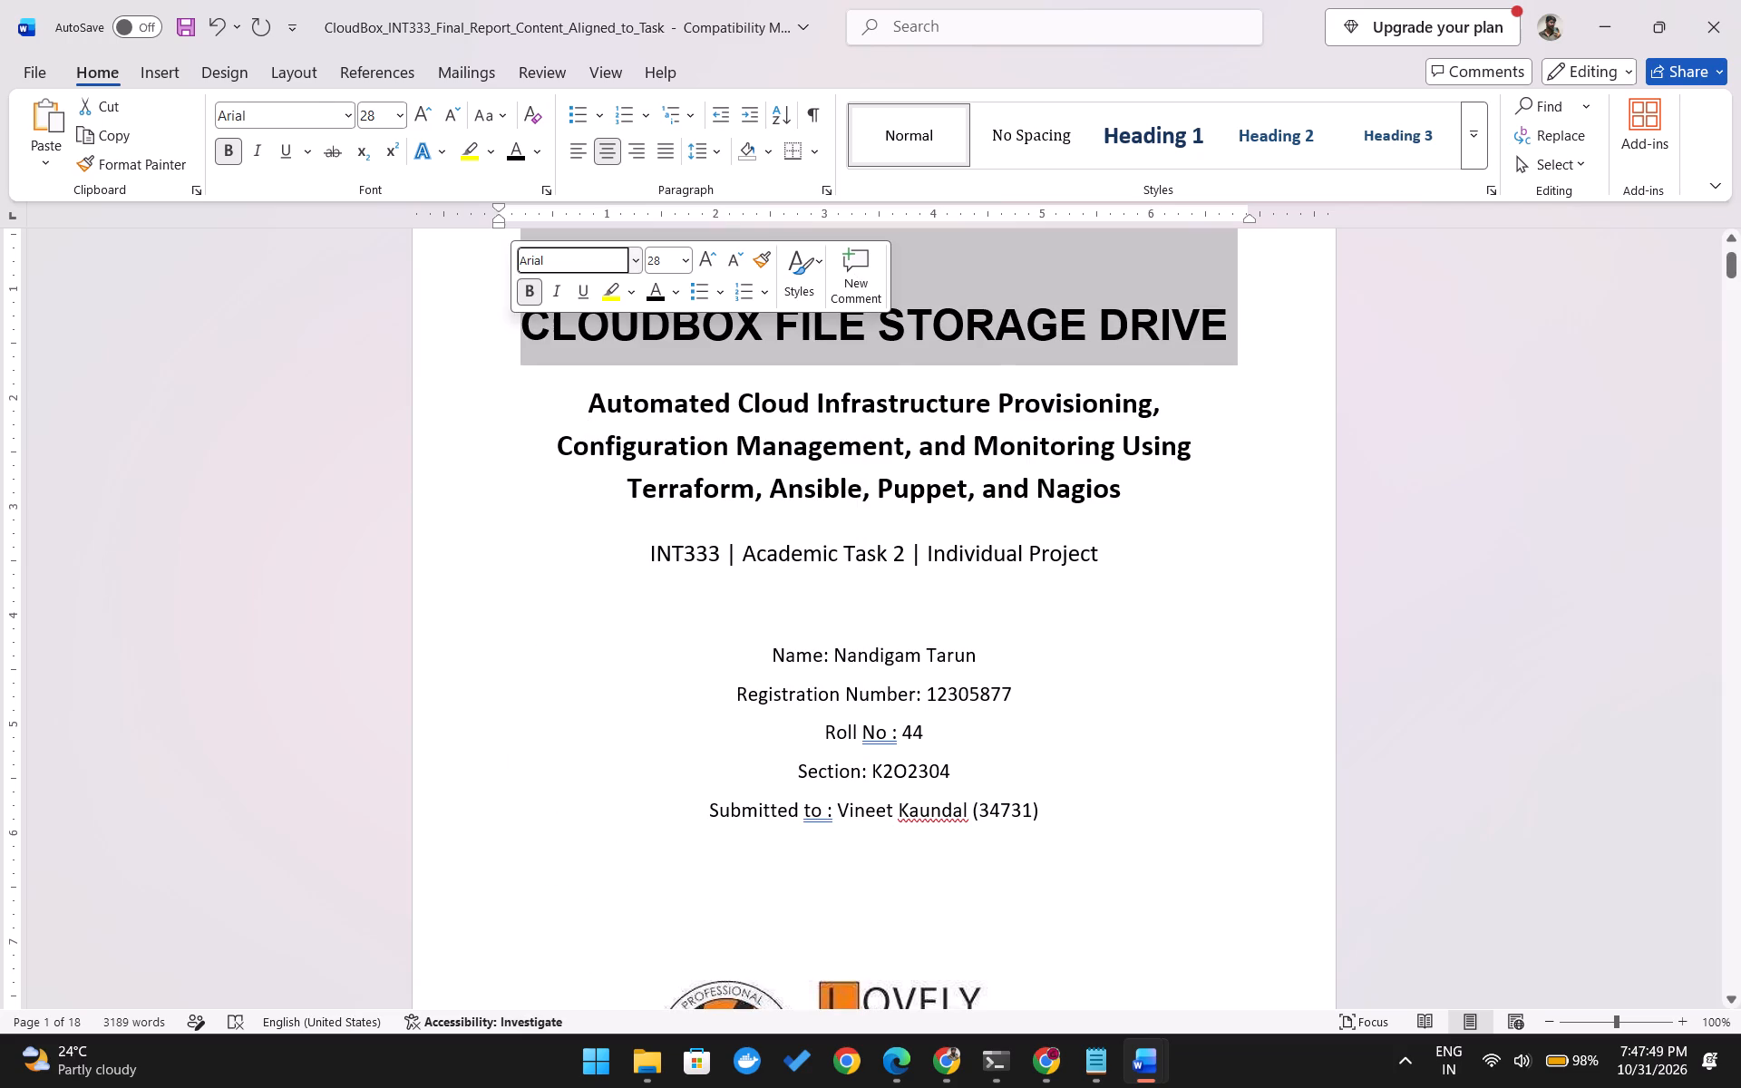
Set the cover subtitle beginning "Automated Cloud Infrastructure Provisioning" to Arial, size 16, keeping it bold.
left_click(1127, 490)
left_click_drag(1127, 490, 590, 406)
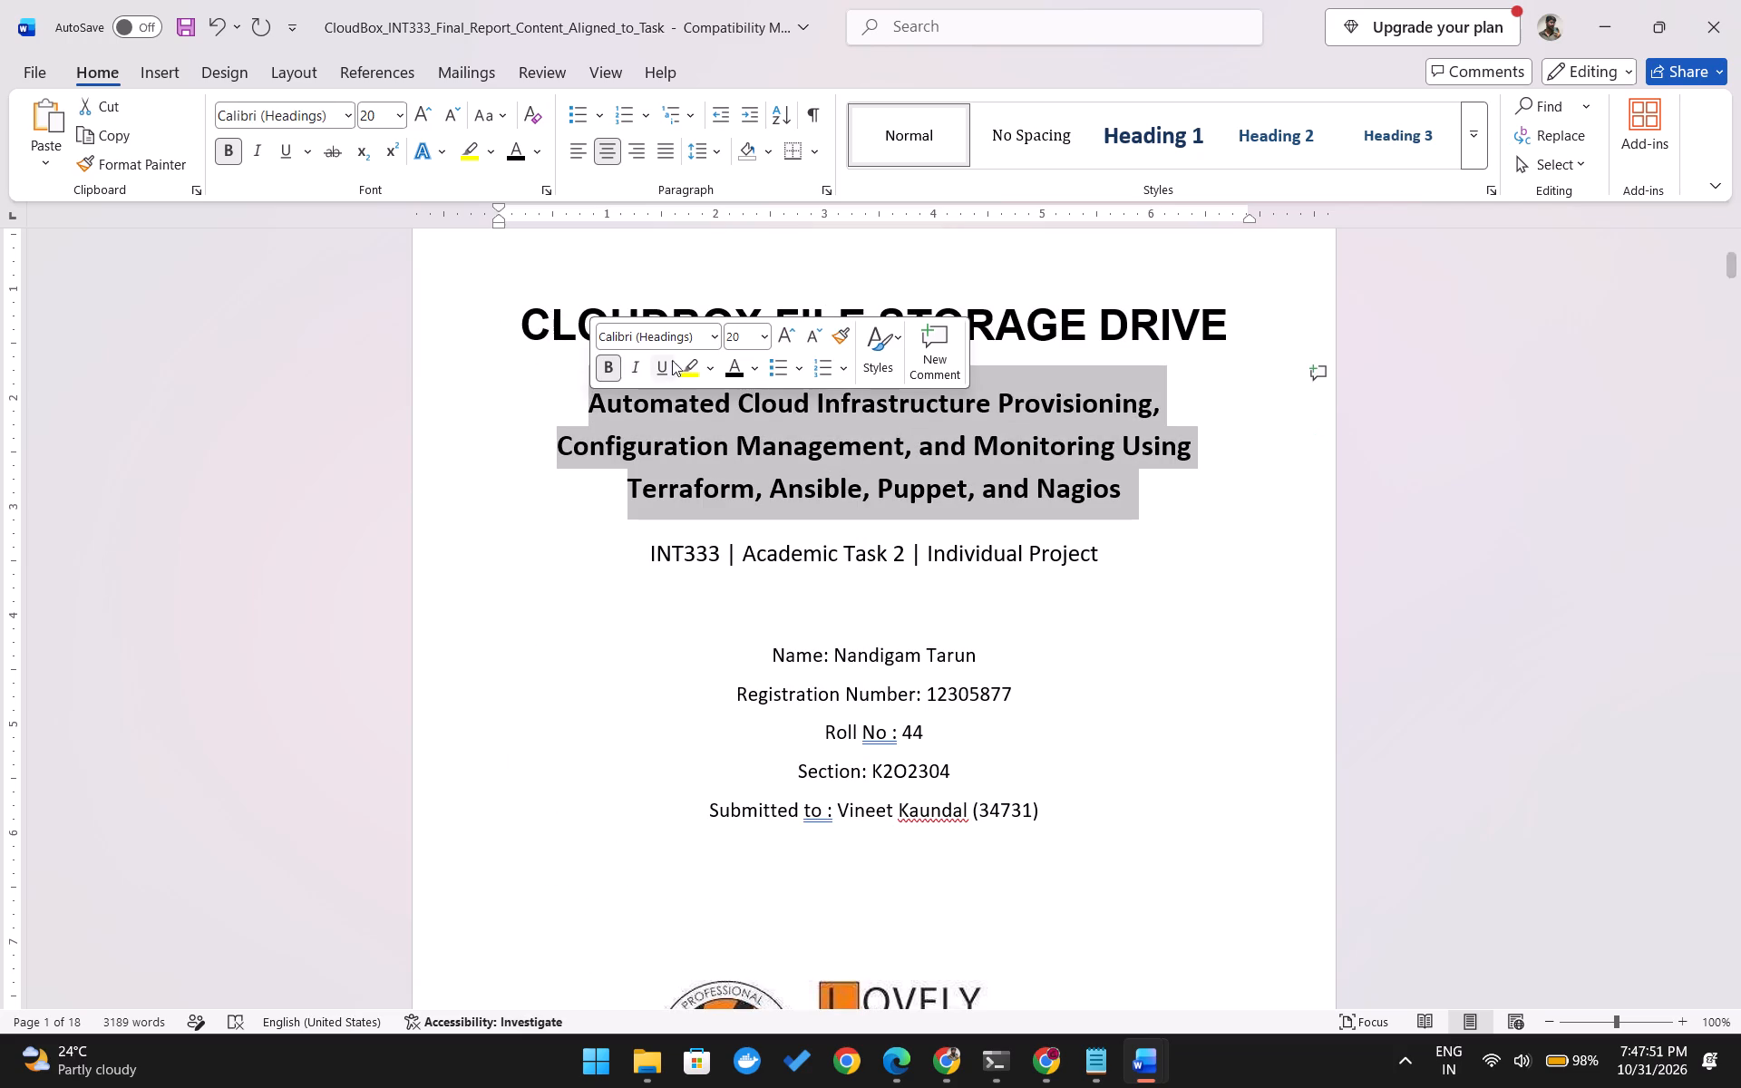
left_click(717, 342)
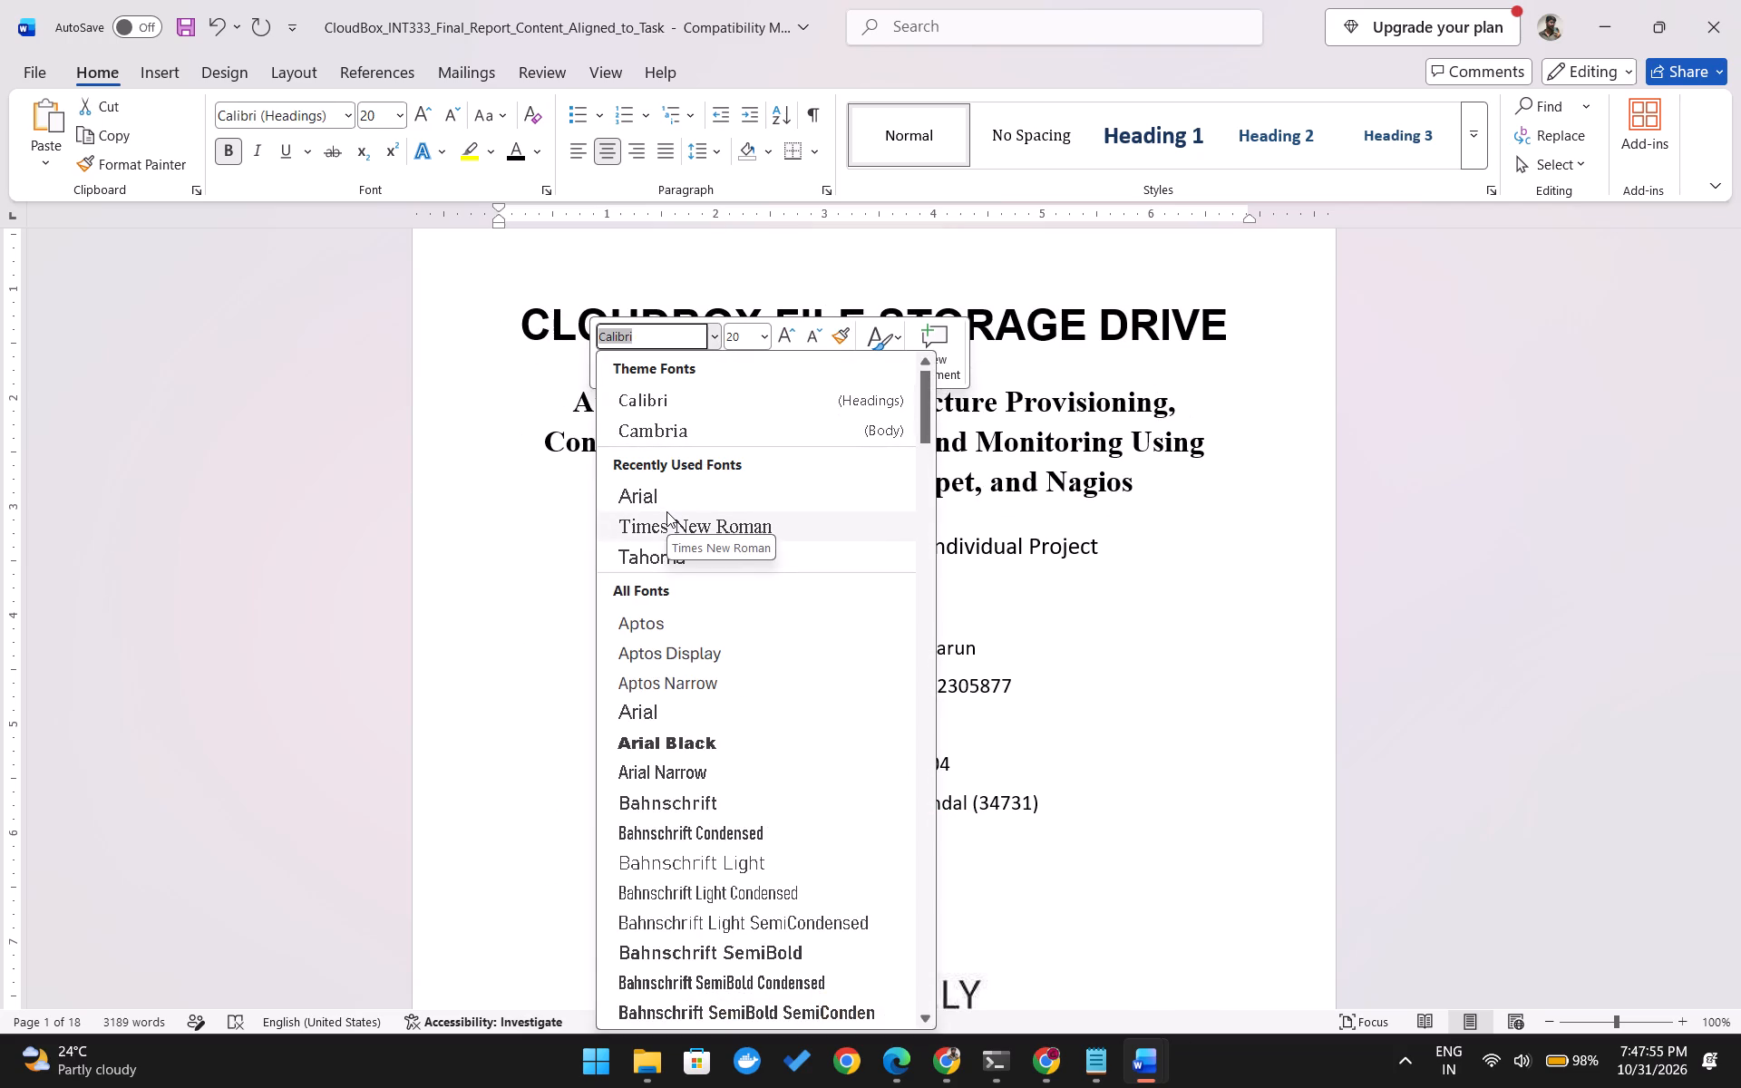
left_click(663, 488)
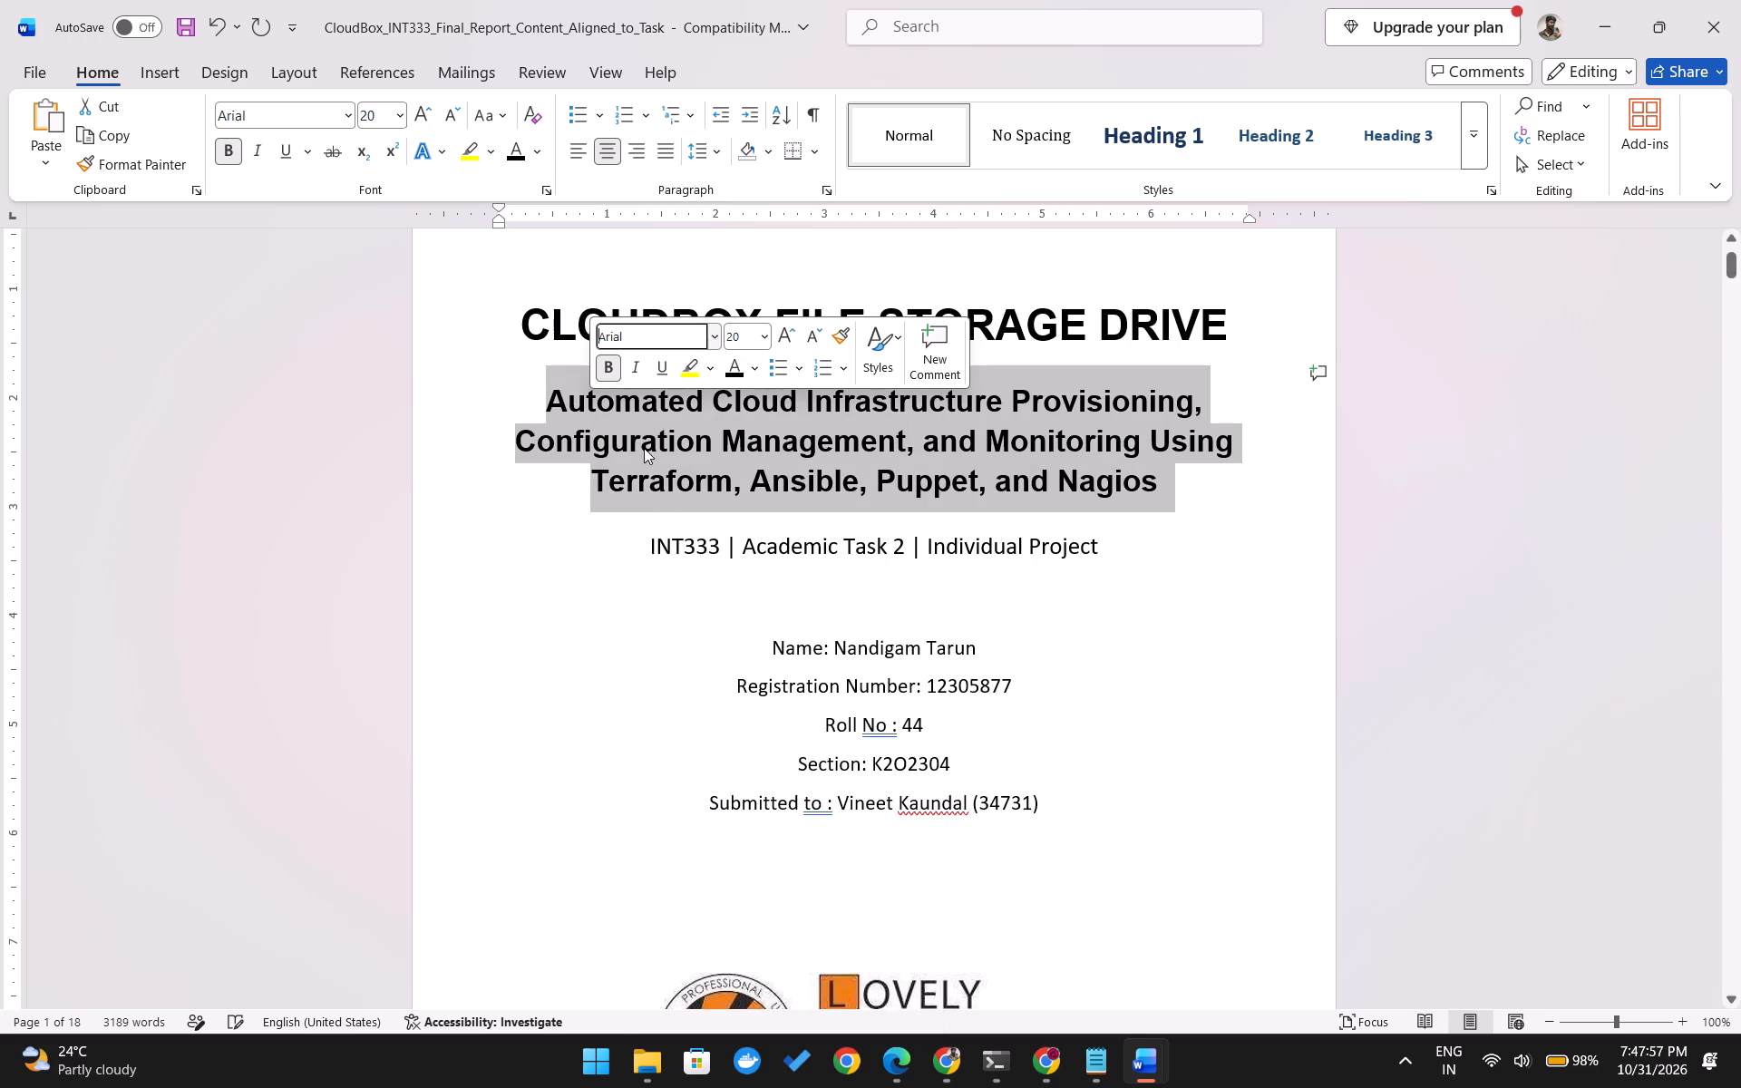
left_click(607, 369)
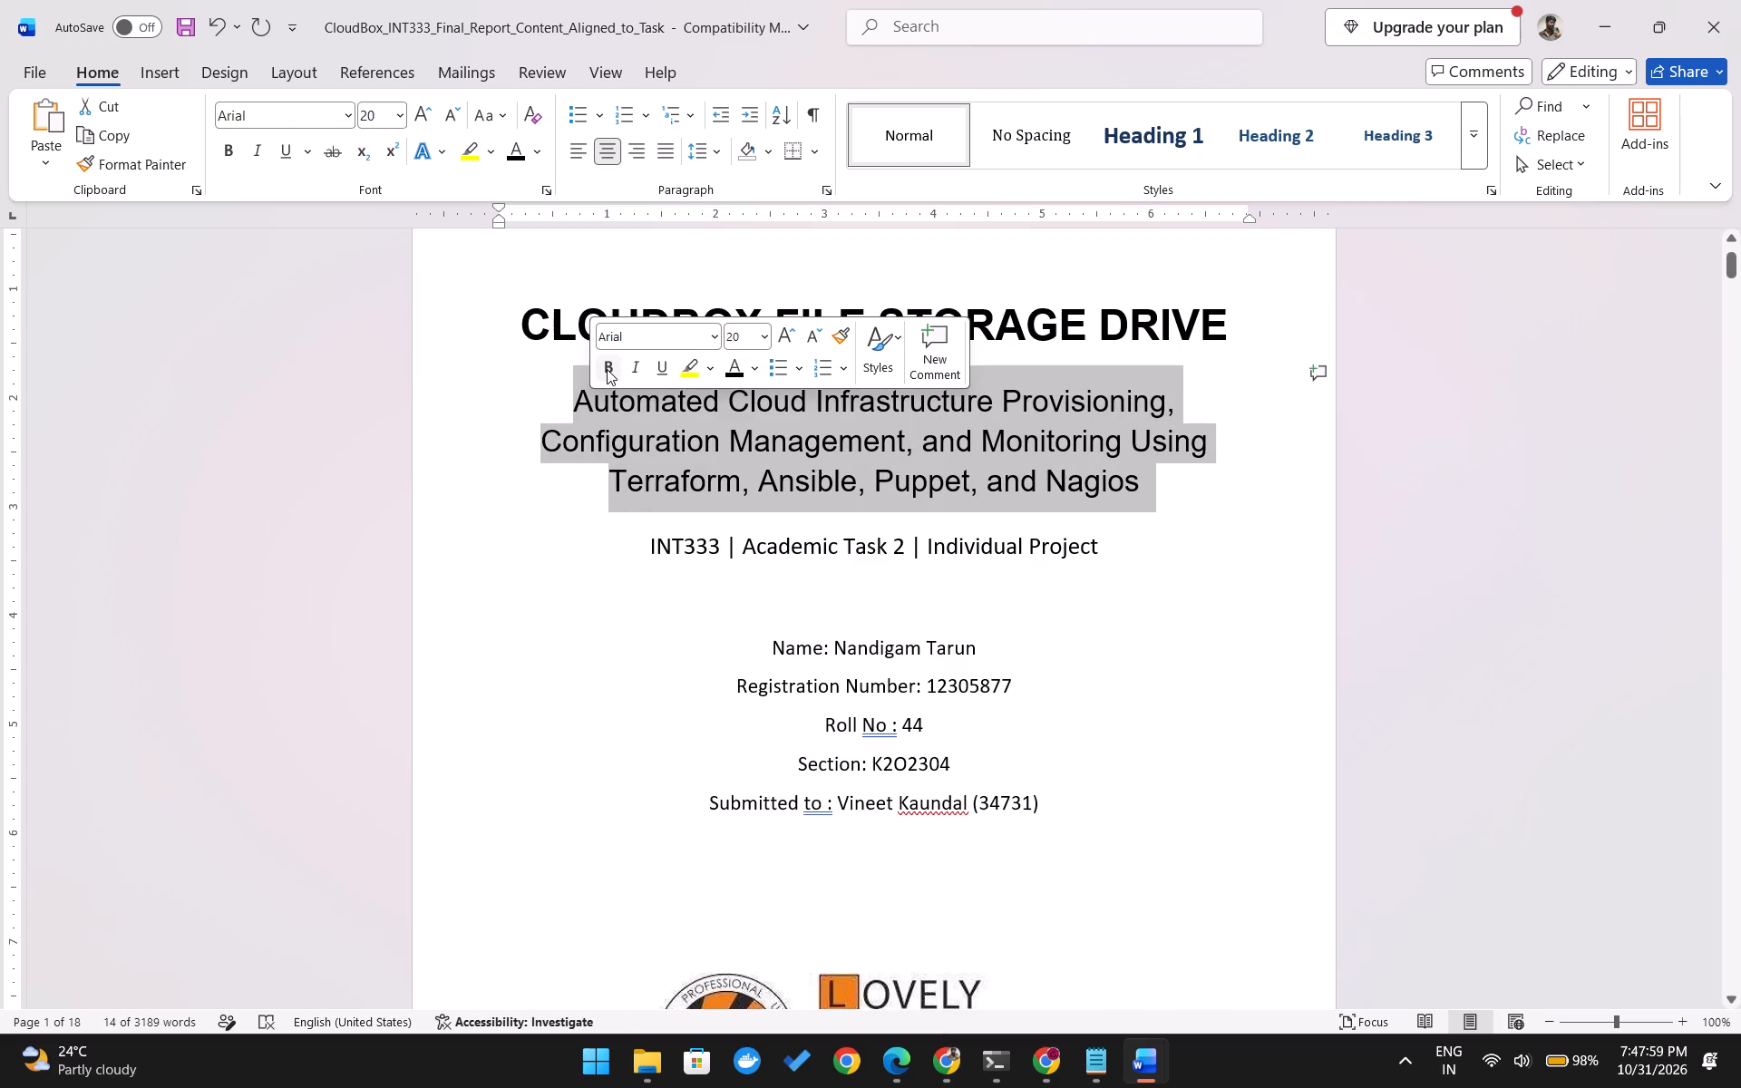
left_click(607, 368)
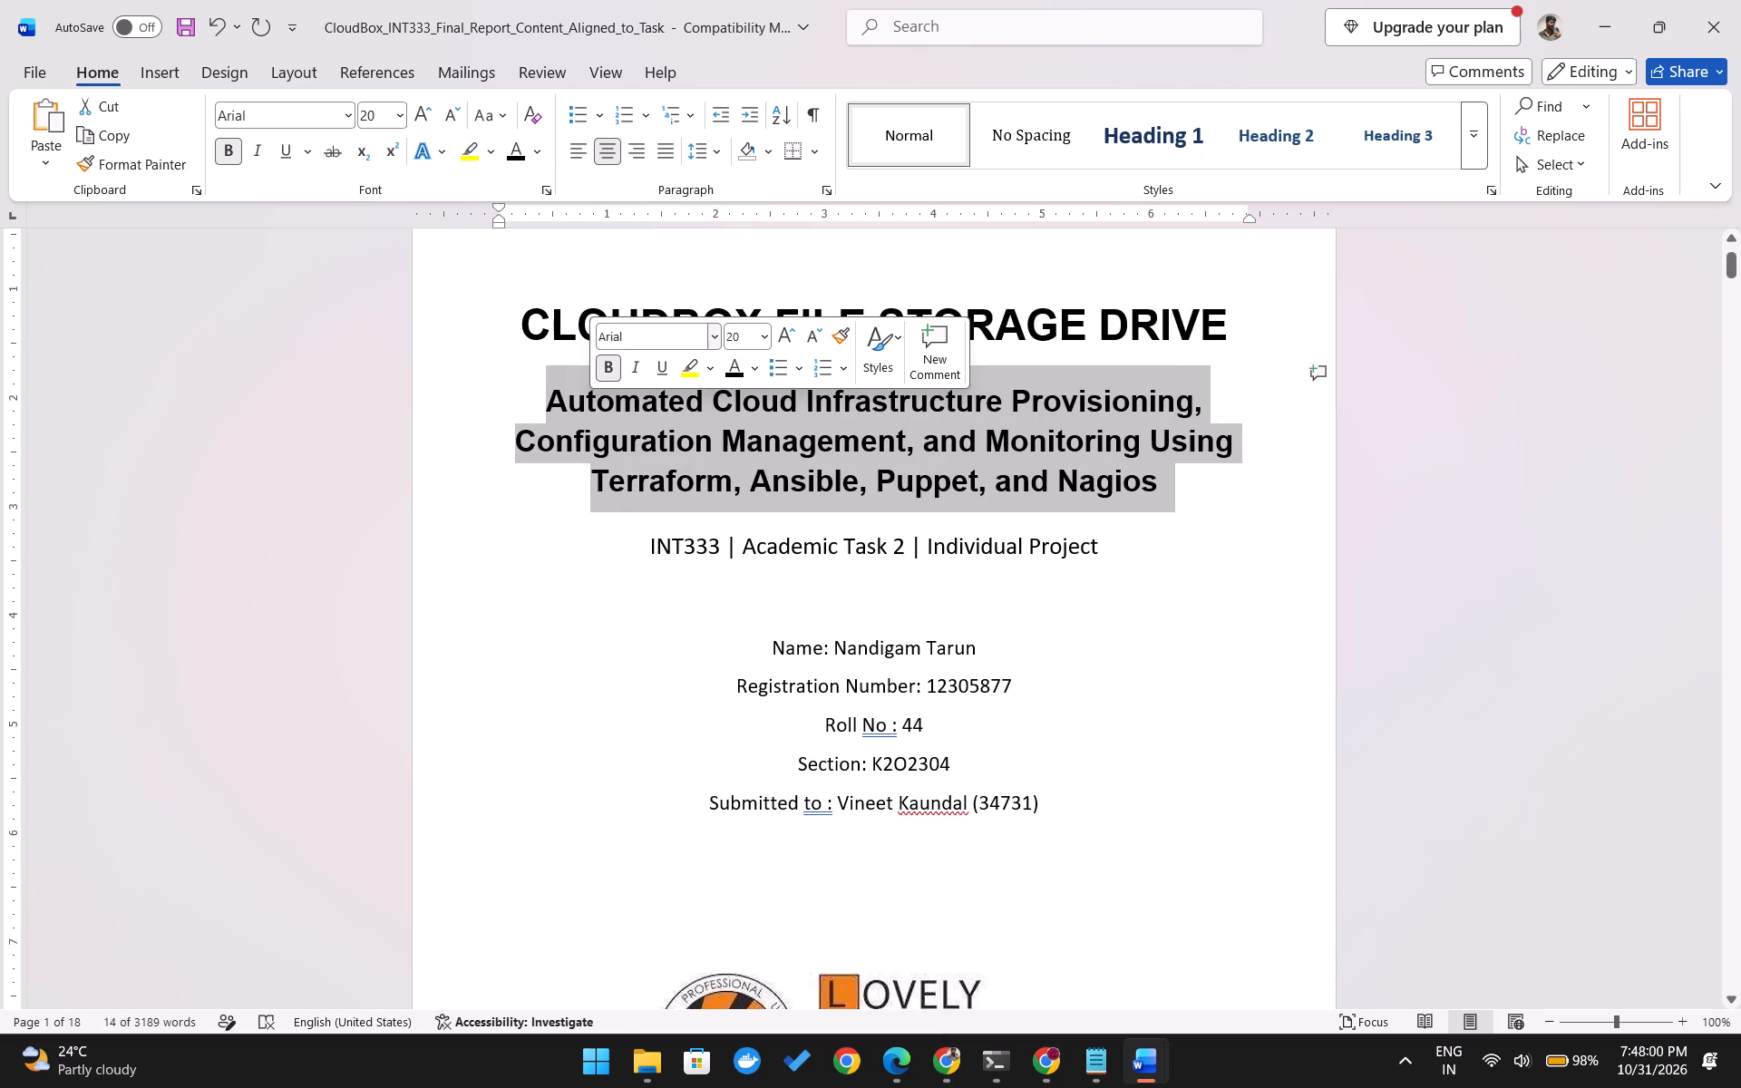
left_click(768, 339)
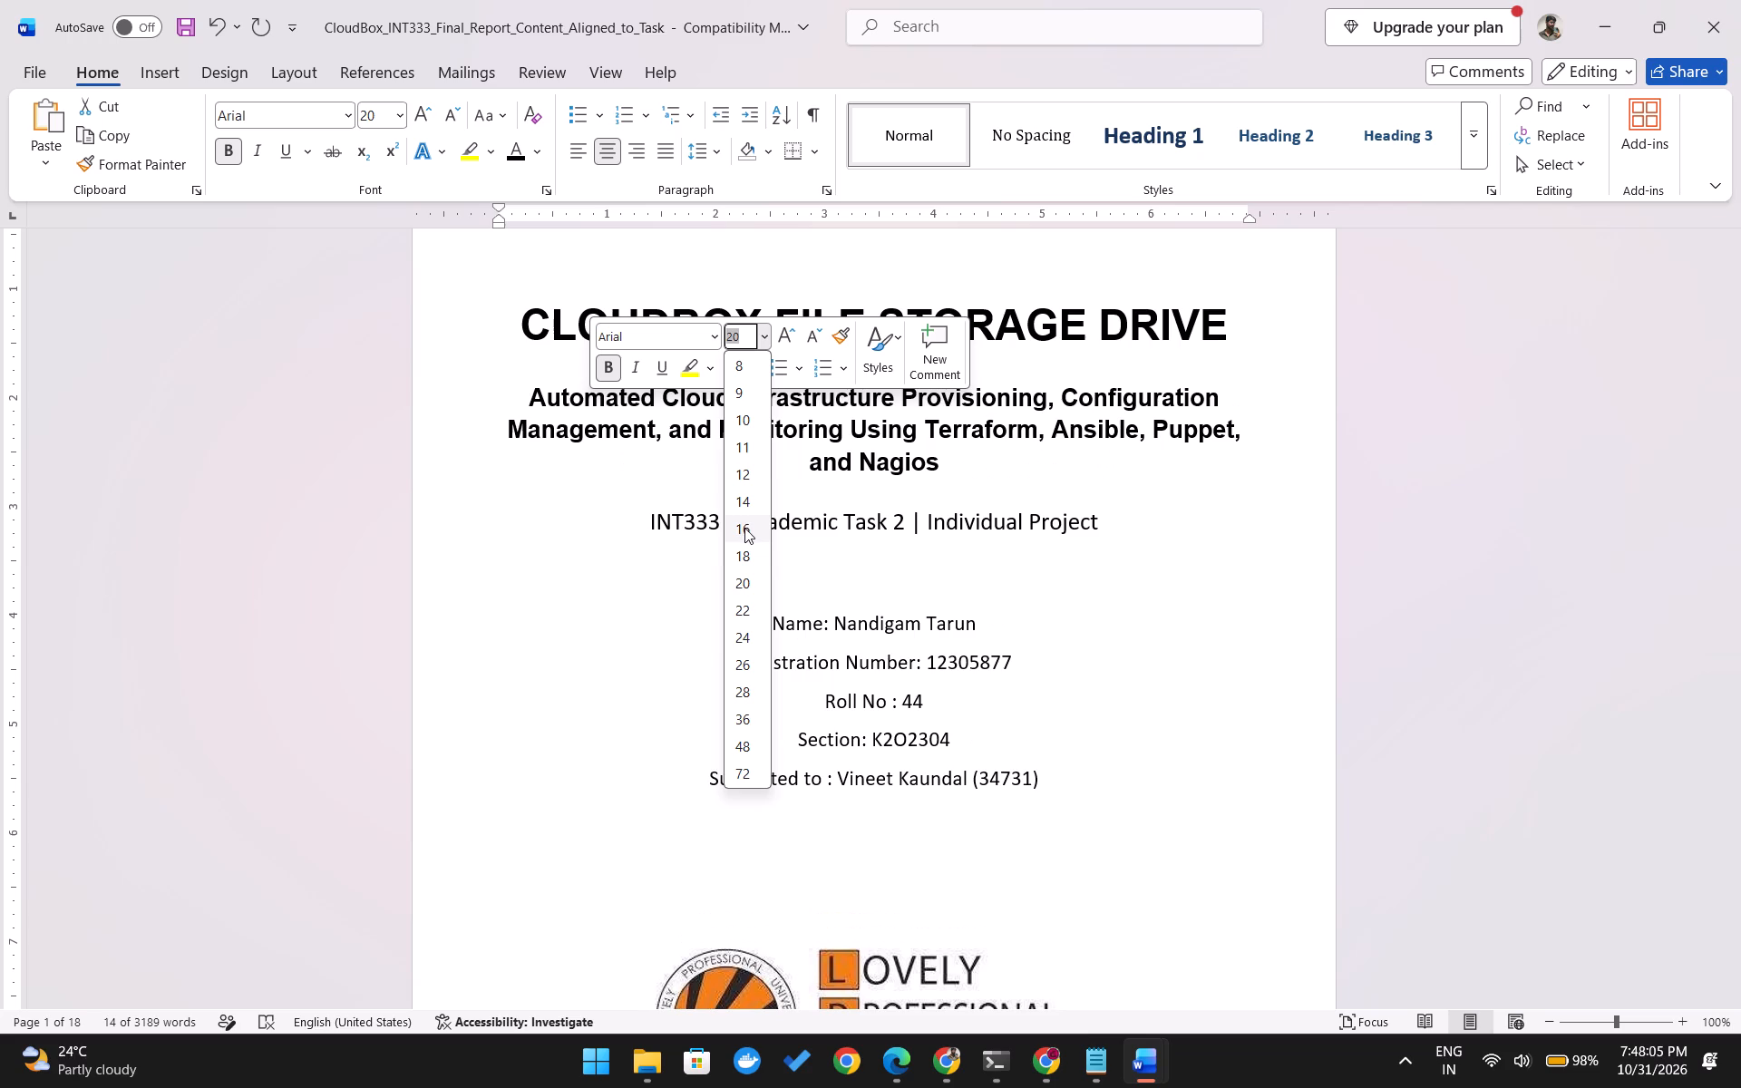
left_click(744, 528)
left_click(1094, 565)
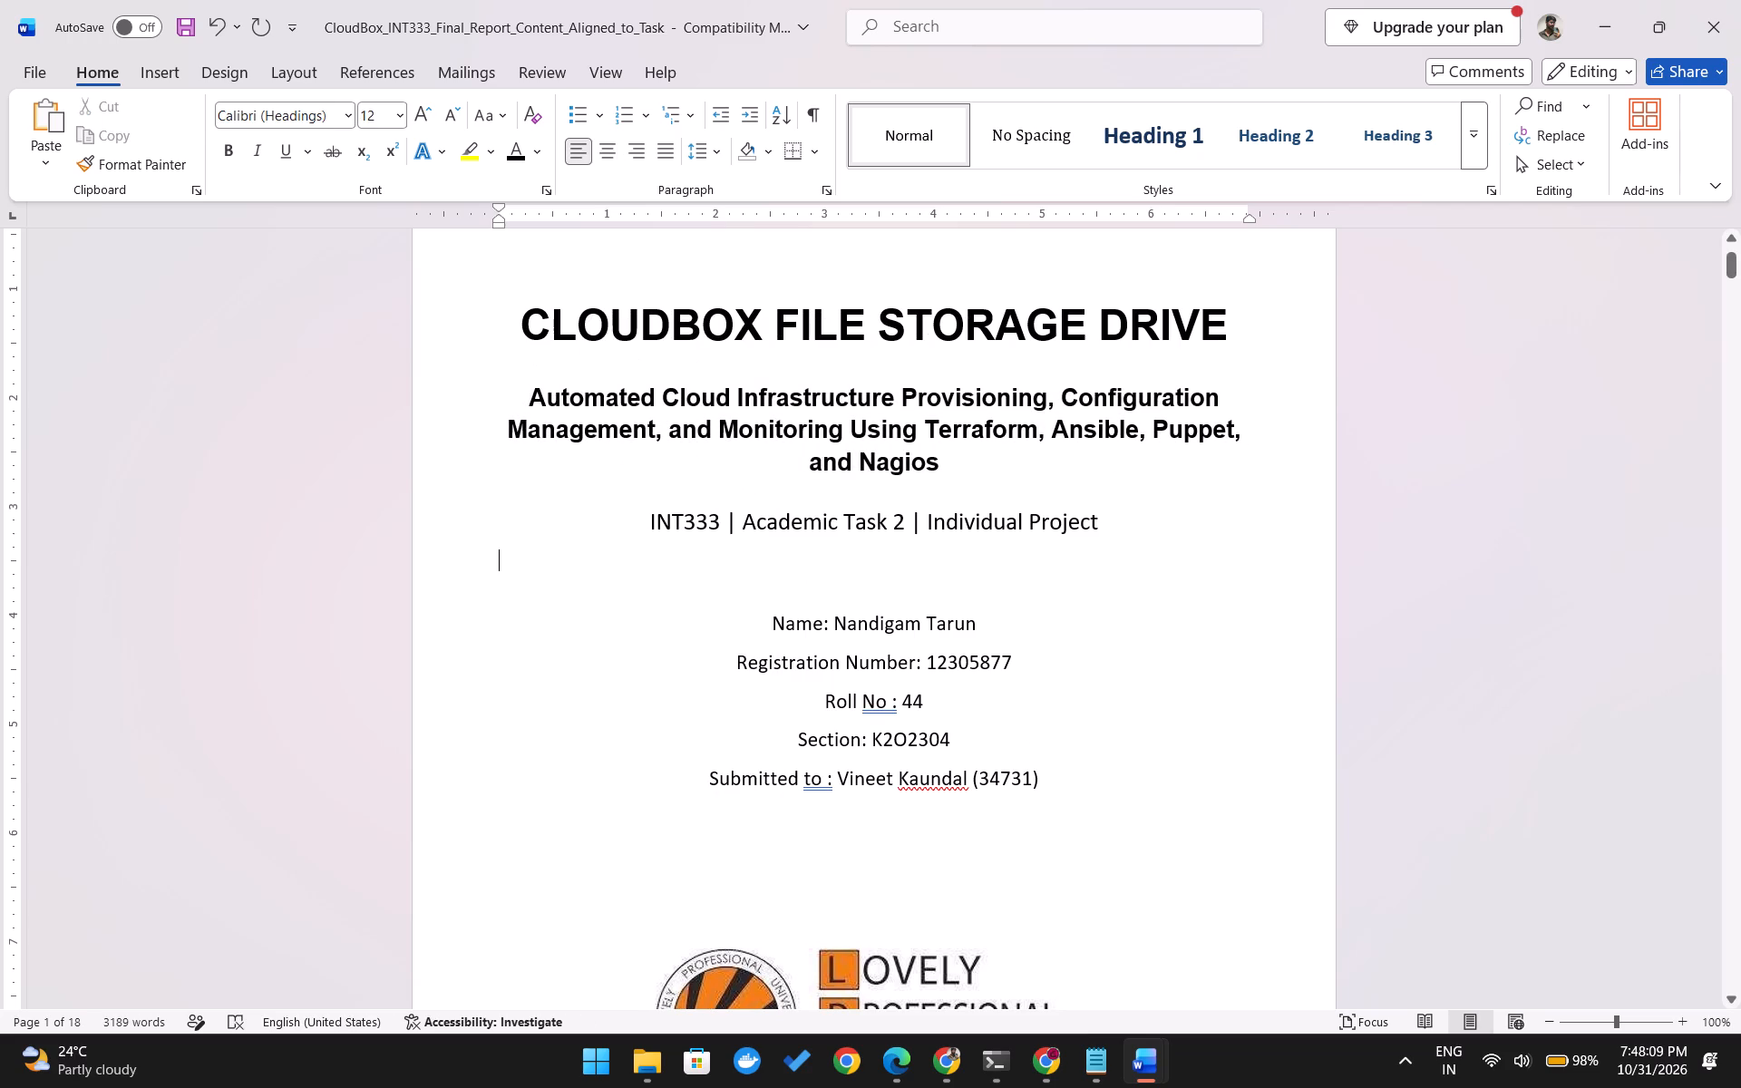
scroll(1081, 600, "down", 1)
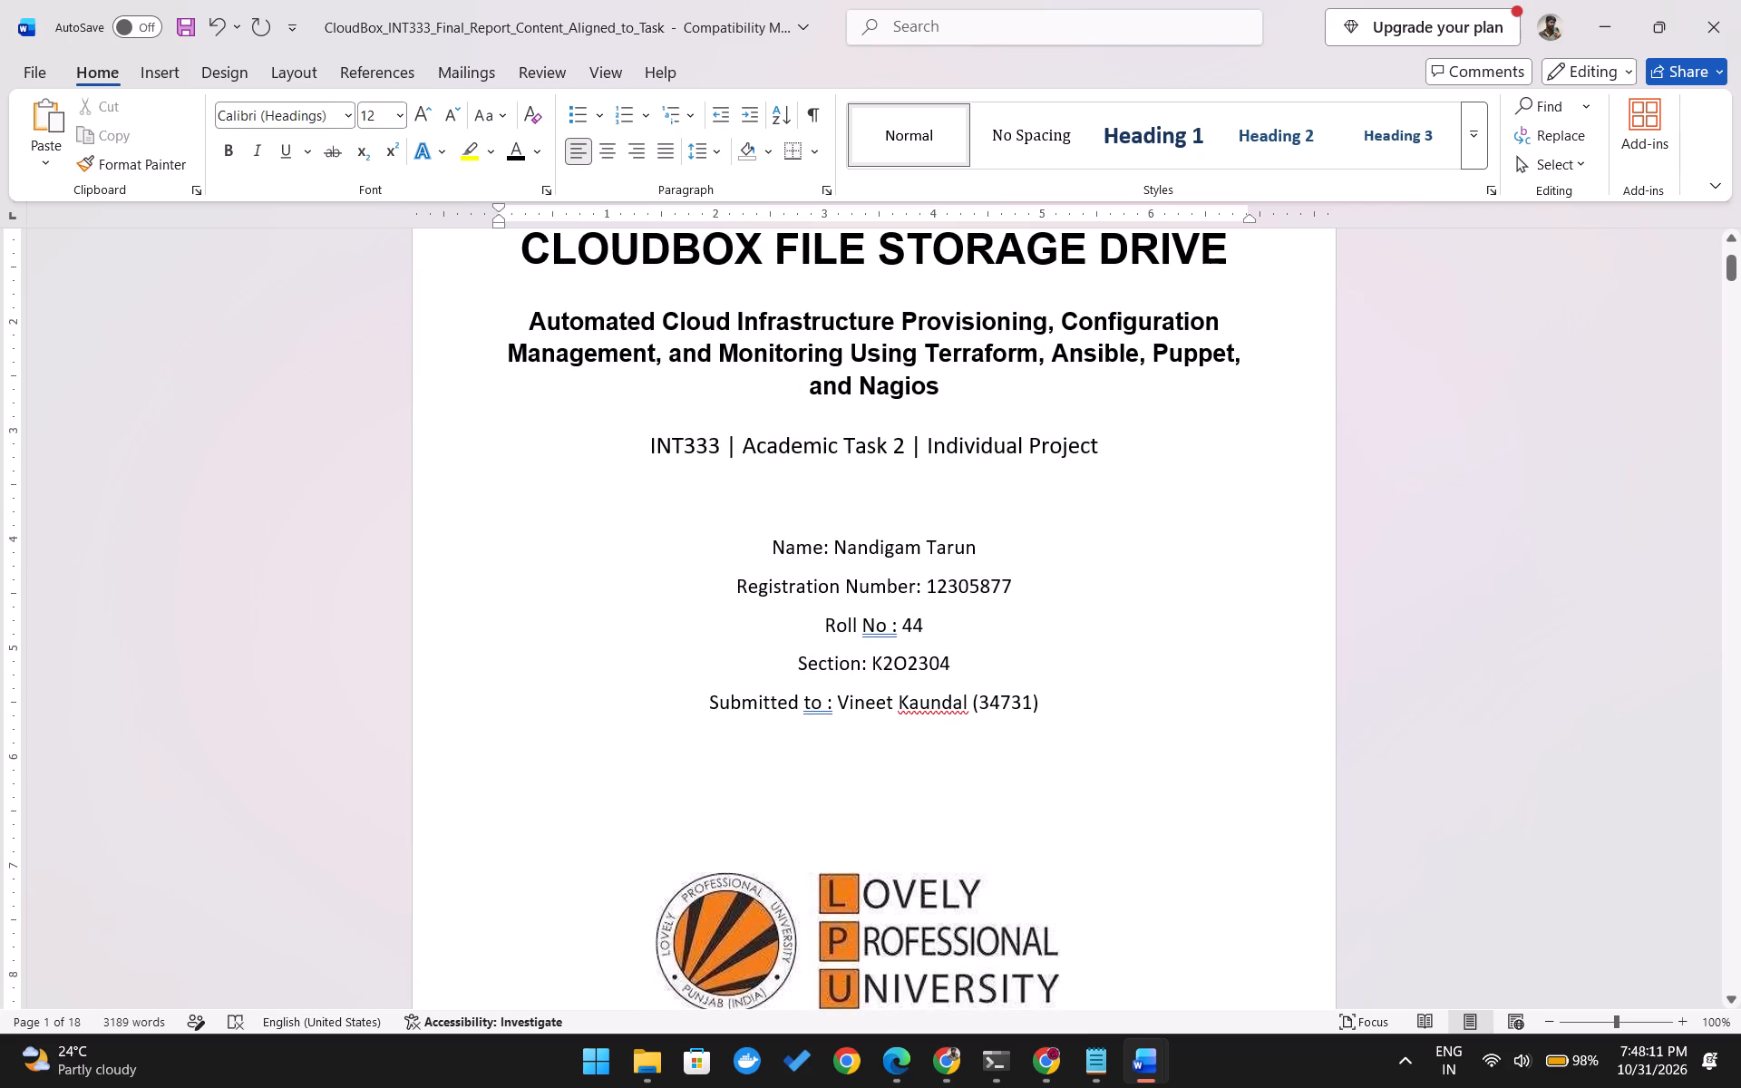
scroll(1081, 600, "down", 1)
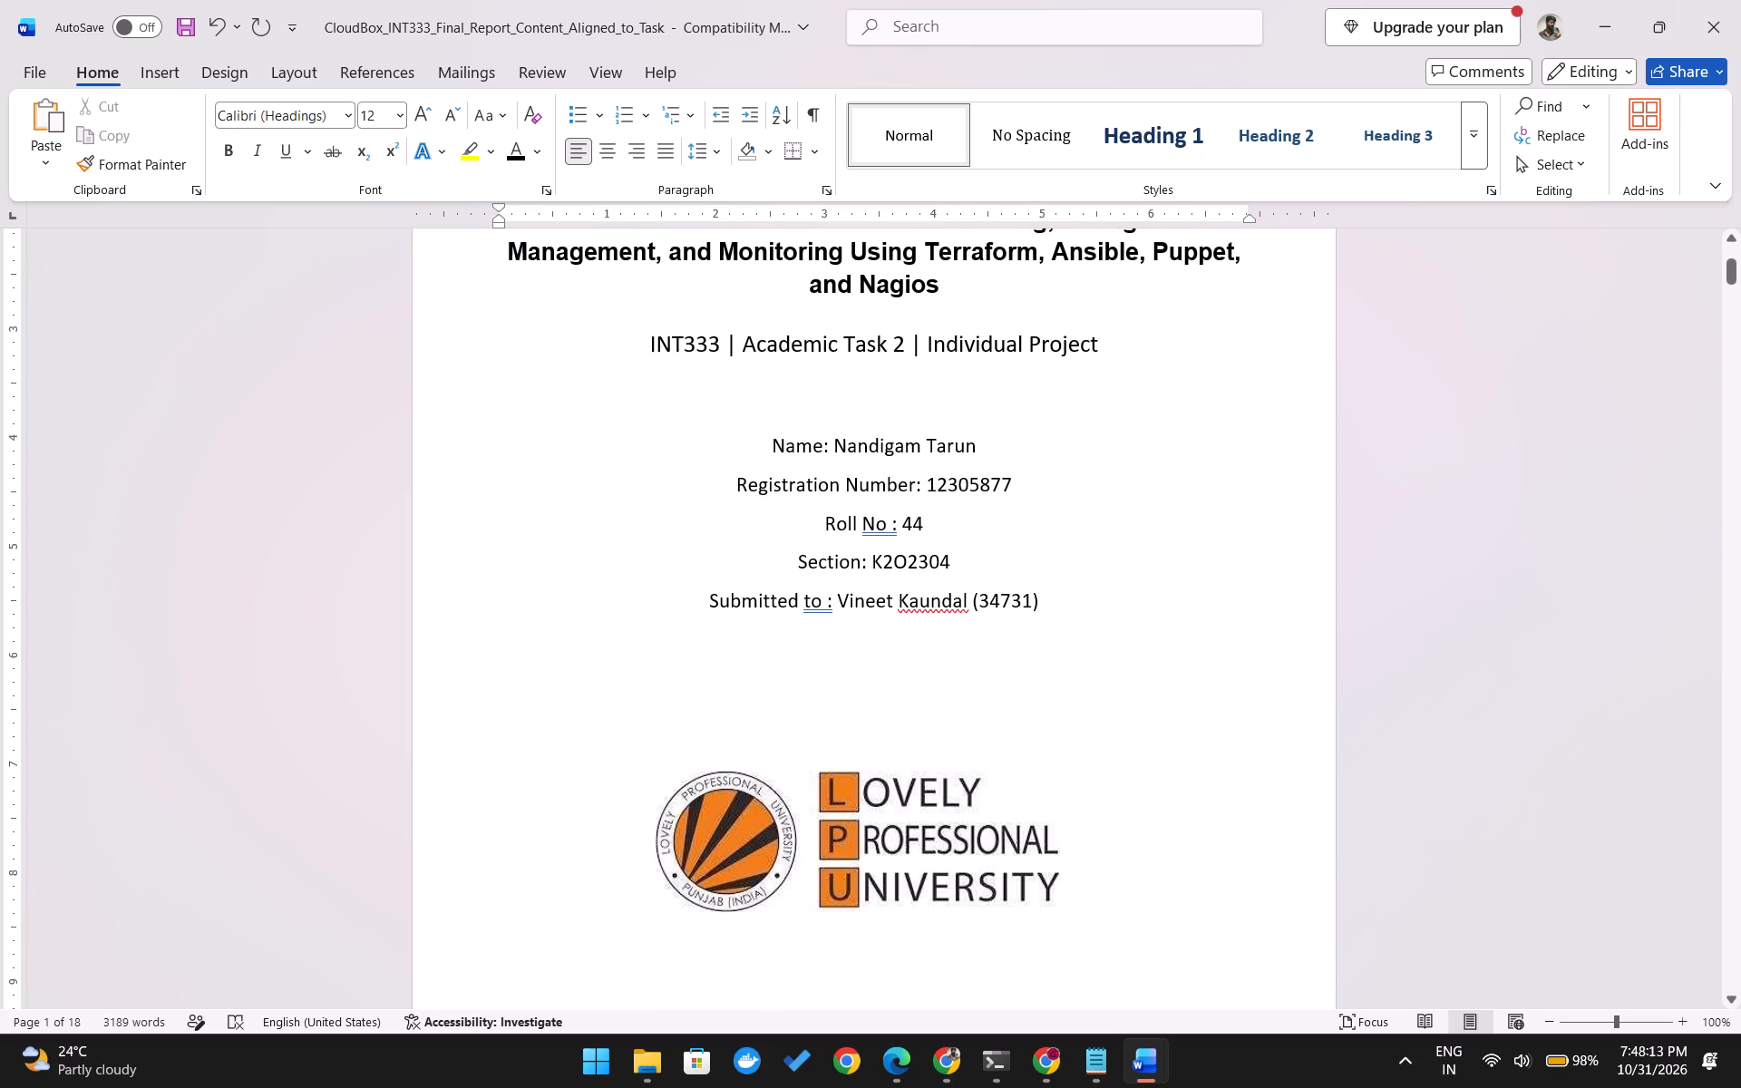
scroll(921, 658, "down", 3)
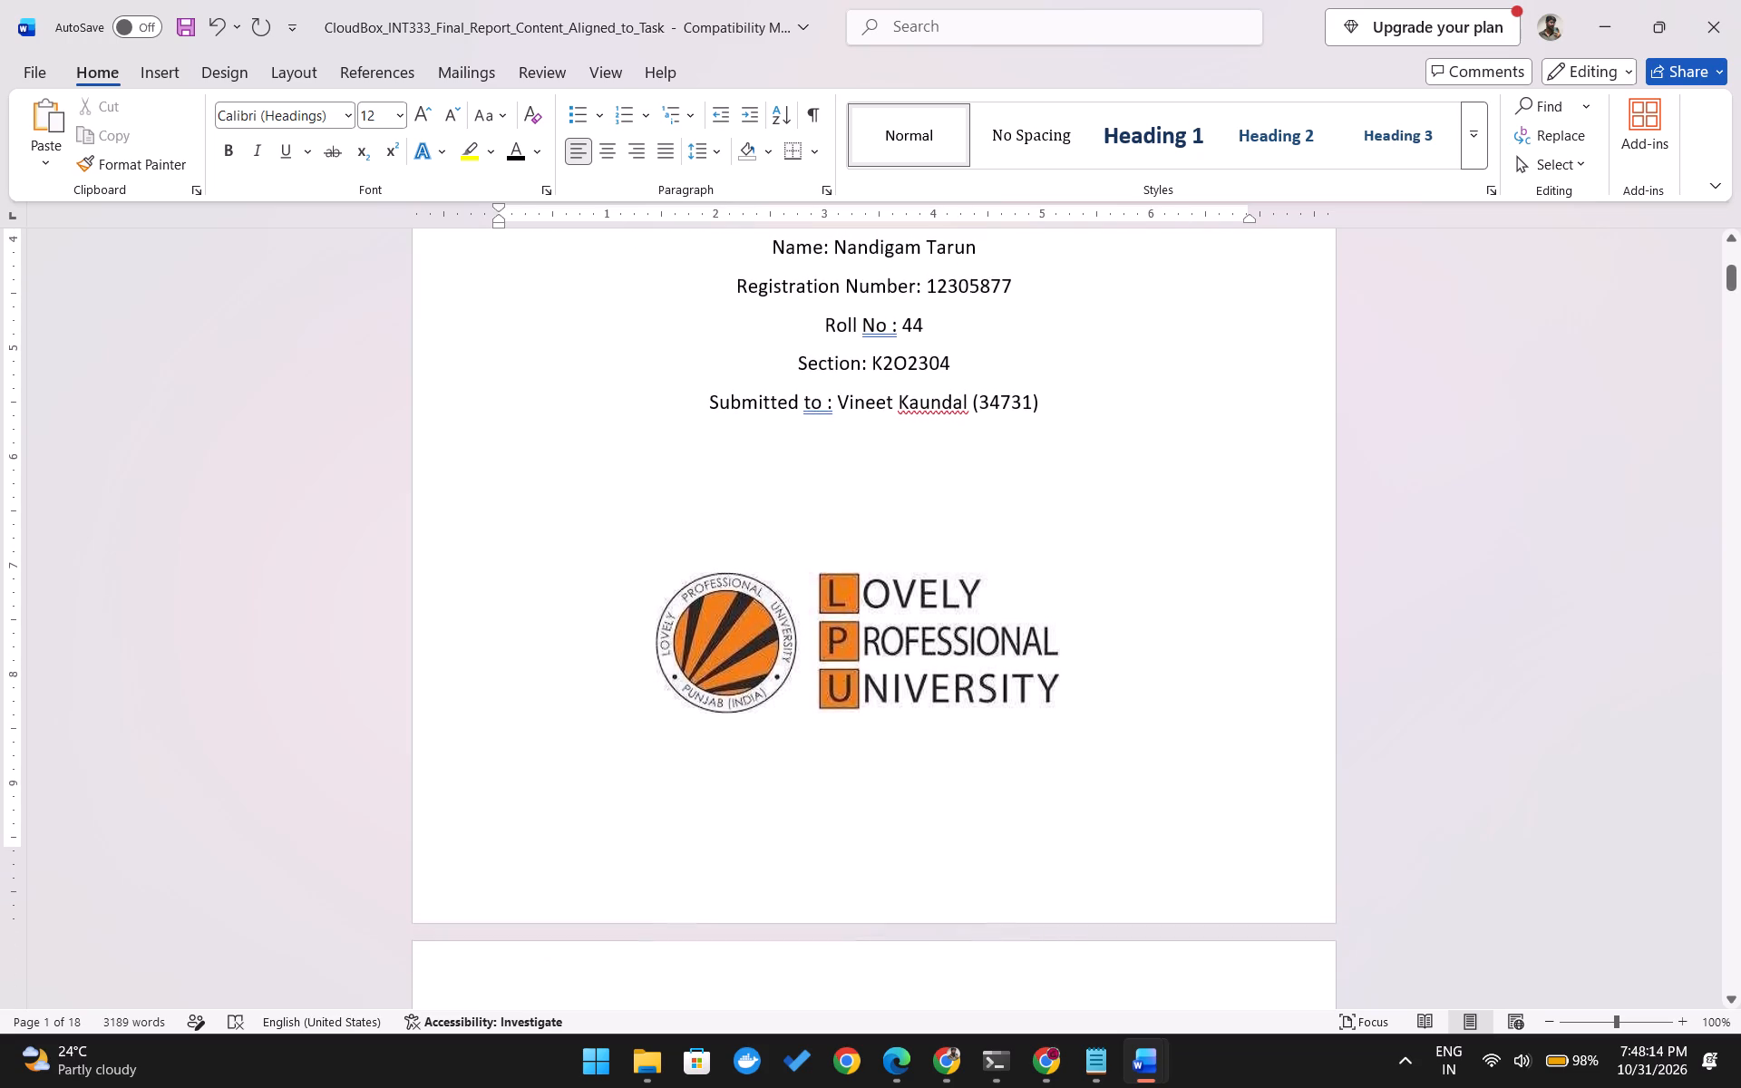
scroll(921, 658, "down", 3)
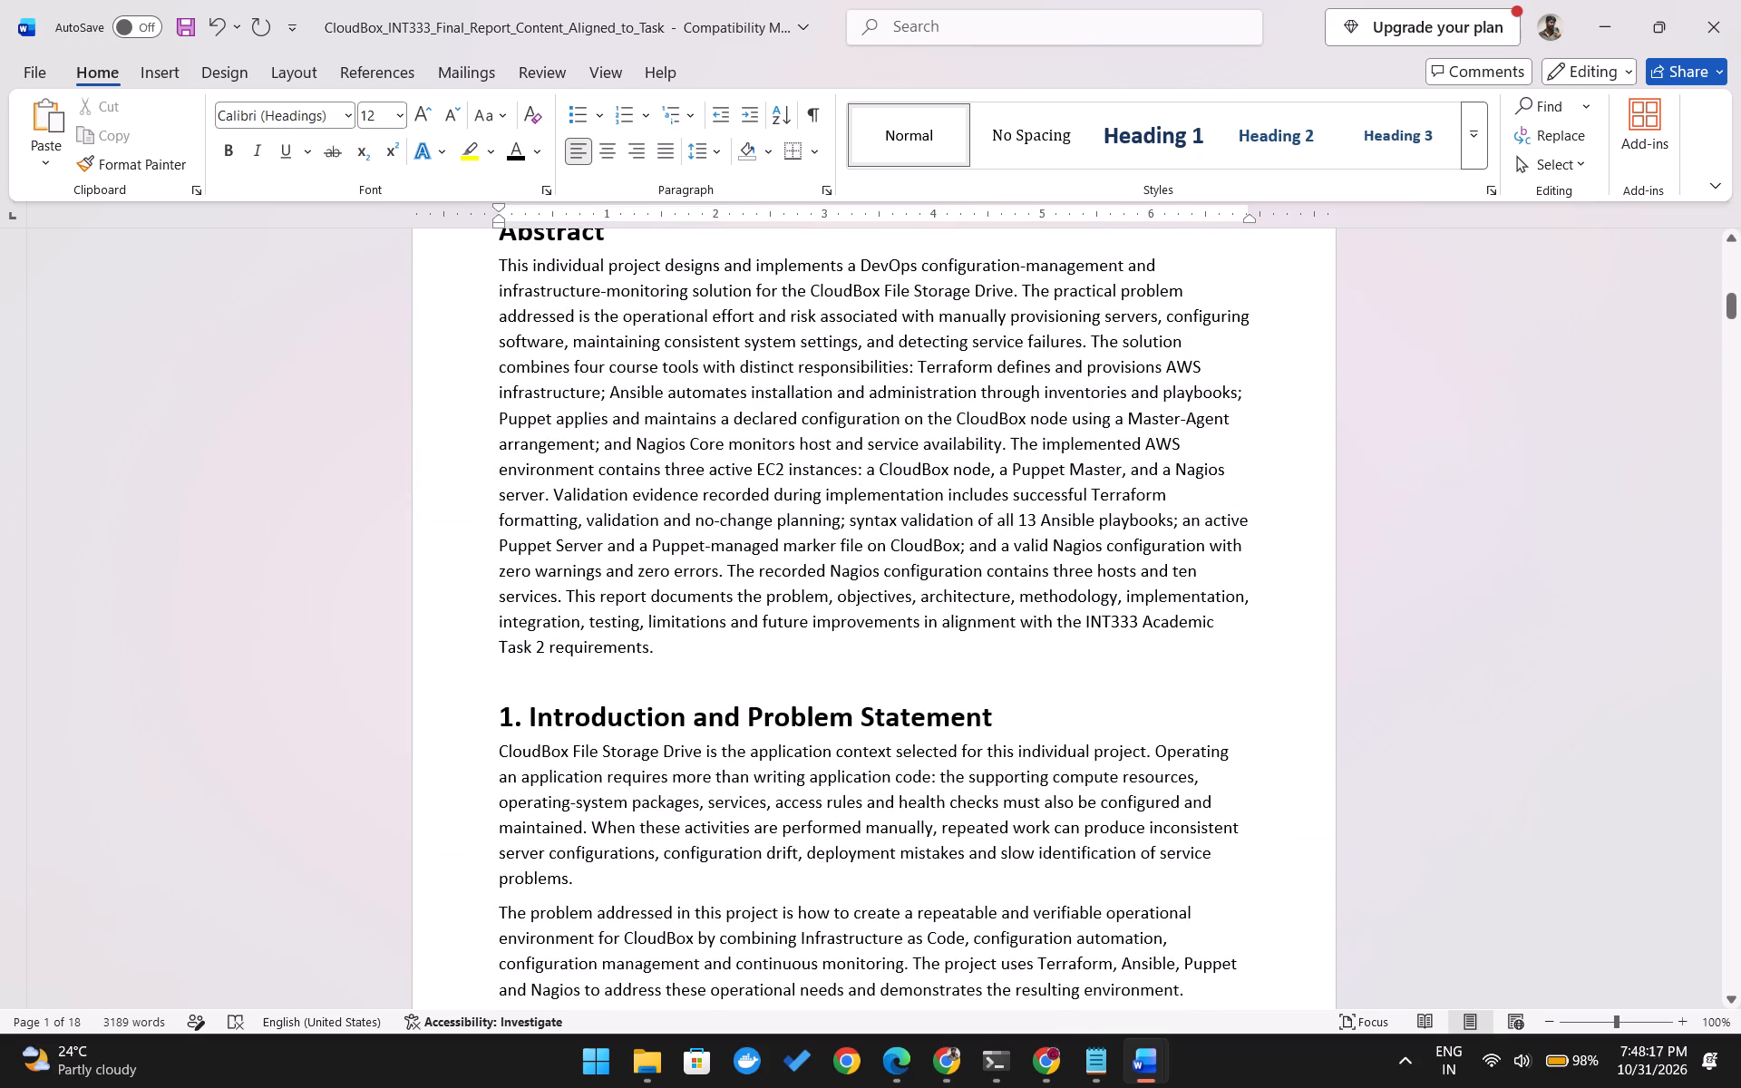
scroll(921, 658, "up", 1)
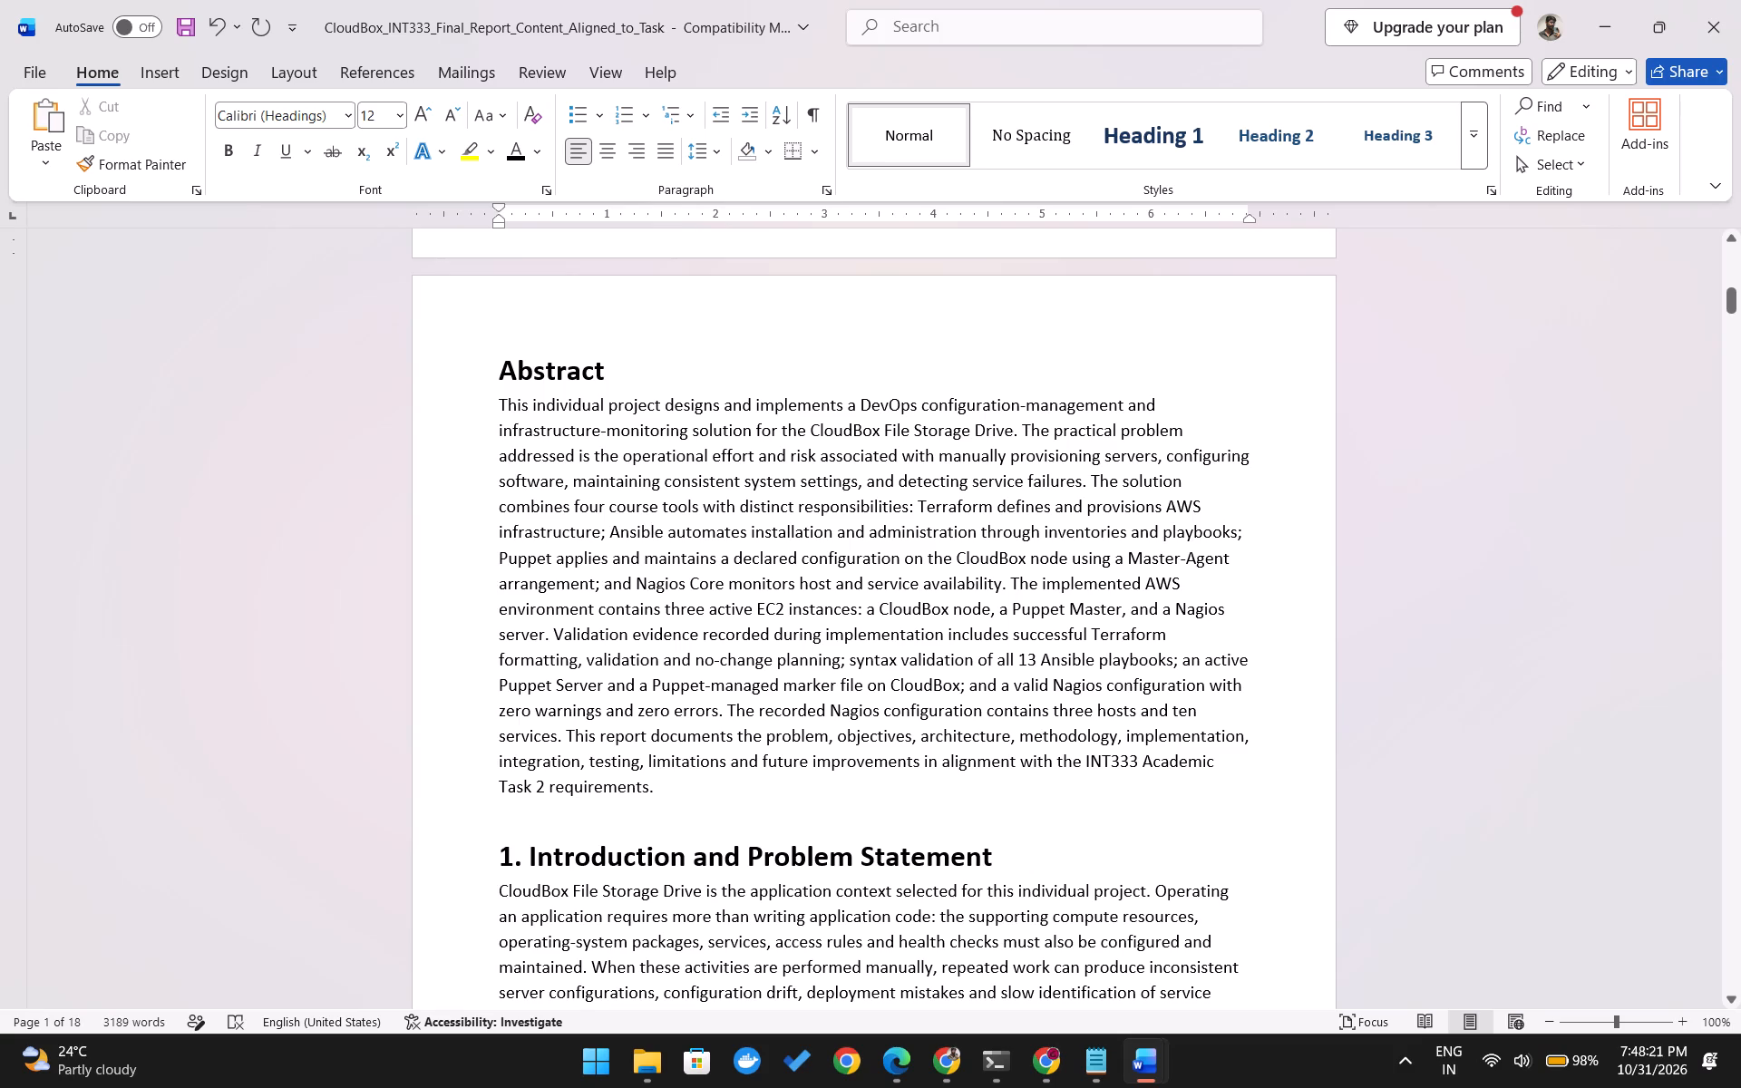
left_click_drag(661, 786, 487, 442)
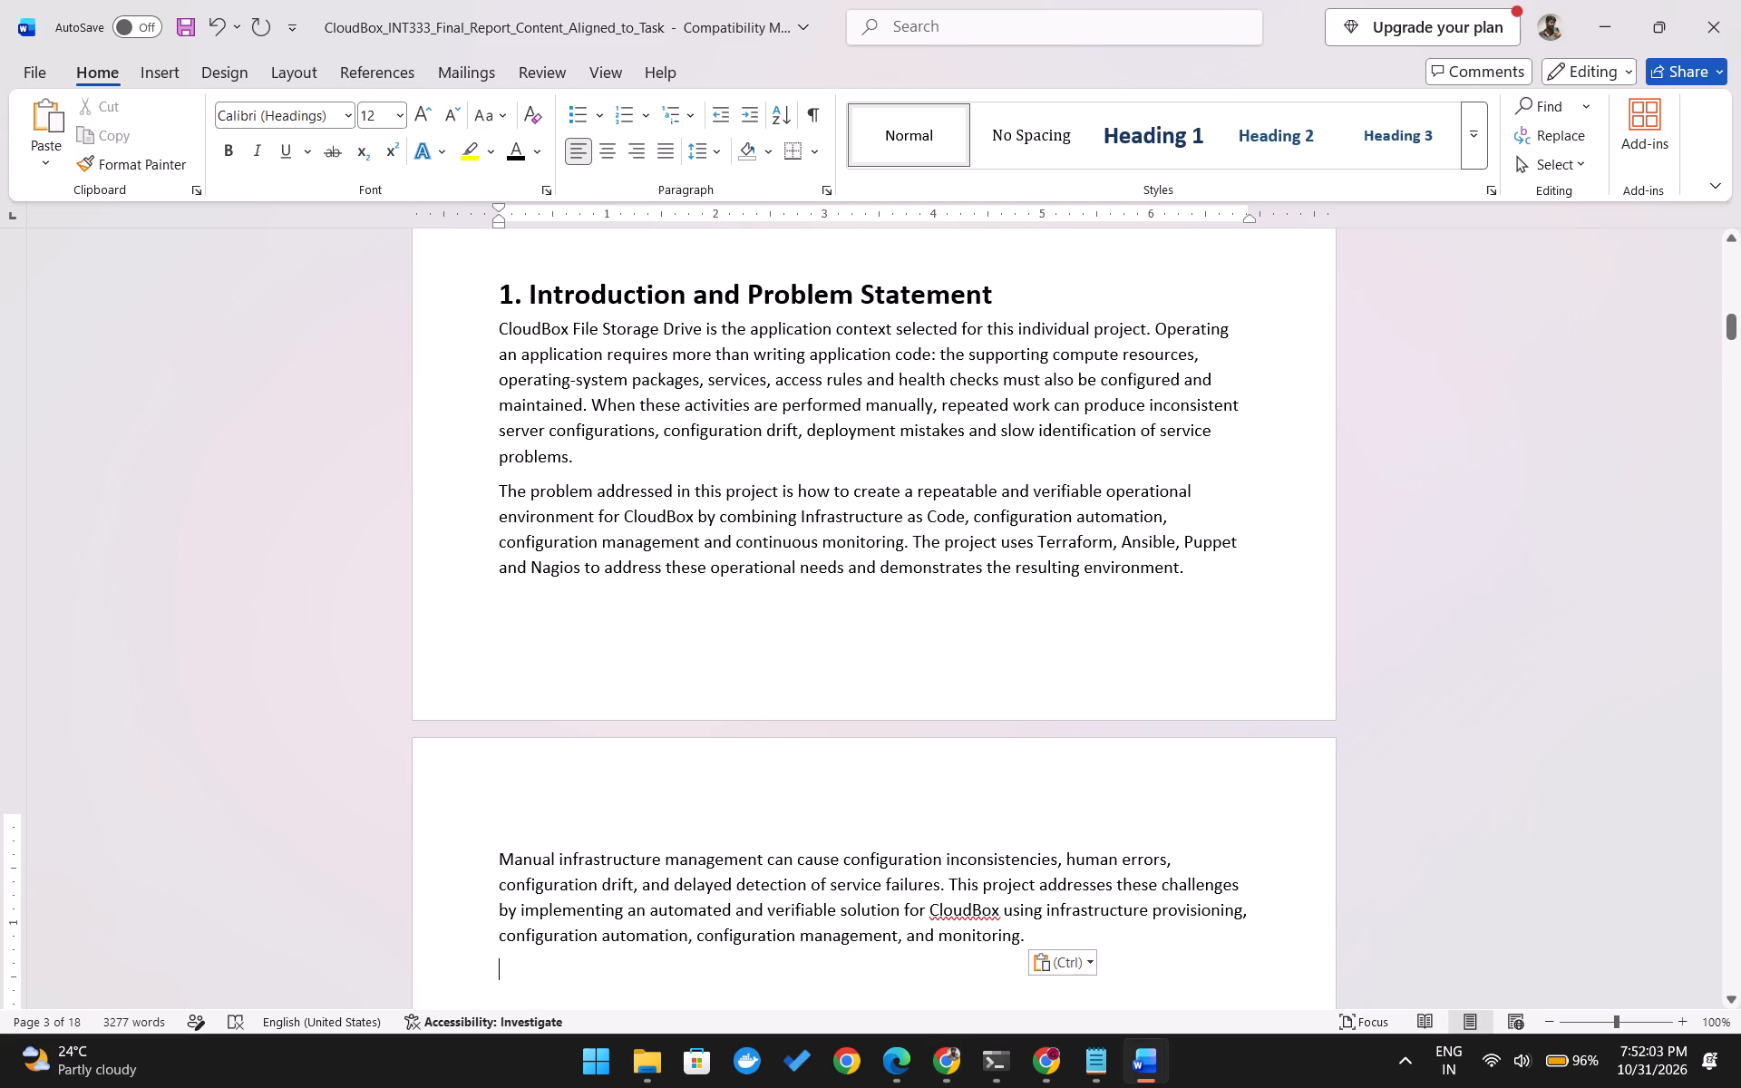
Copy "Problem Statement" from the section 1 heading and paste it as a title above the new problem statement paragraph.
left_click(578, 801)
left_click_drag(1002, 286, 779, 283)
key("ctrl+c")
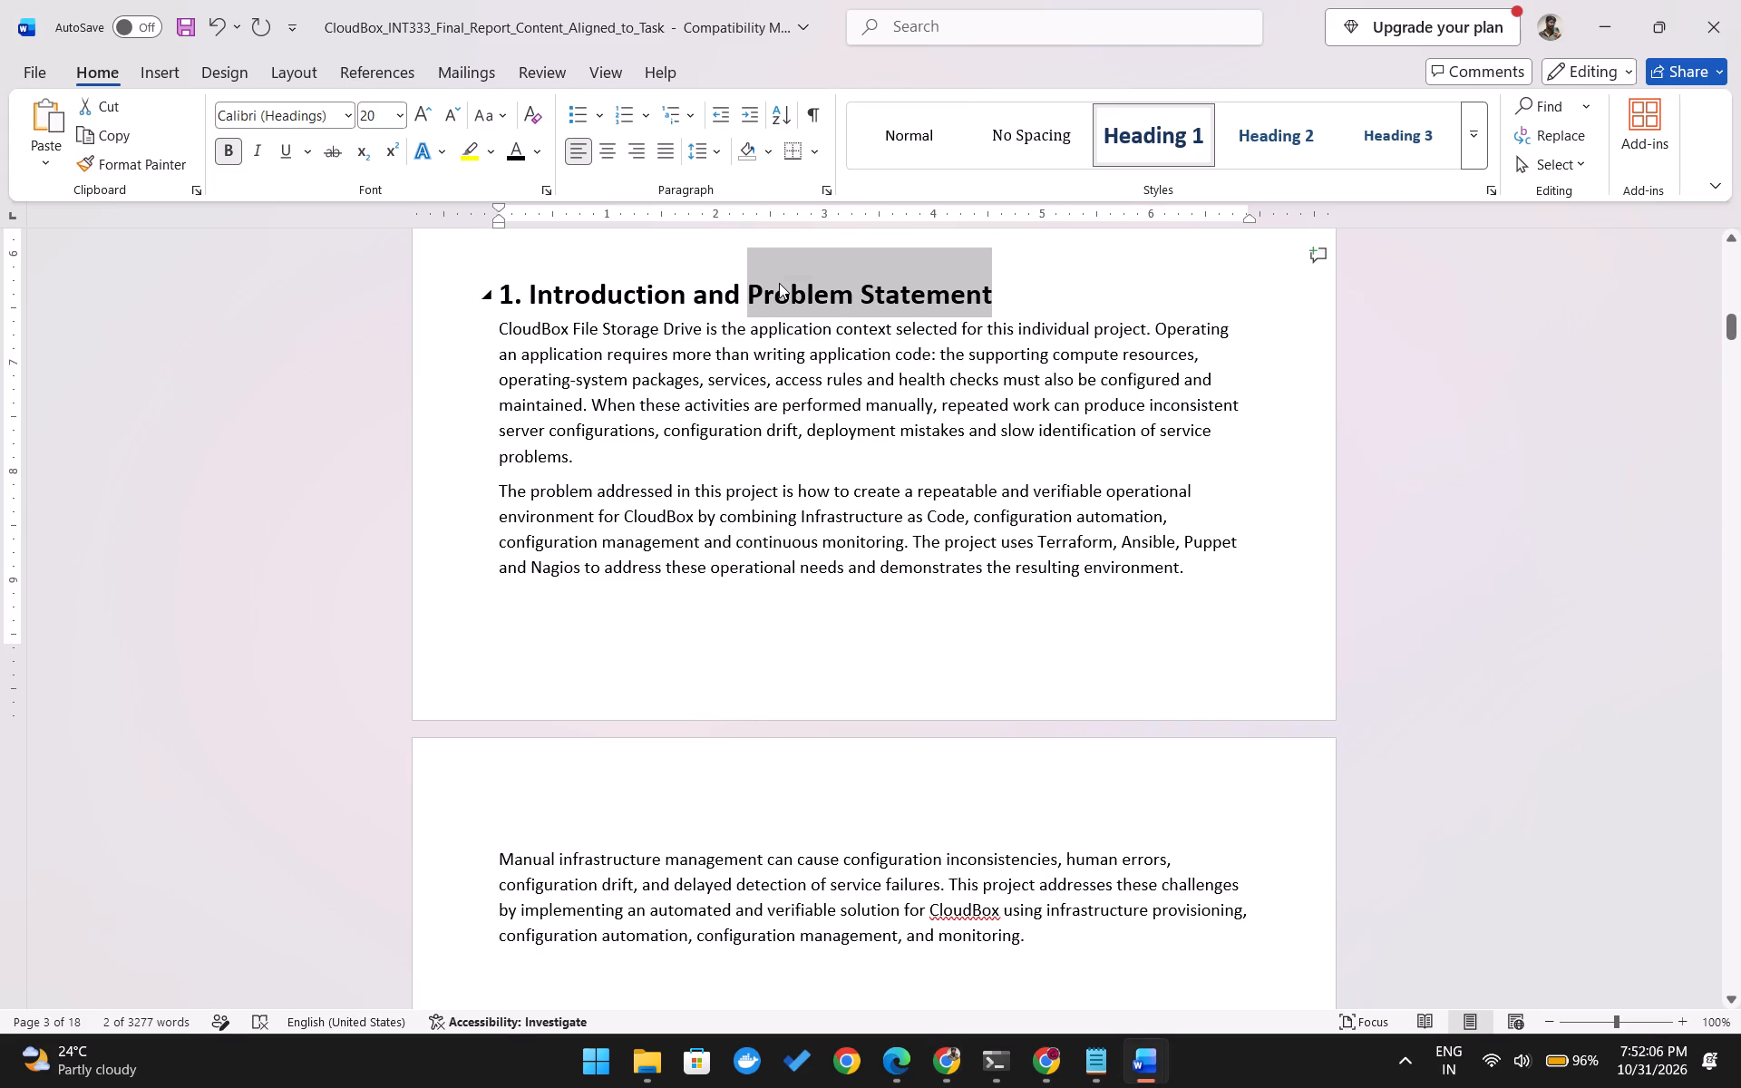
left_click(559, 838)
key("ctrl+v")
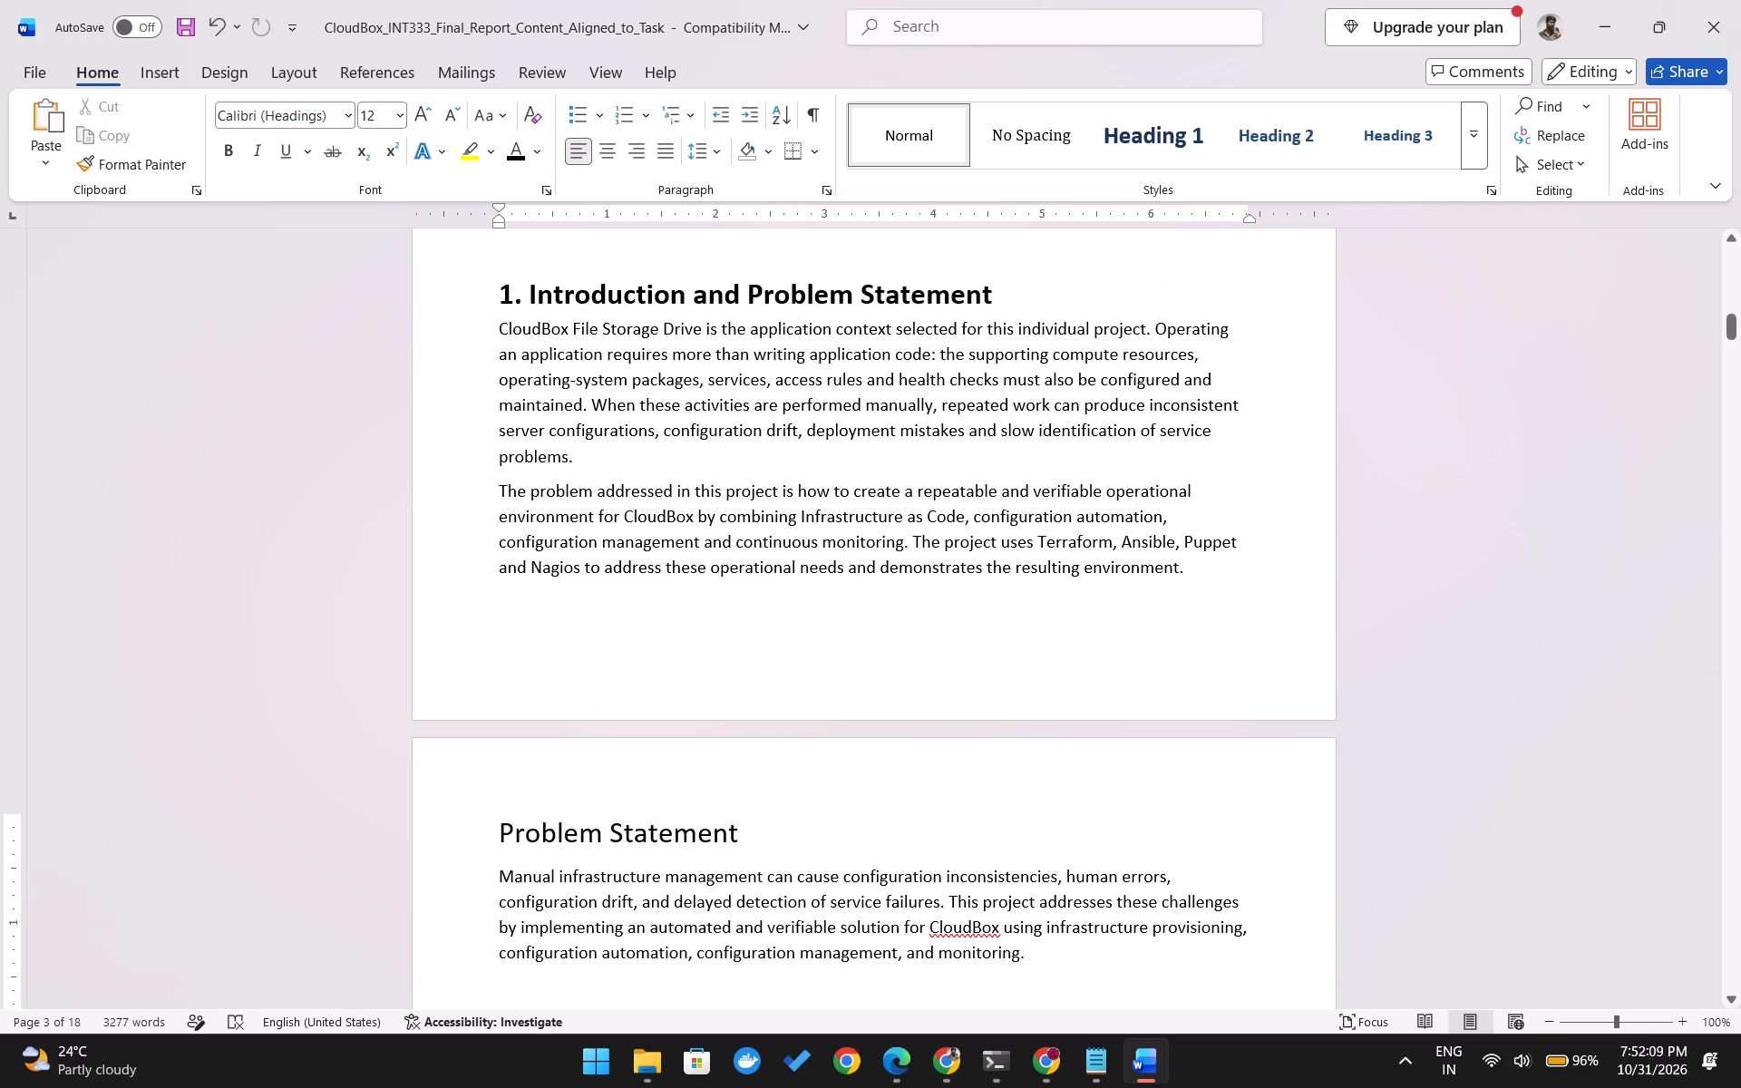
left_click(790, 830)
Copy both "1.1 Project Background" paragraphs from ChatGPT's "Version 2 – Alternative wording" and switch back to the Word report.
key("alt+Tab")
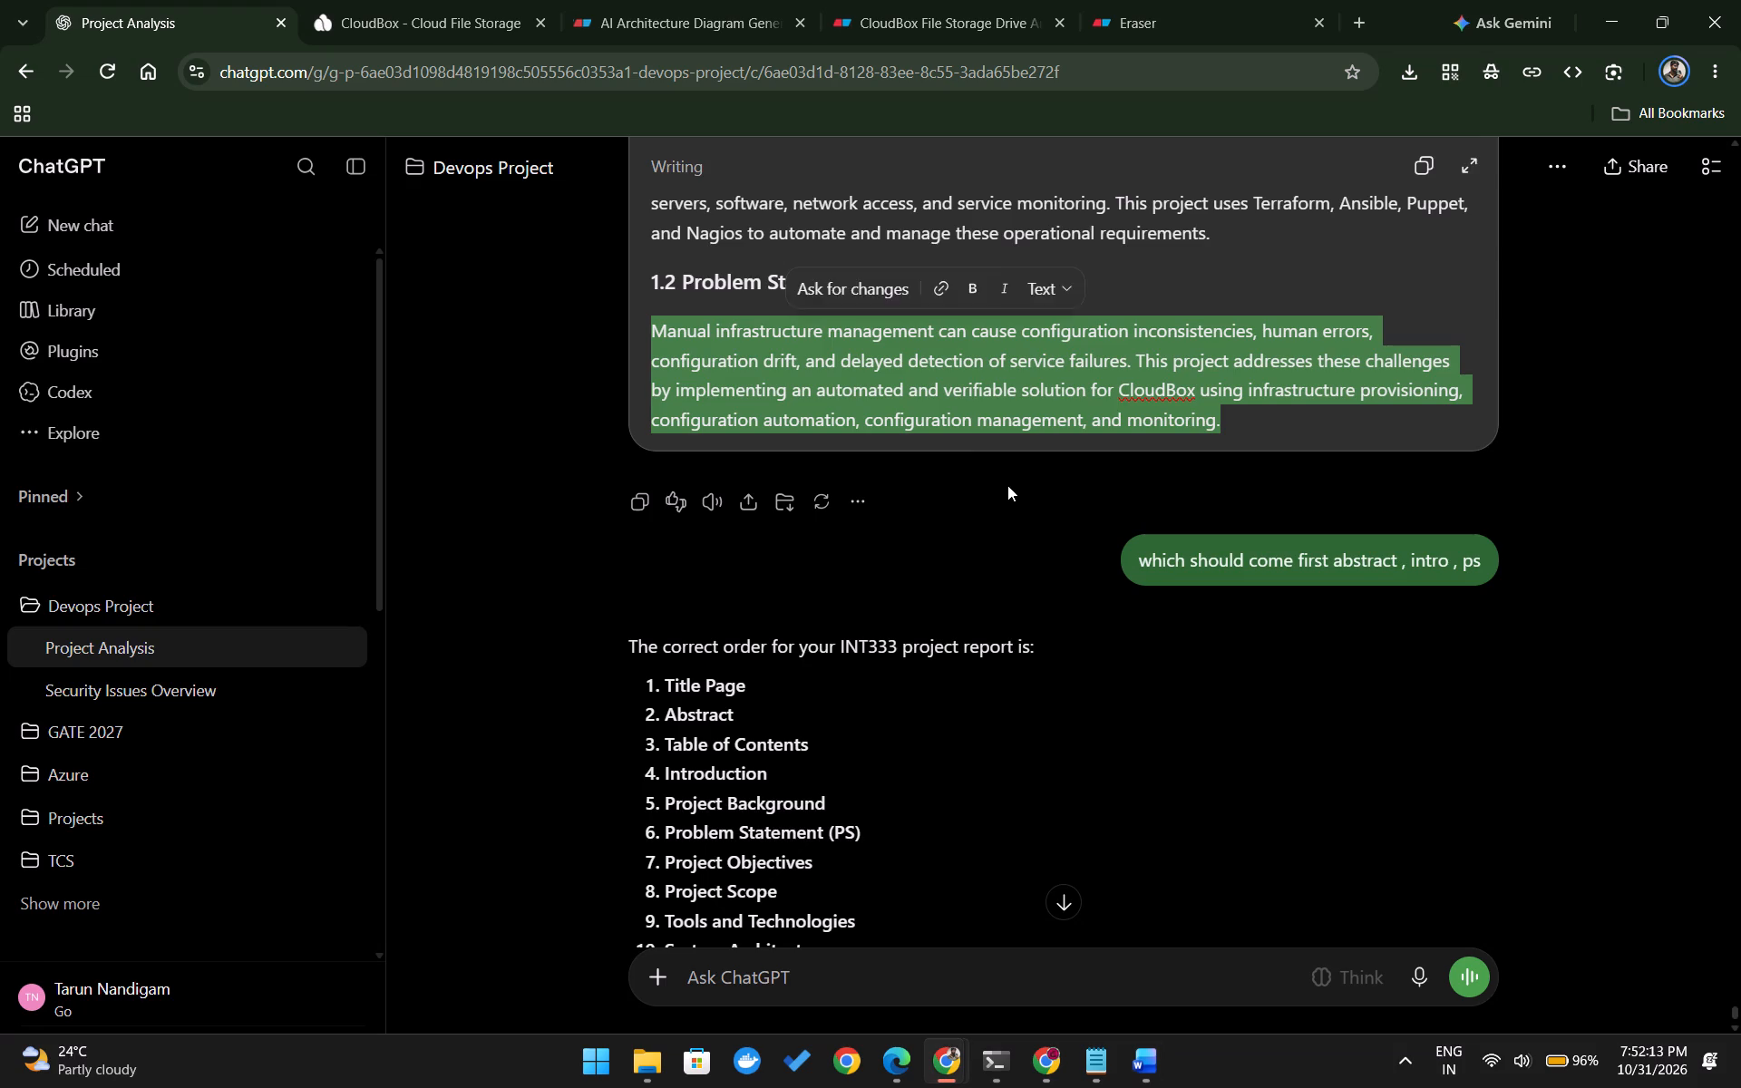
scroll(1012, 485, "up", 9)
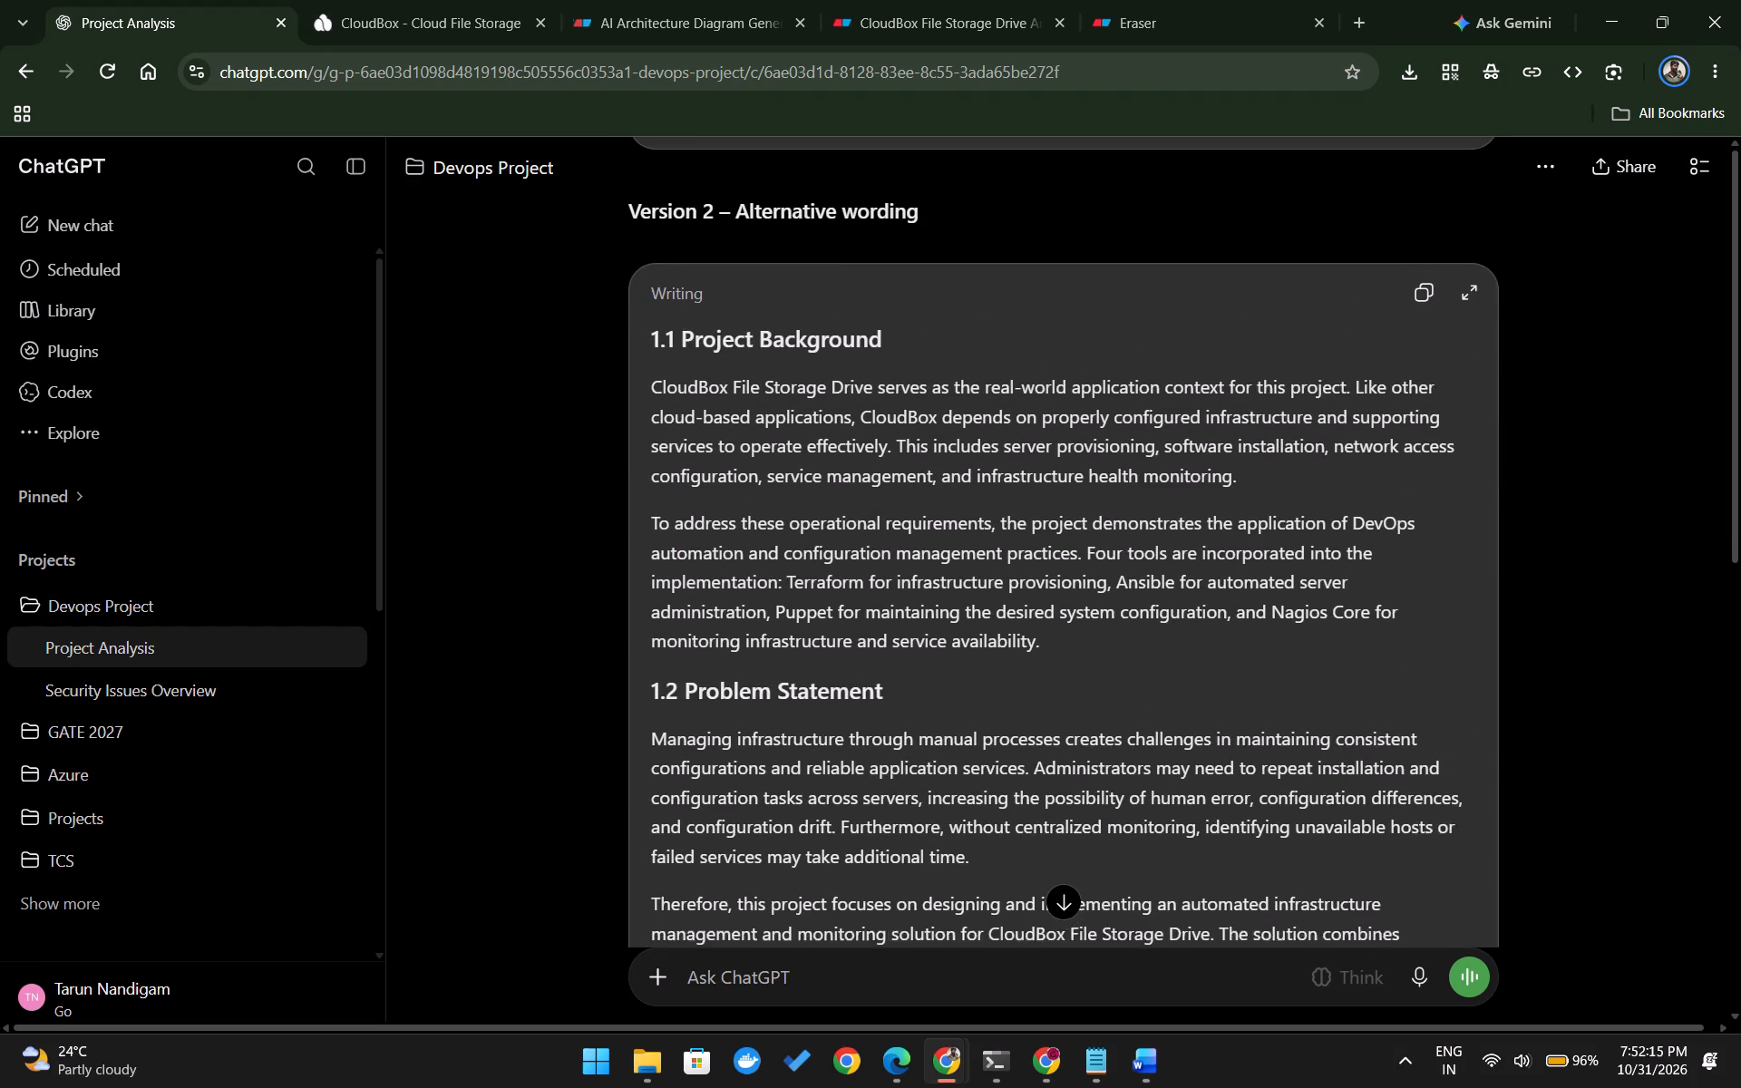
scroll(1012, 485, "up", 1)
left_click_drag(1053, 665, 615, 447)
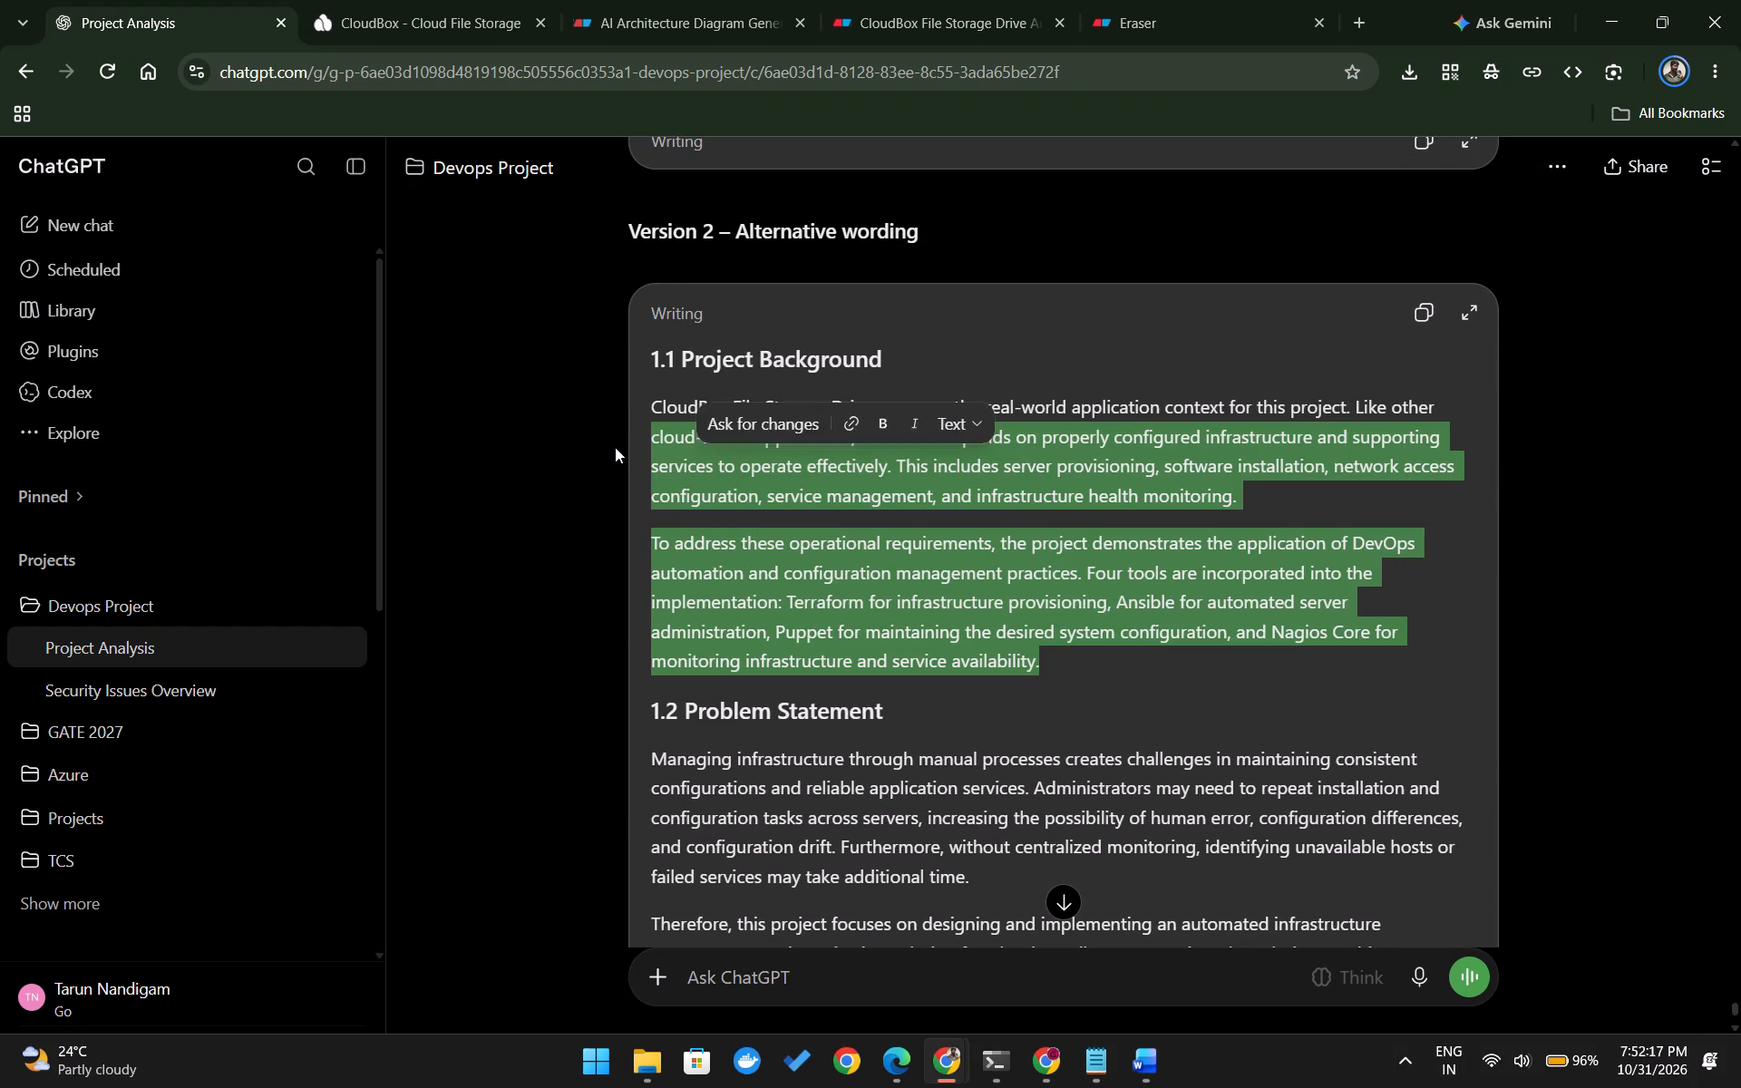
left_click_drag(615, 447, 610, 412)
key("ctrl+c")
key("alt+Tab")
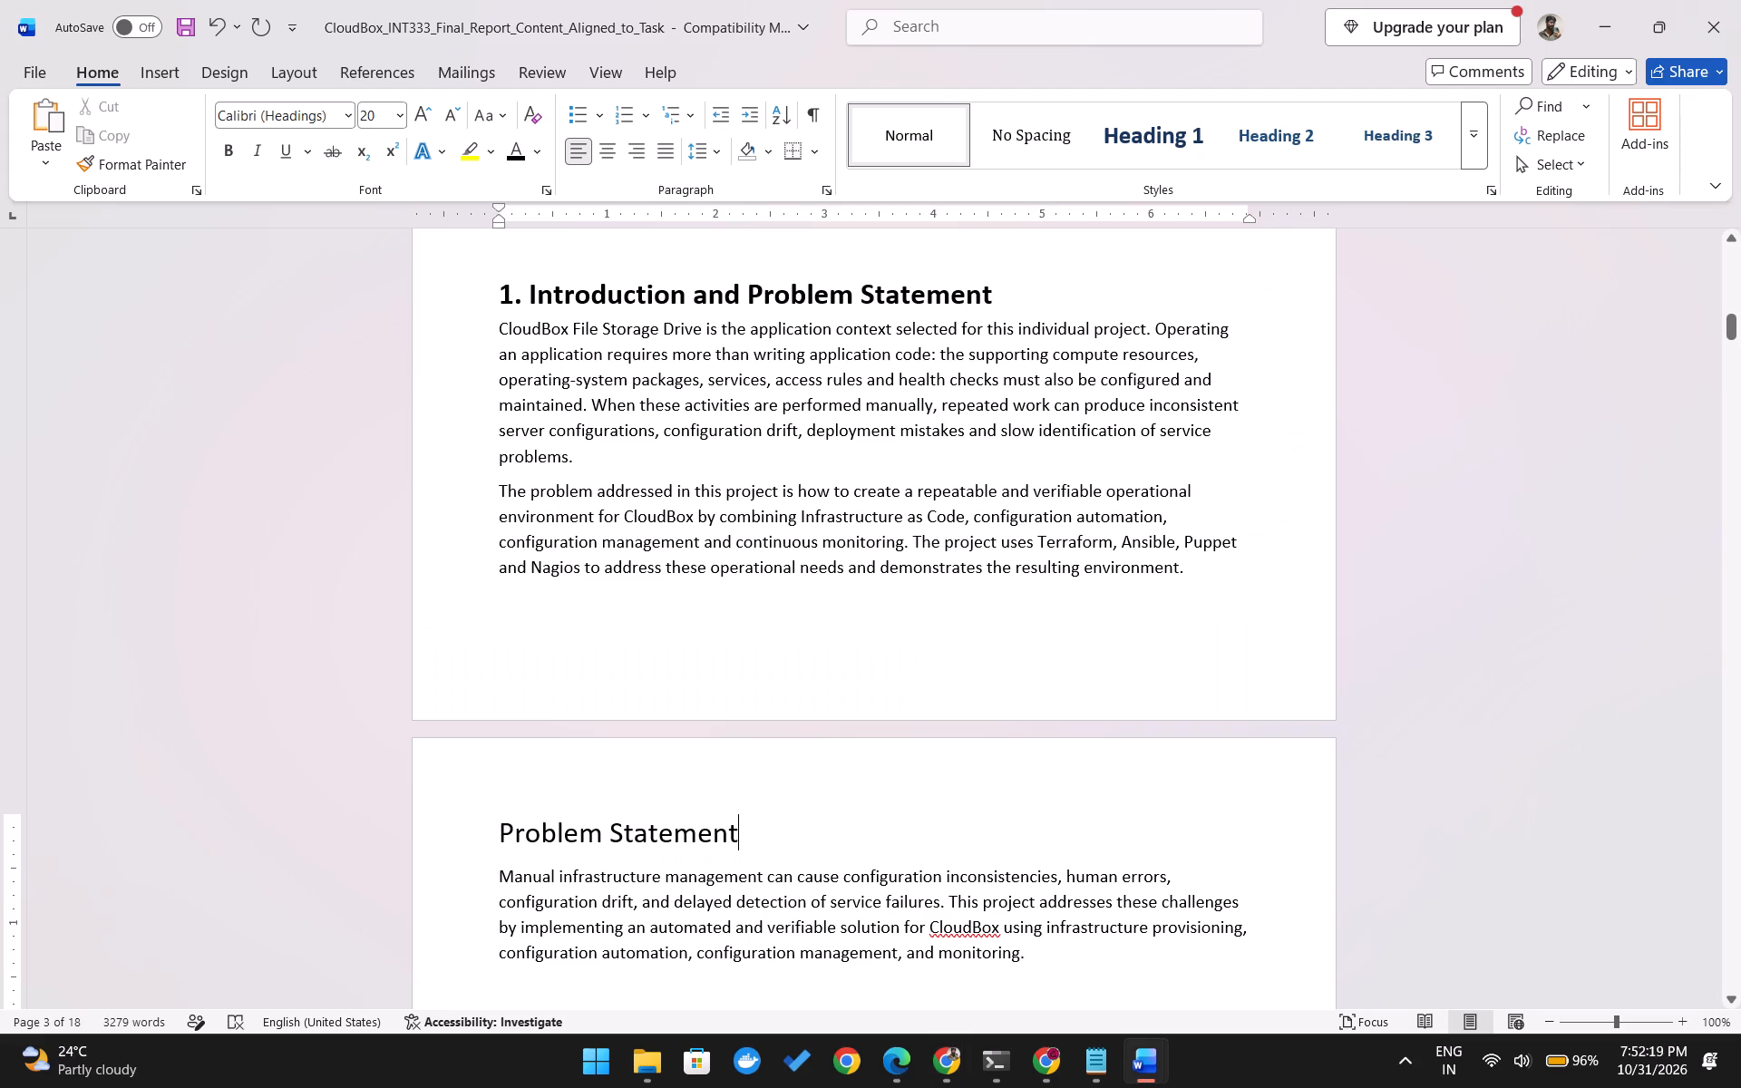
Replace the two paragraphs under "1. Introduction and Problem Statement" with the copied background text, starting after a line break and without stray characters.
left_click_drag(1194, 560, 579, 335)
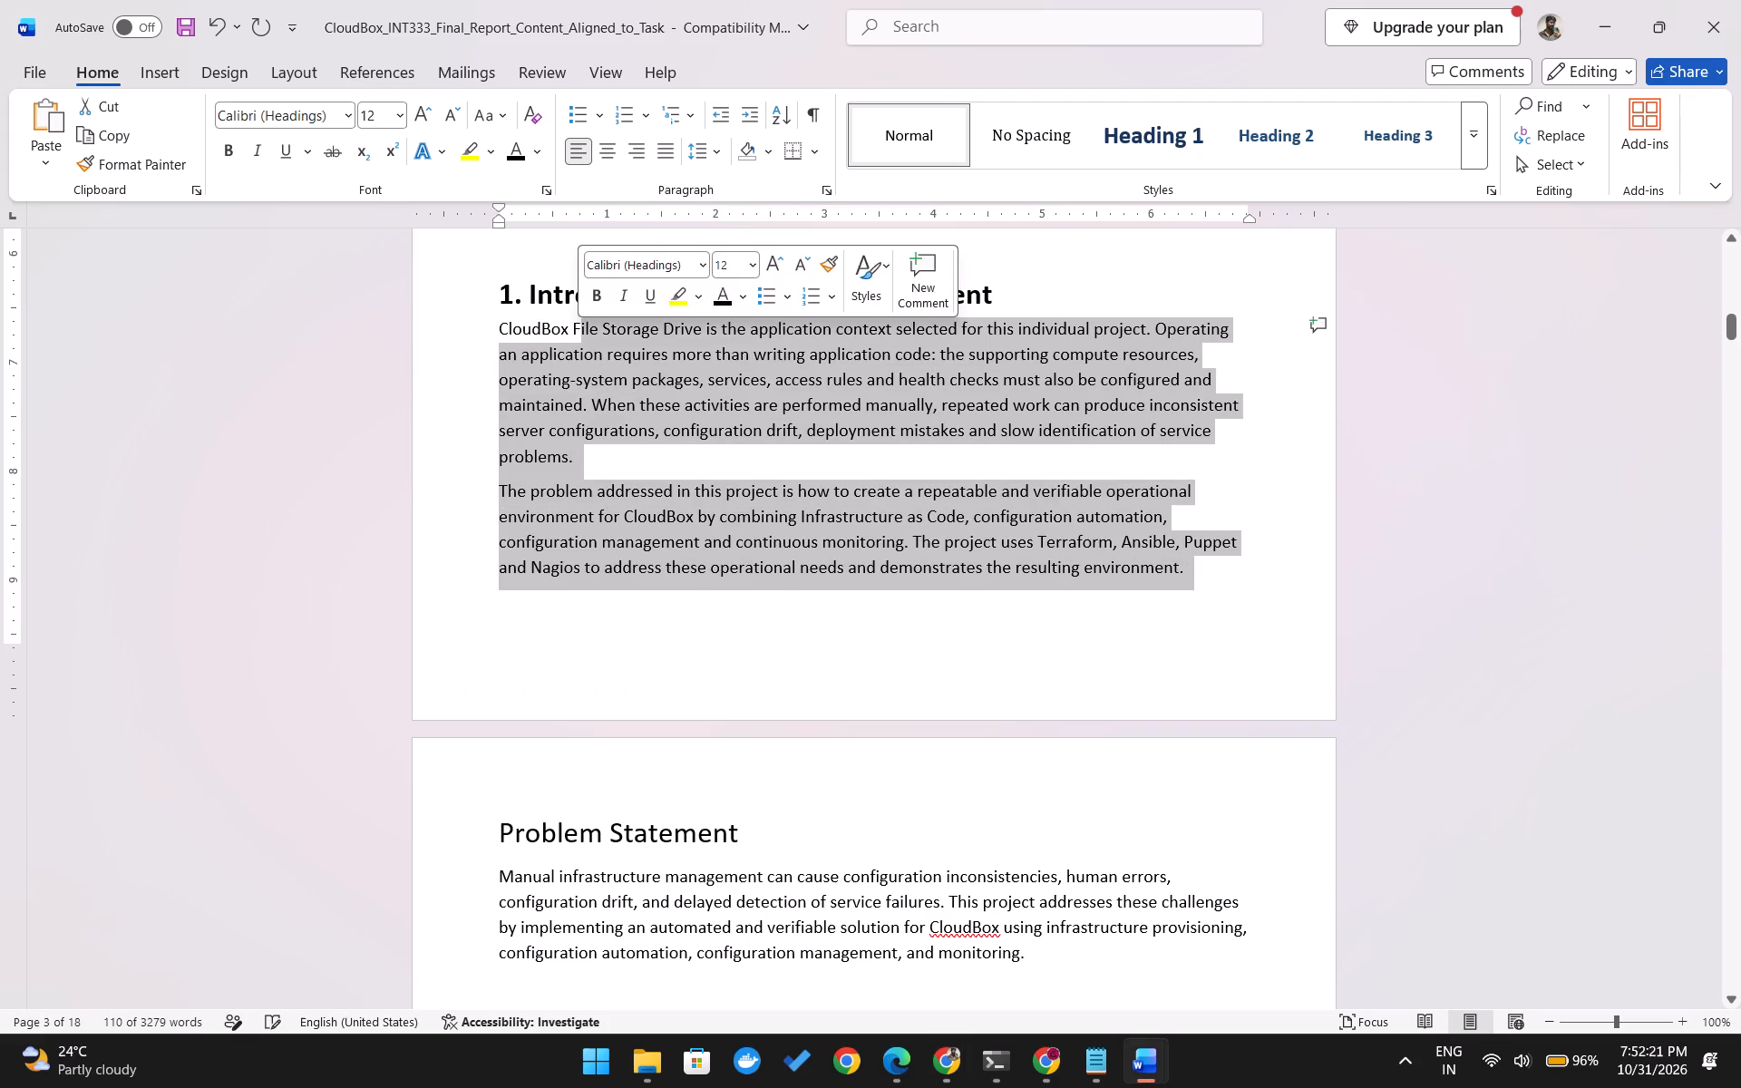
key("BackSpace")
key("BackSpace")
key("BackSpace")
key("BackSpace")
key("BackSpace")
key("BackSpace")
key("BackSpace")
key("BackSpace")
key("BackSpace")
key("BackSpace")
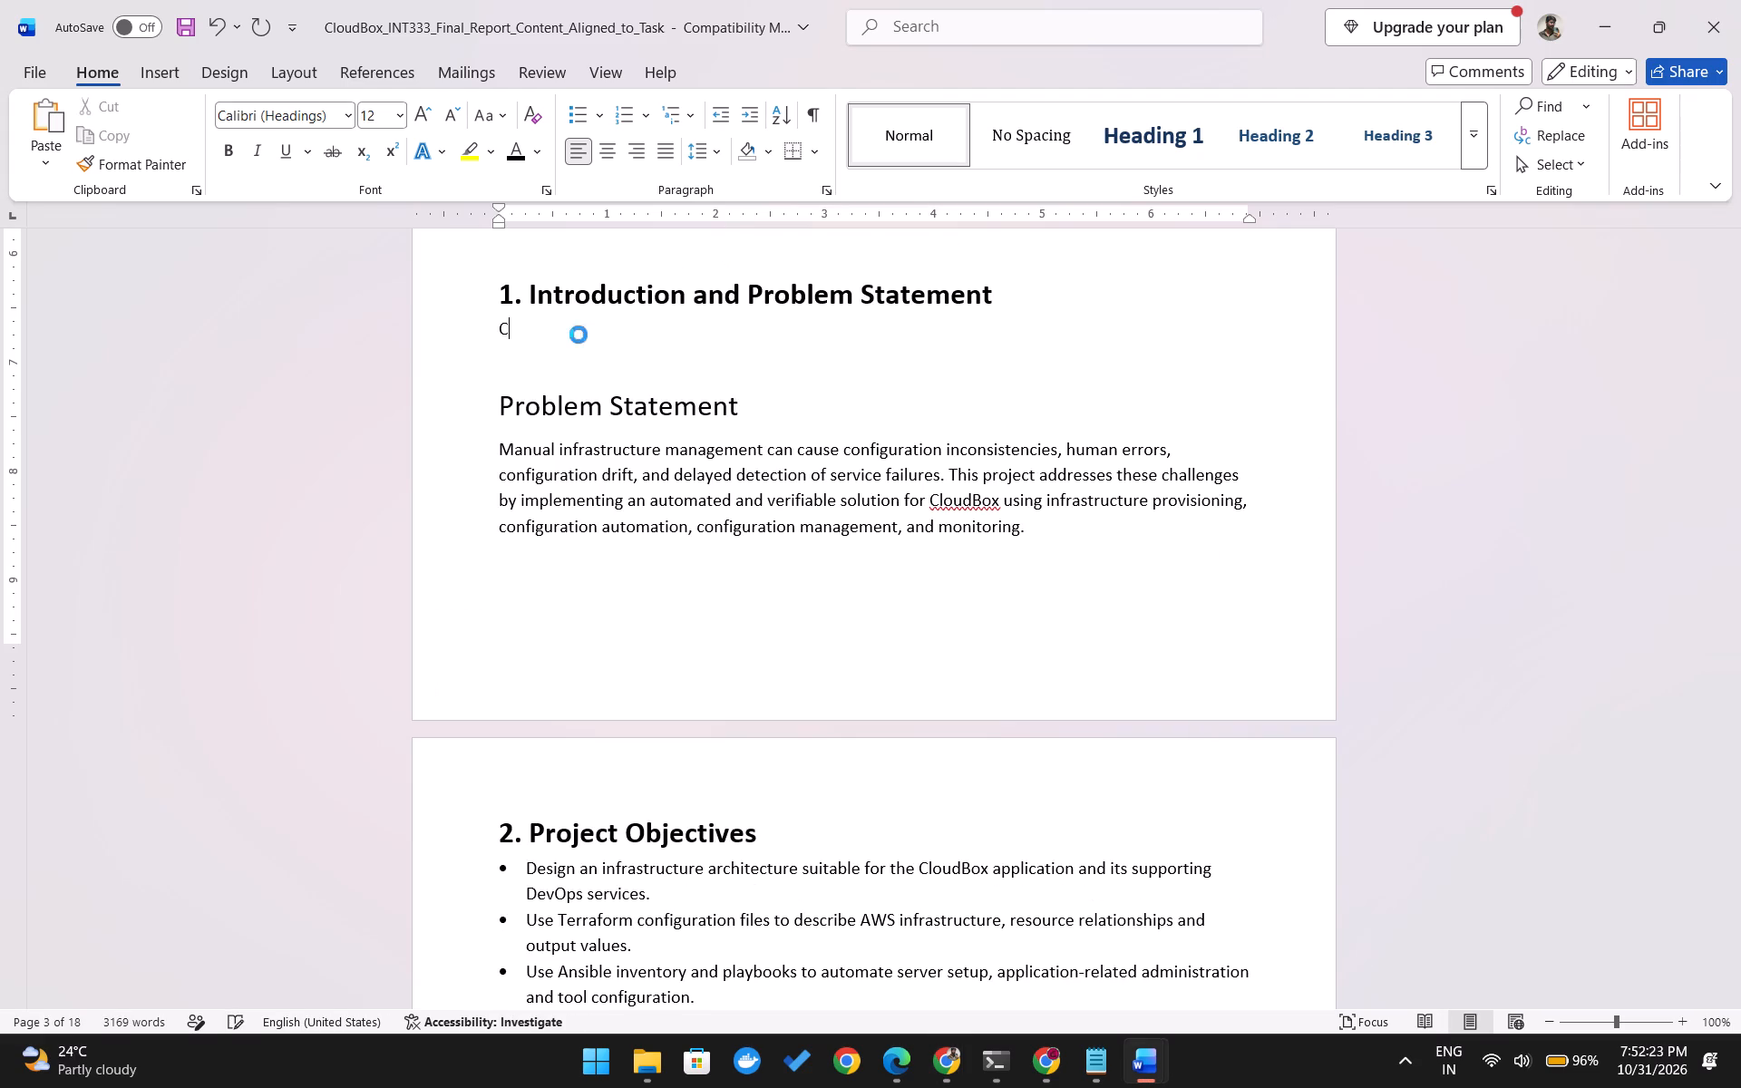
key("ctrl+v")
left_click(513, 329)
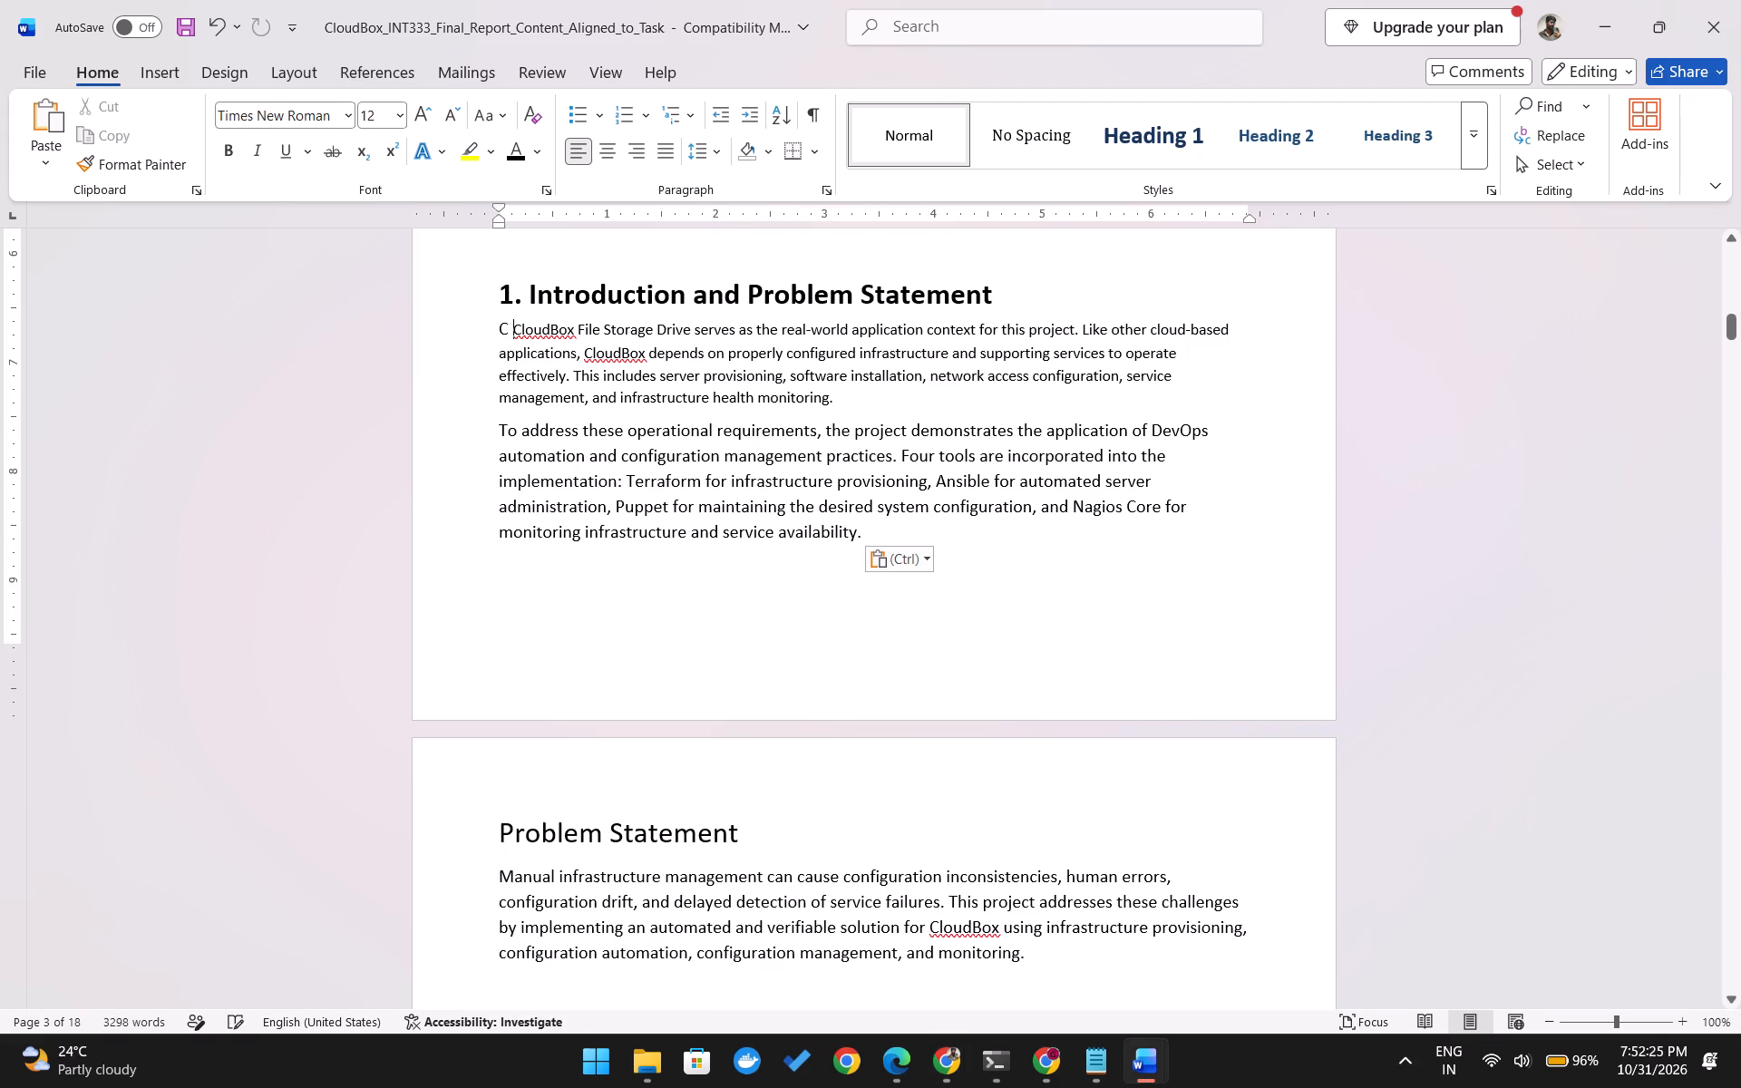
key("BackSpace")
key("BackSpace")
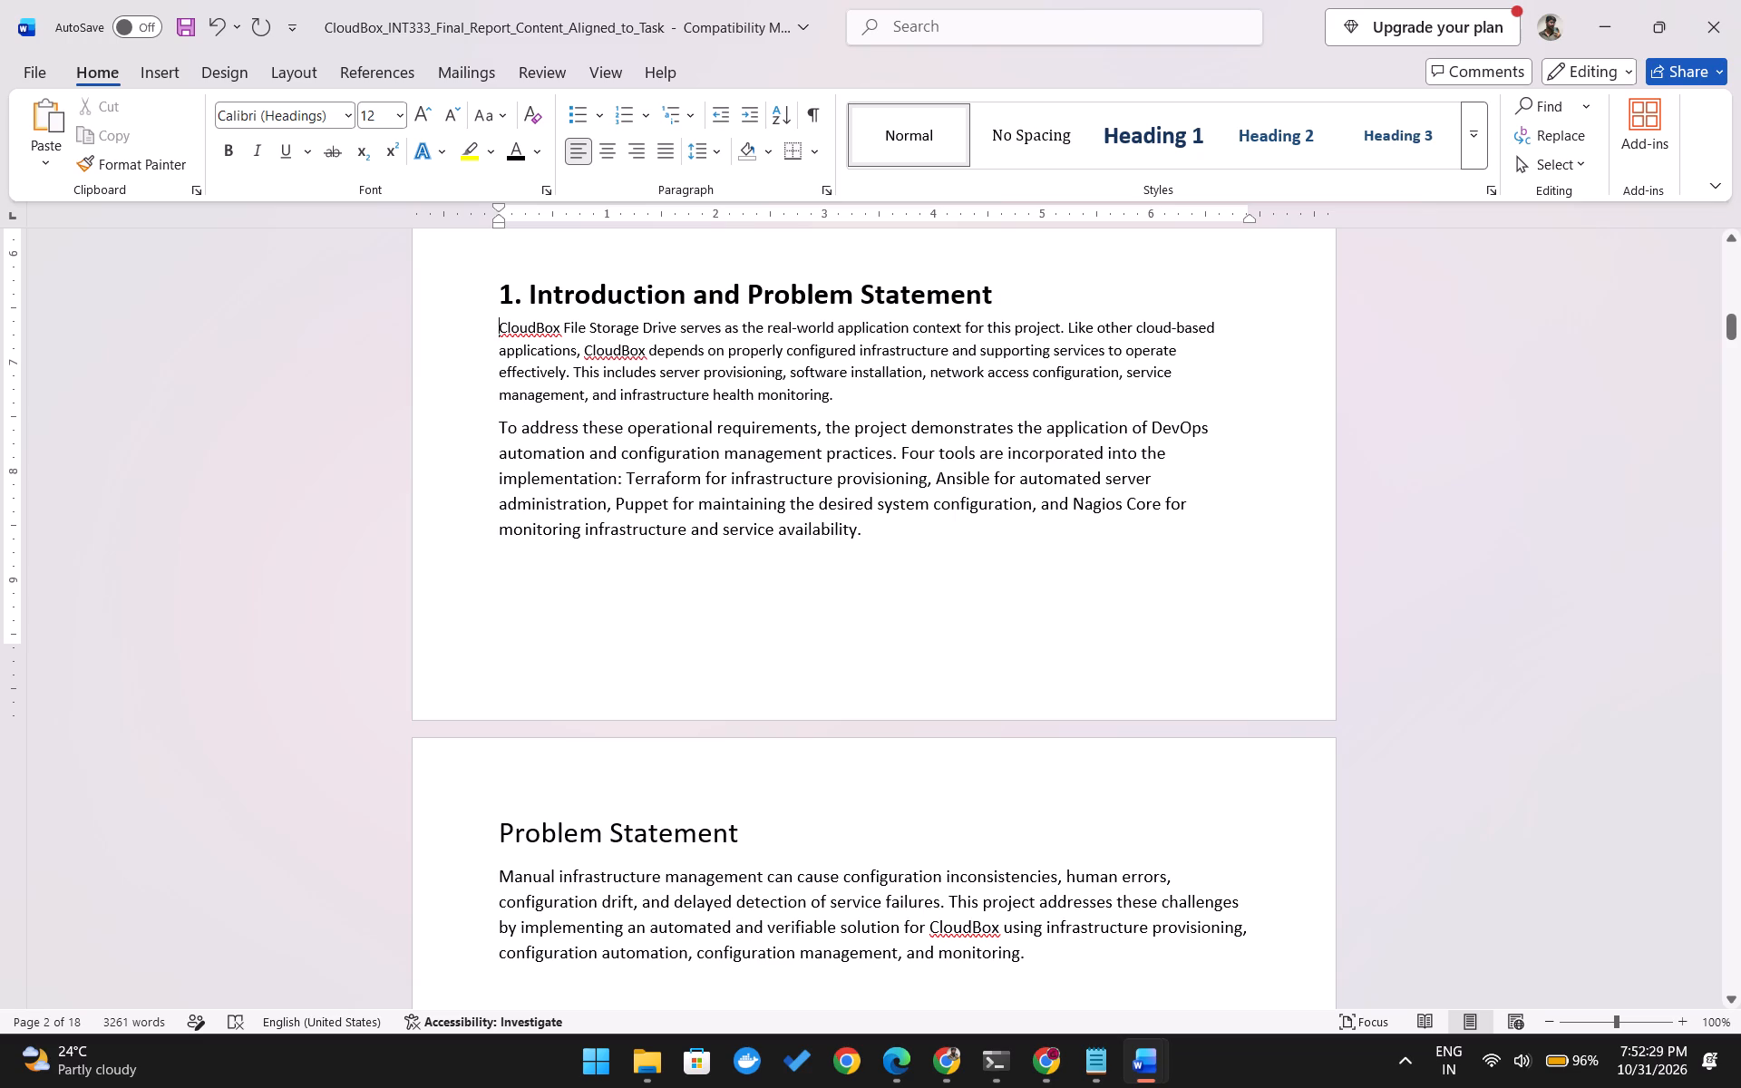
key("shift+Return")
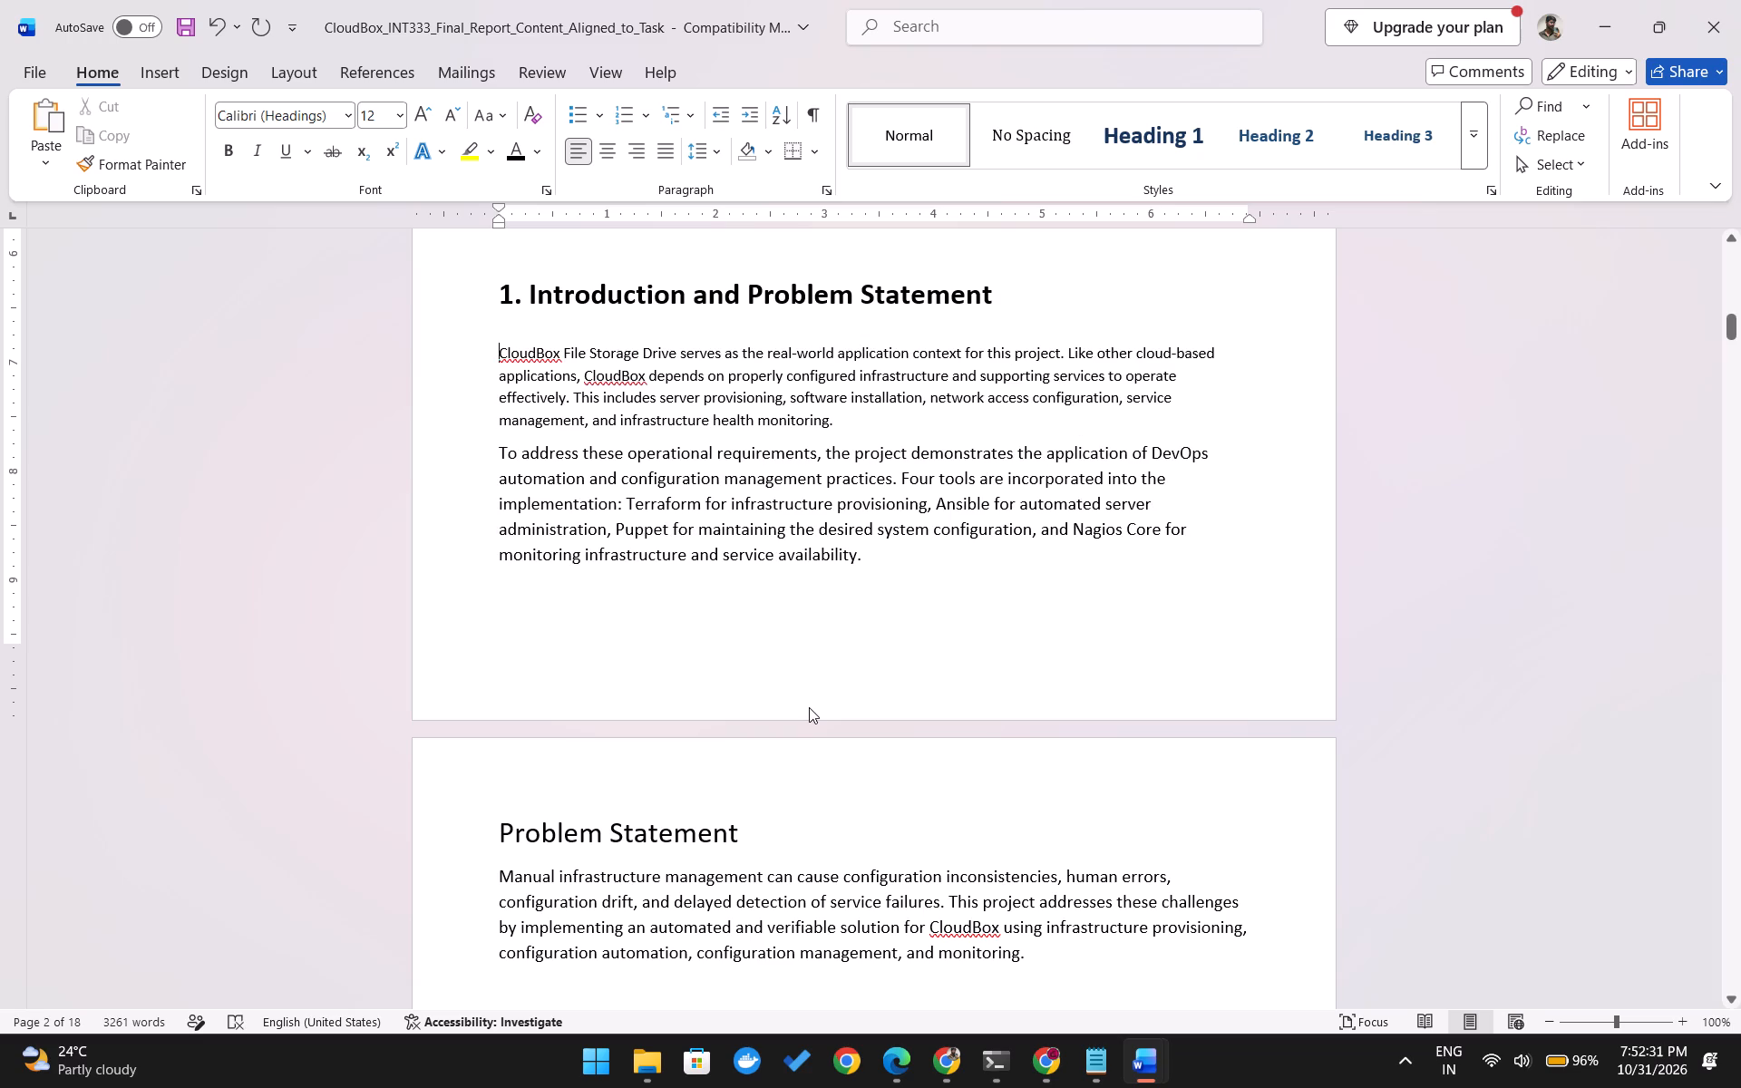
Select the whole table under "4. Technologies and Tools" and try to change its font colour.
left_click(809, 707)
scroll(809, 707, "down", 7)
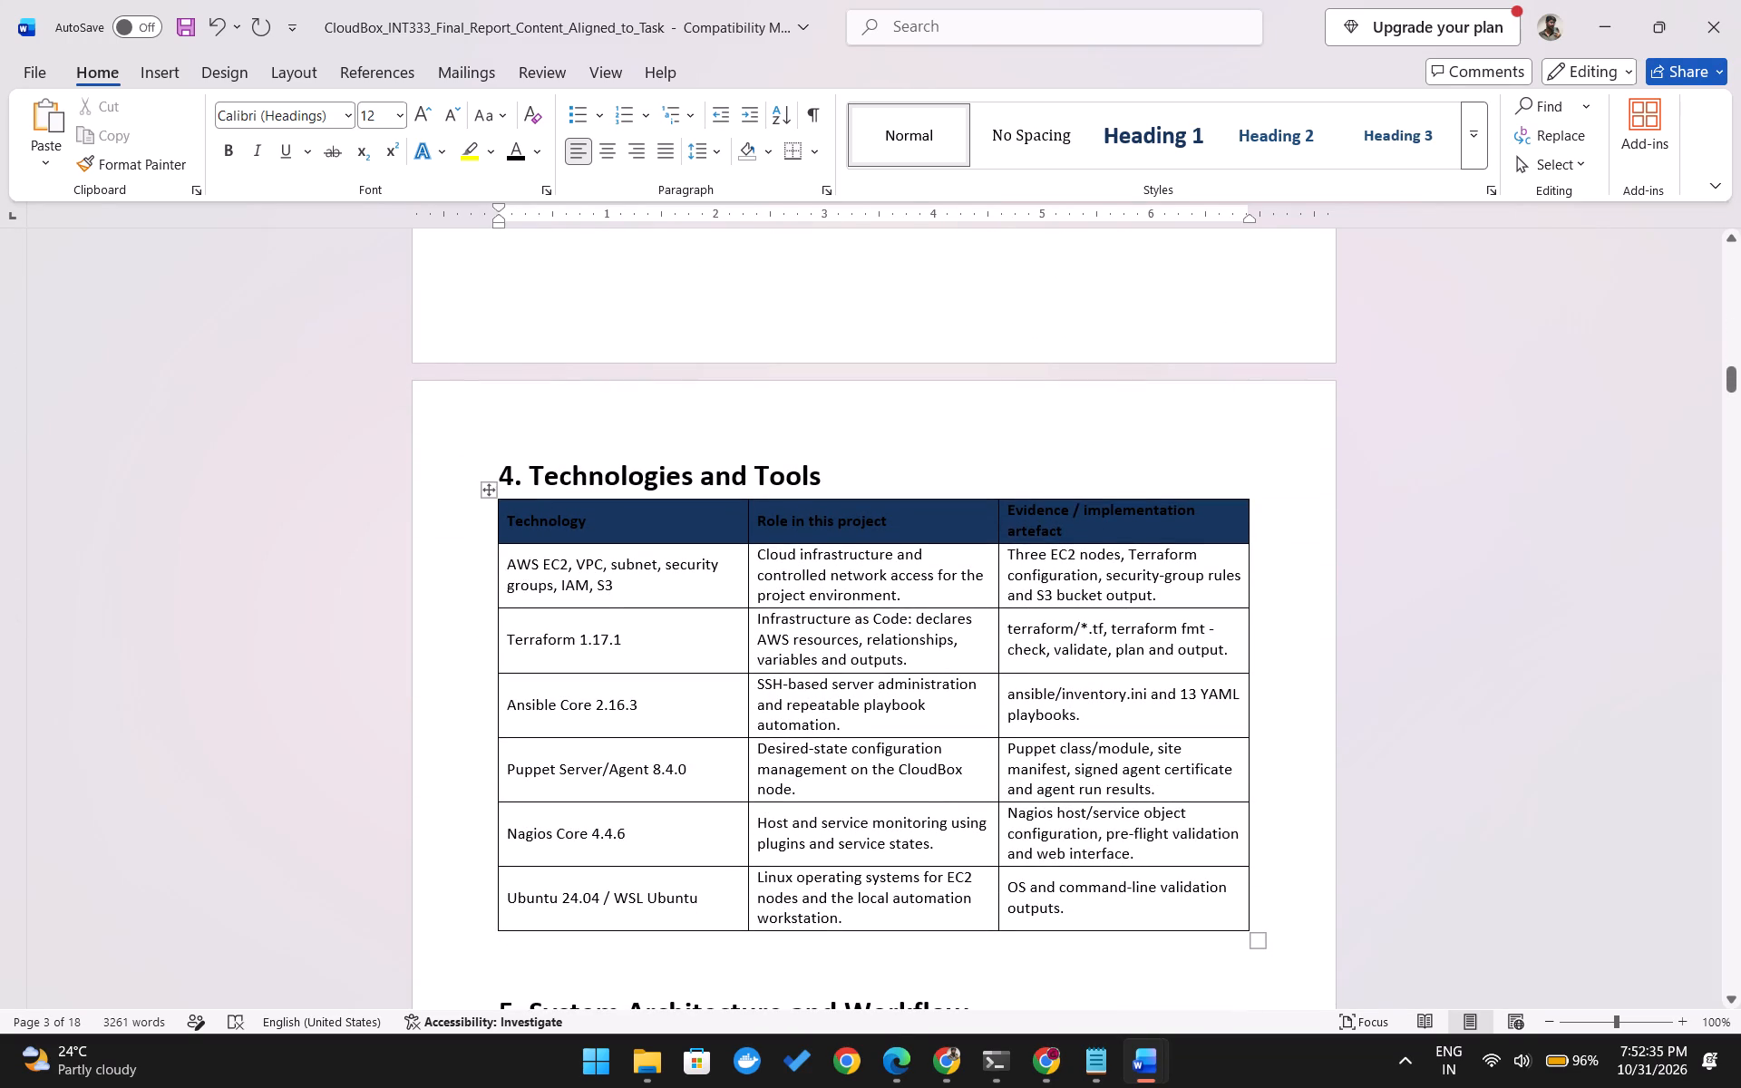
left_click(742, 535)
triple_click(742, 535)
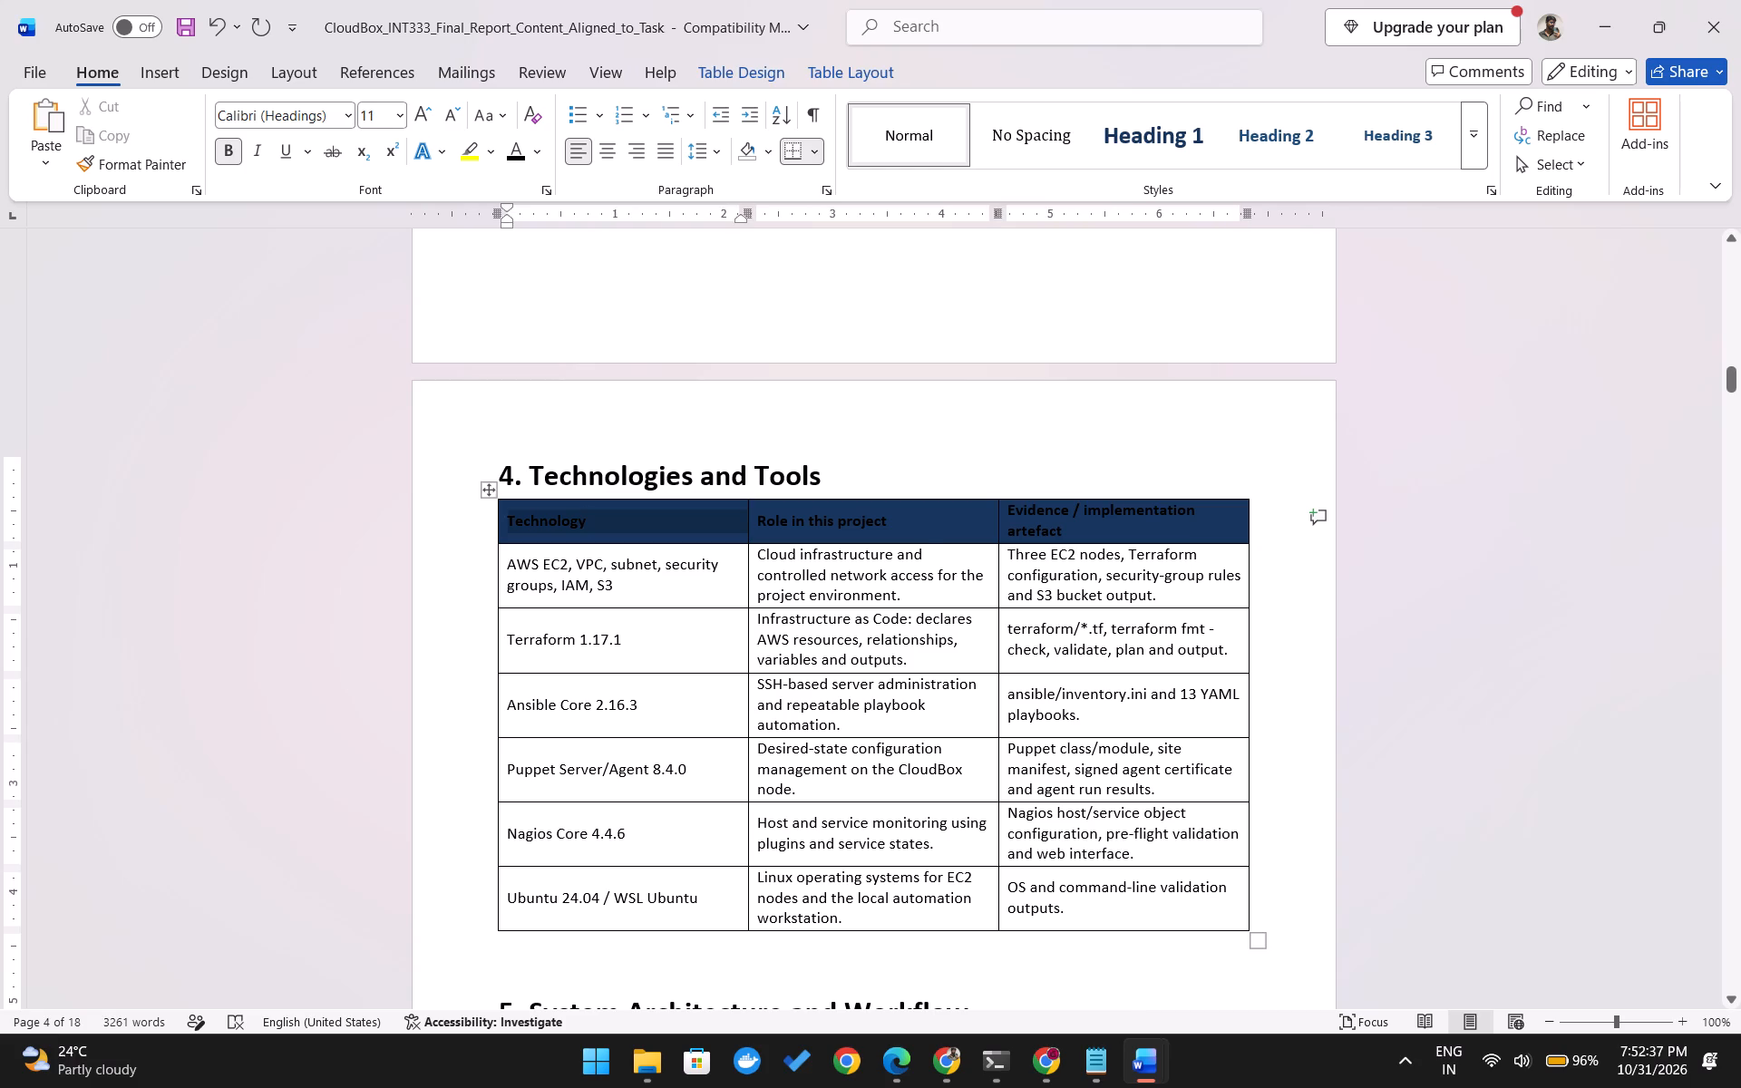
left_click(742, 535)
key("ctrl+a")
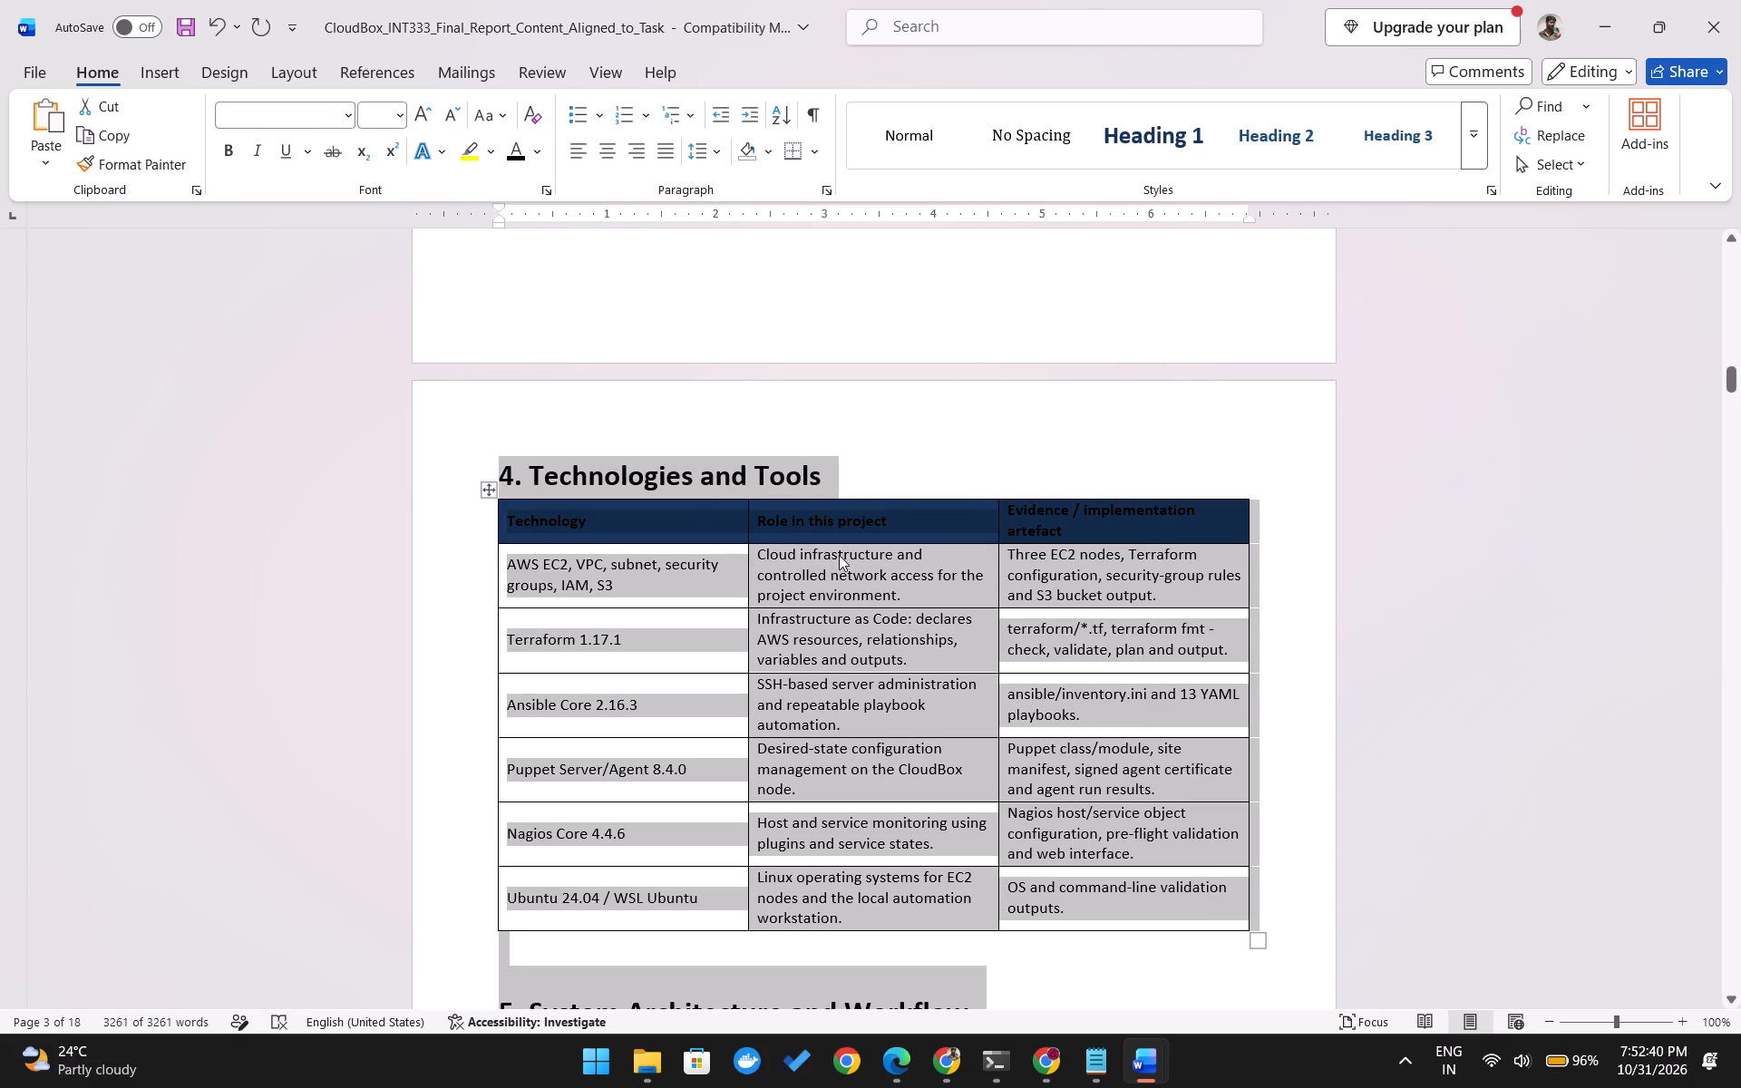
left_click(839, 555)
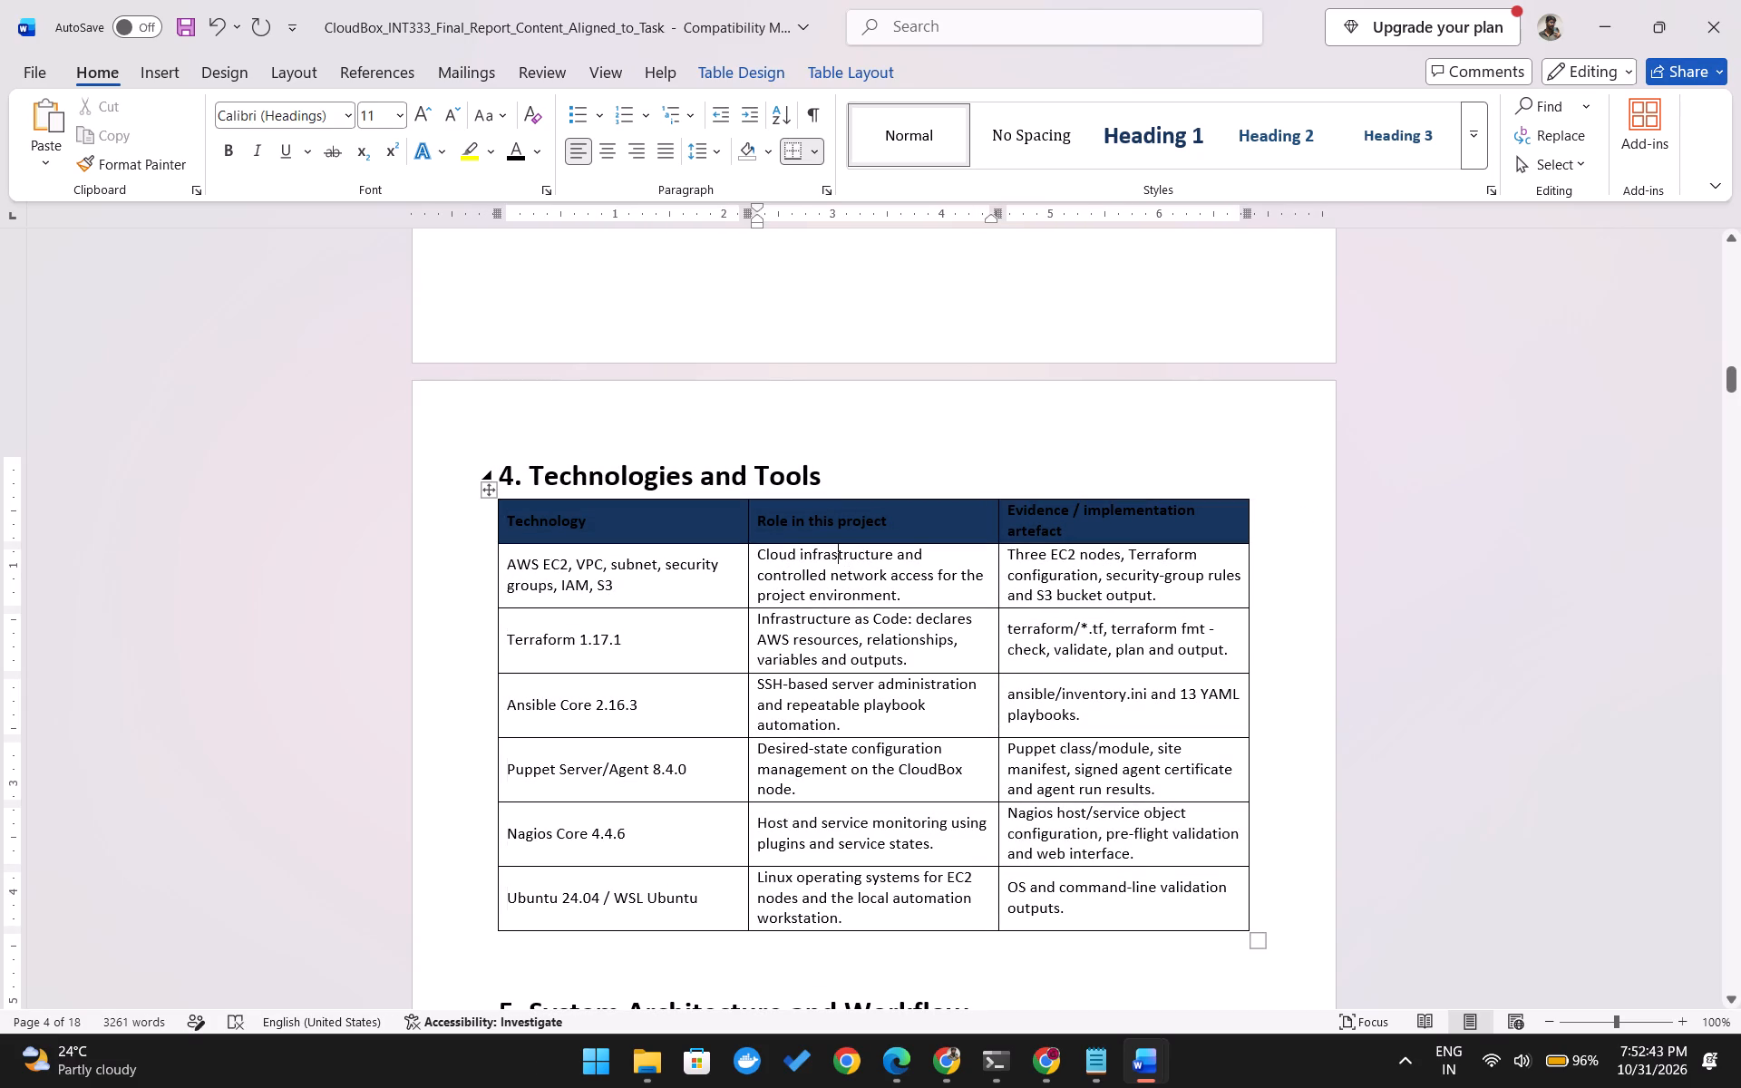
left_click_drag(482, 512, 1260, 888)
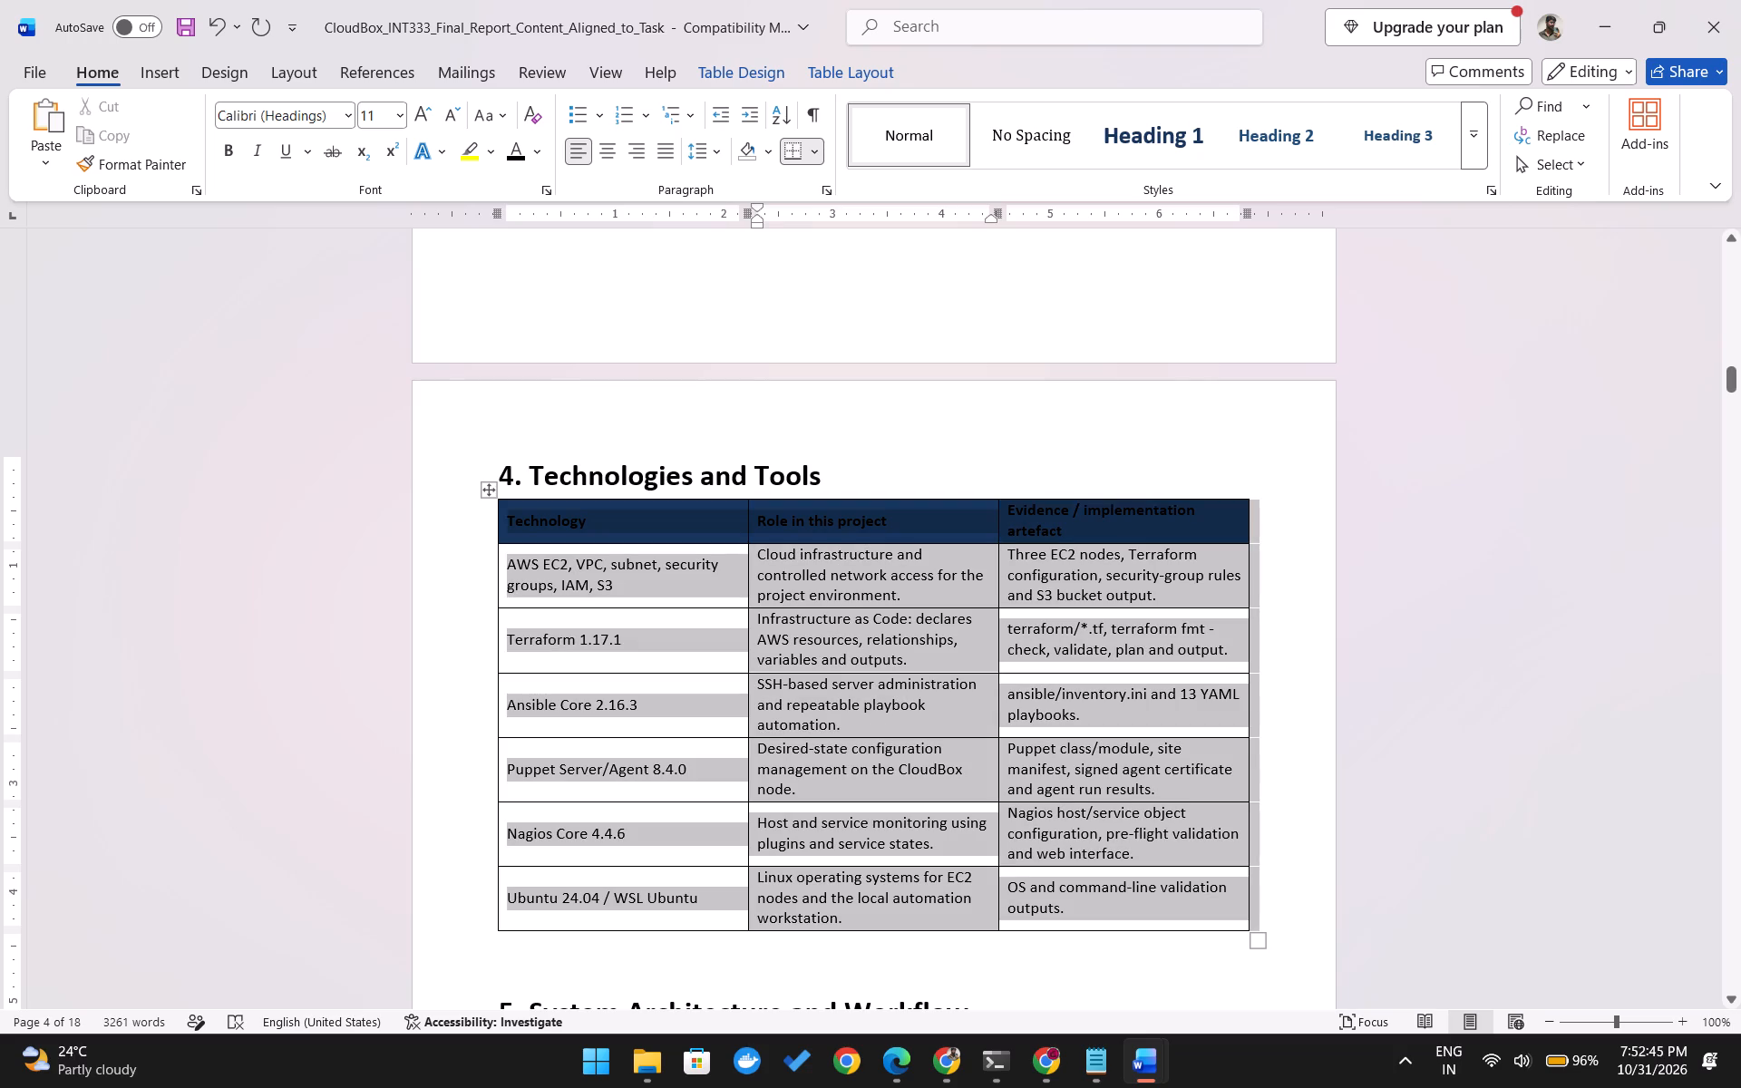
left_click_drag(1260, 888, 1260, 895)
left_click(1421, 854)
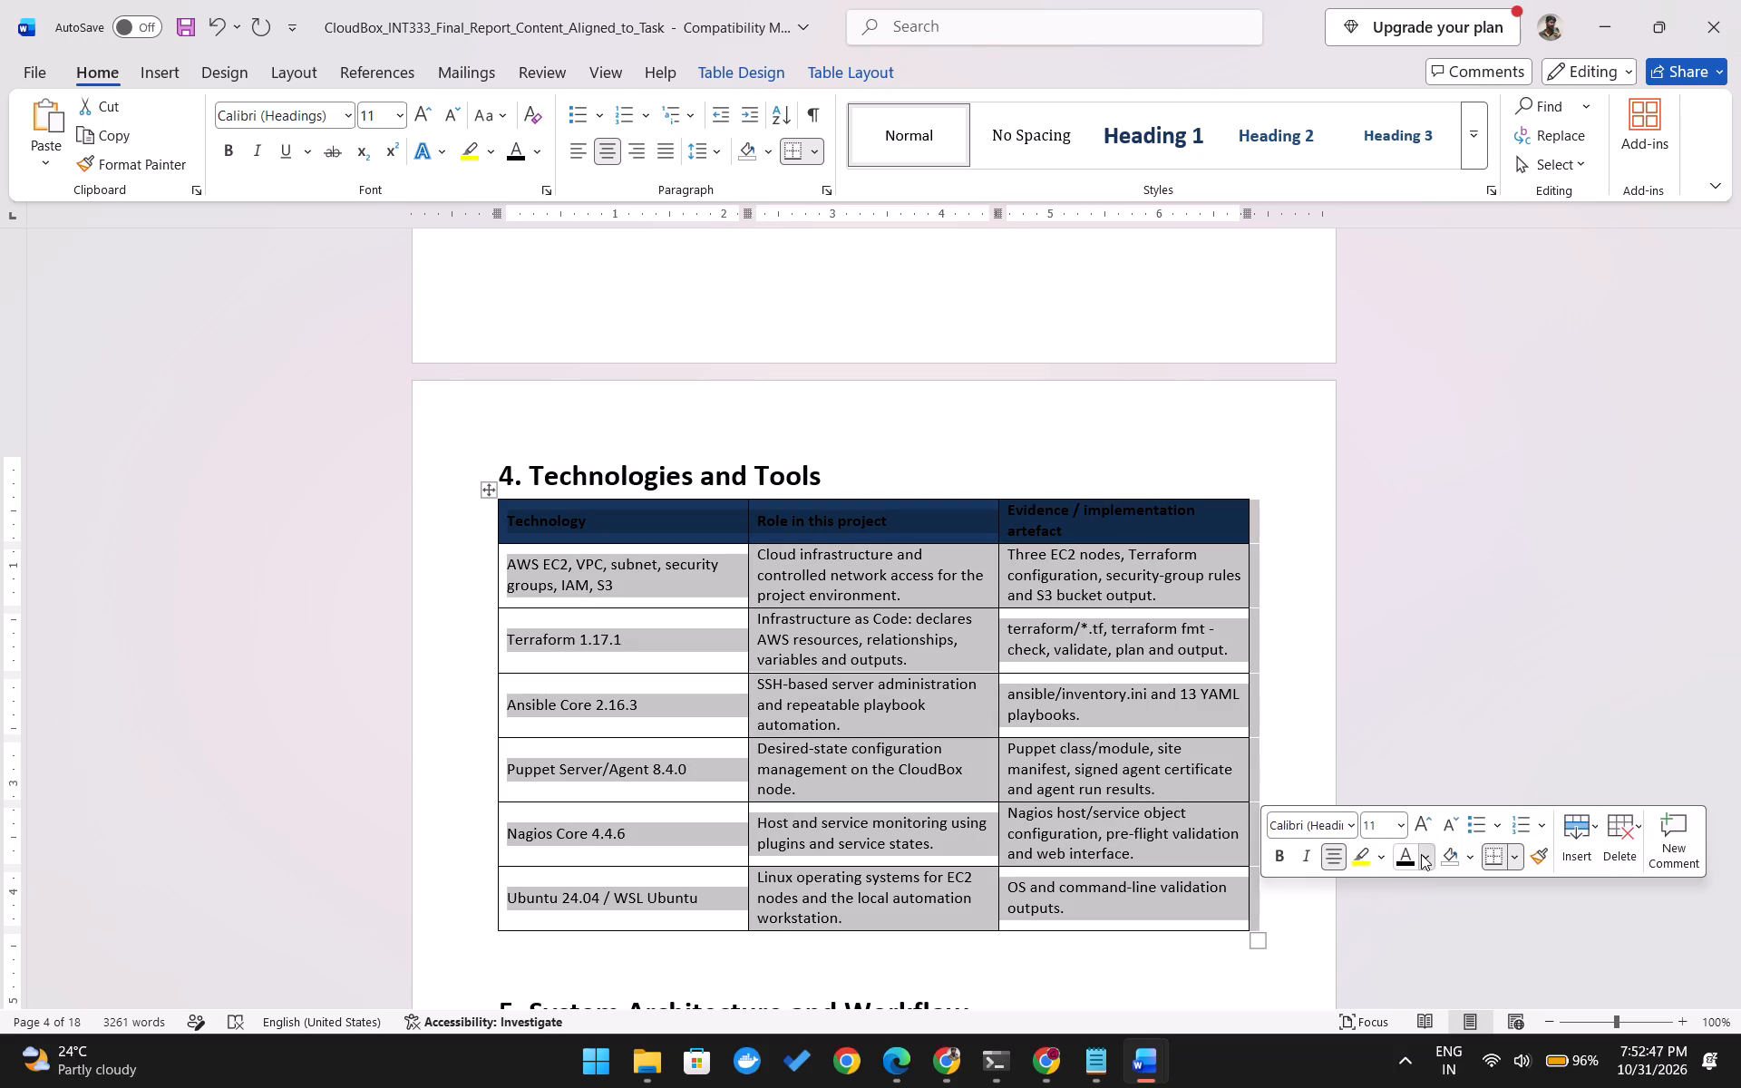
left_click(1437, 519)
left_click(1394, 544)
Look through the report from the technologies table to the end of section "7.4 Nagios — Continuous Monitoring".
scroll(1081, 710, "down", 1)
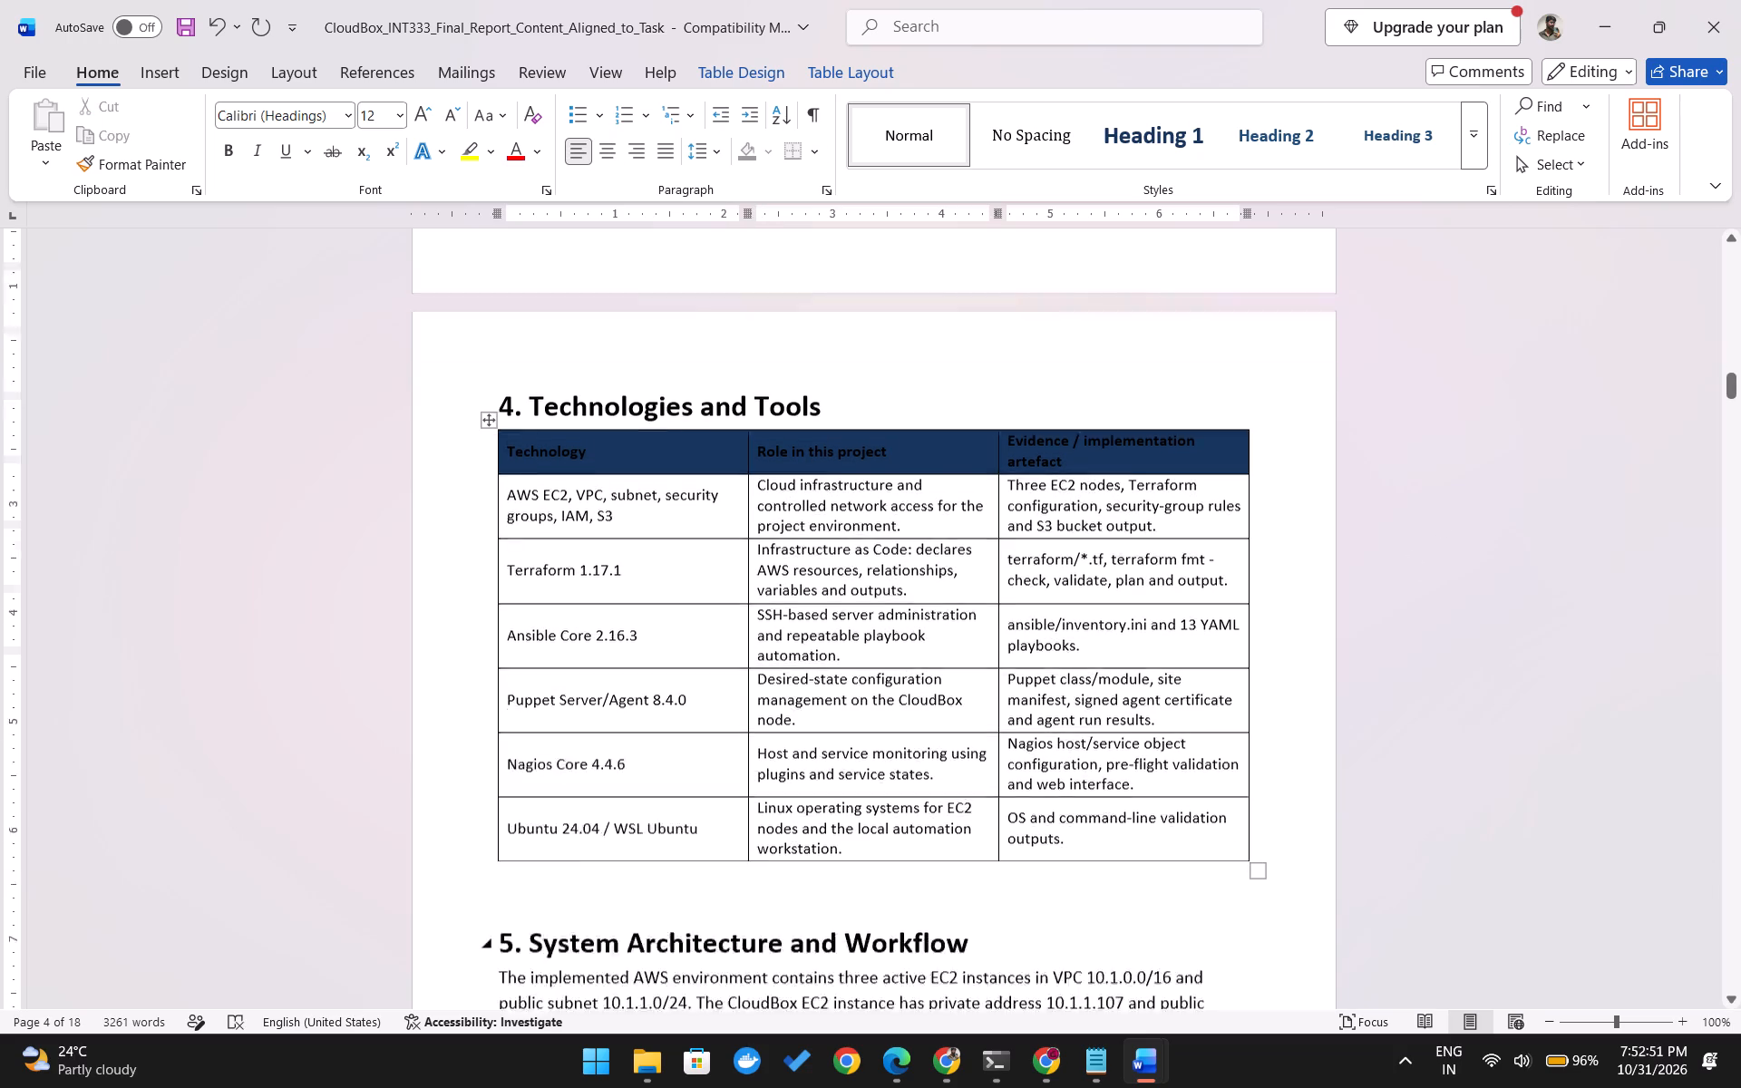
scroll(1081, 710, "down", 8)
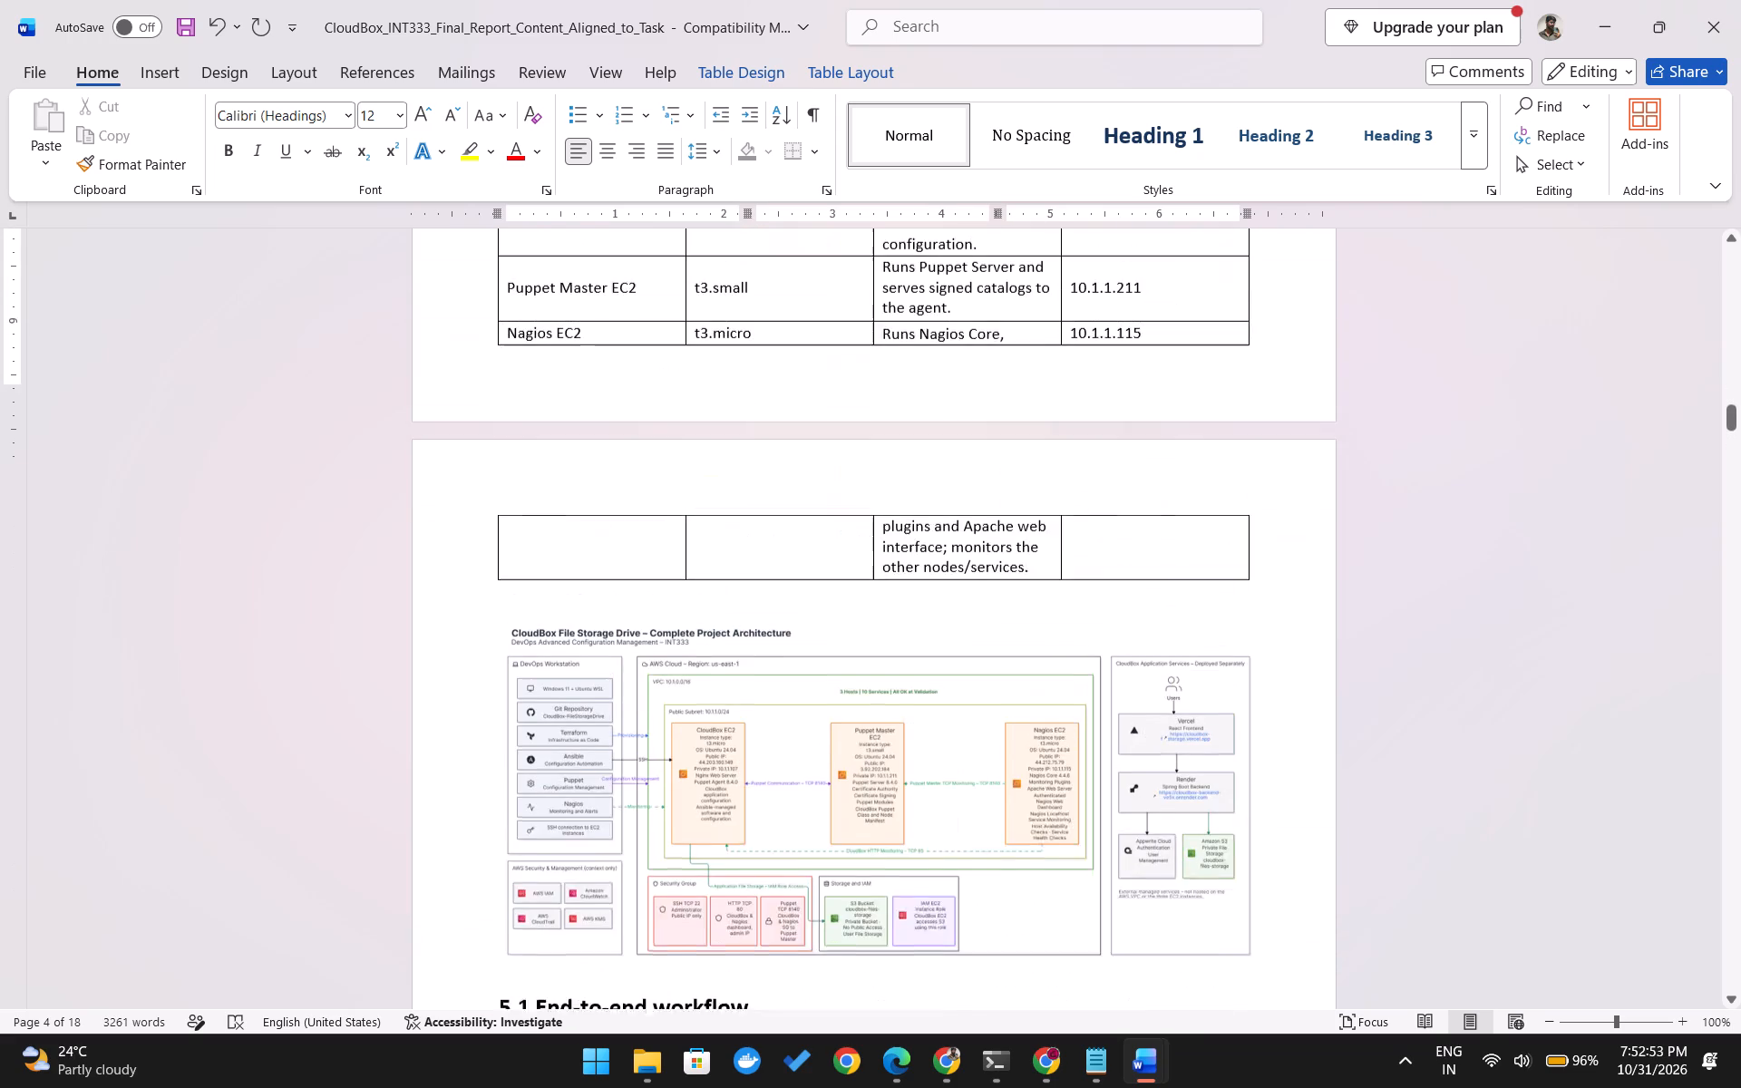
scroll(1081, 710, "down", 4)
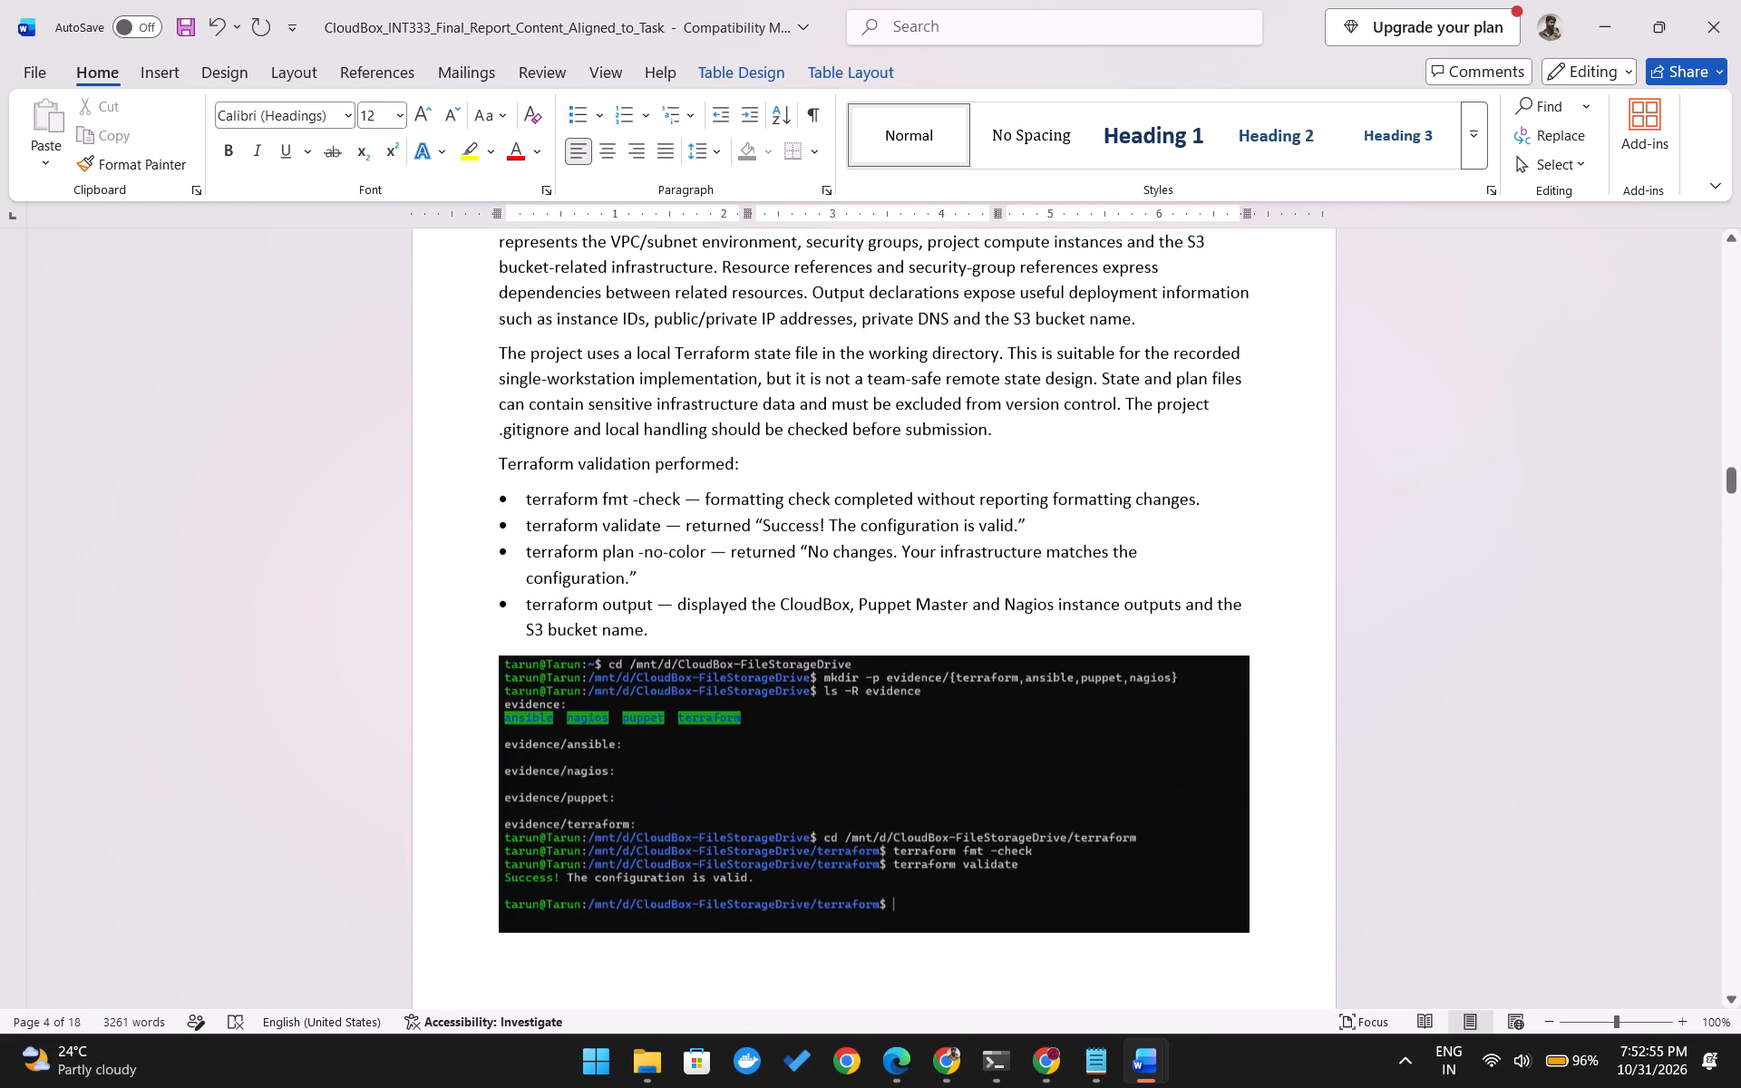
scroll(1081, 710, "down", 7)
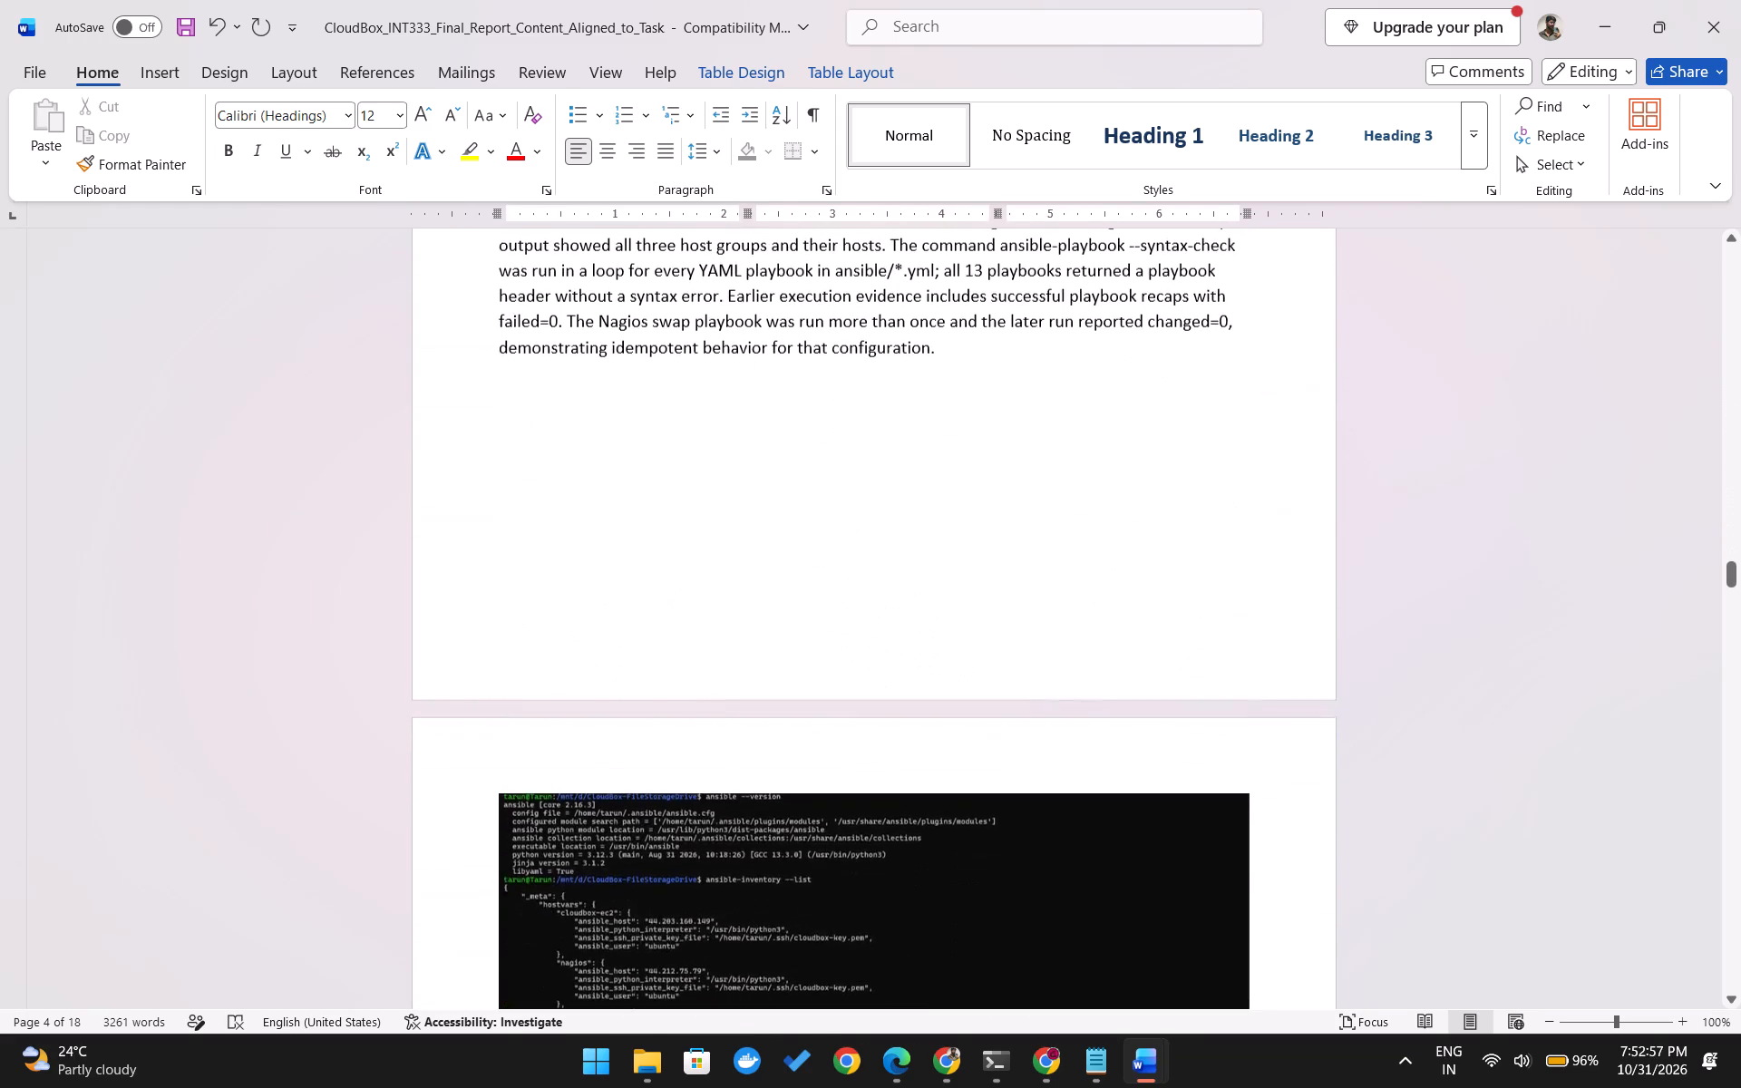
scroll(1081, 710, "down", 8)
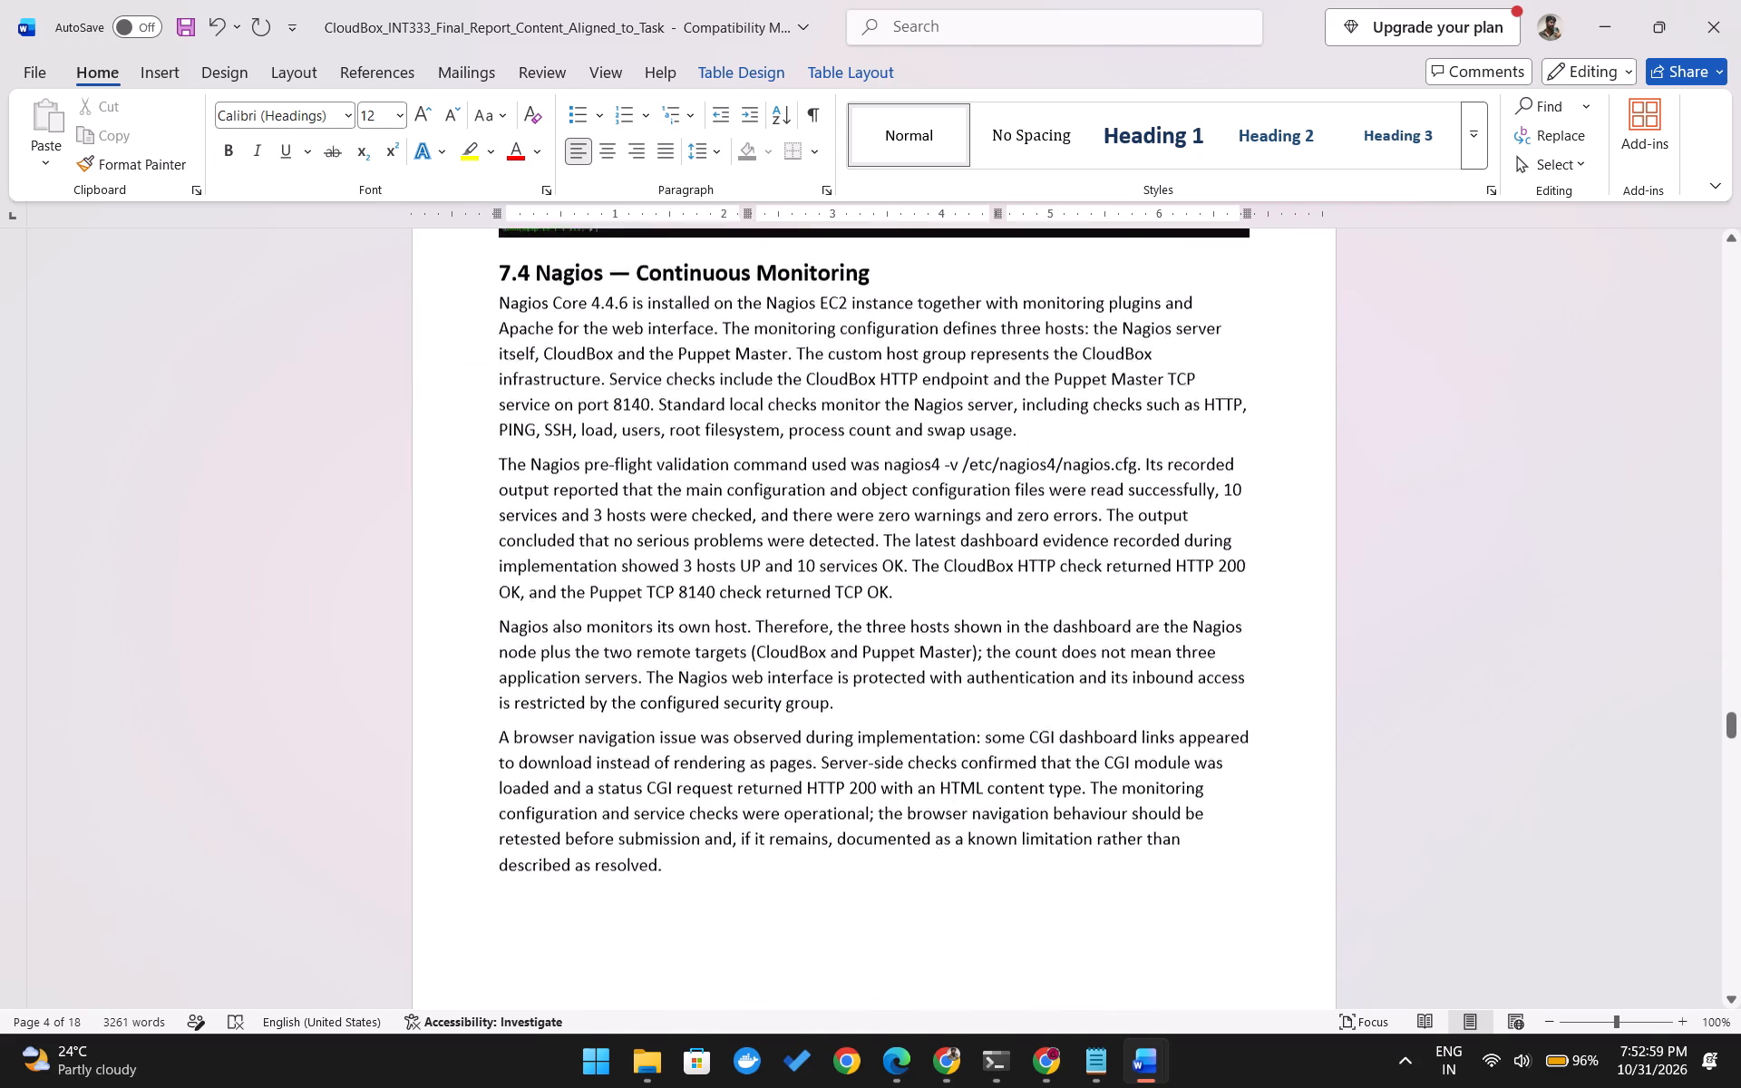
scroll(1081, 710, "down", 1)
Copy the entire report text and switch to the ChatGPT conversation.
left_click(841, 368)
key("ctrl+a")
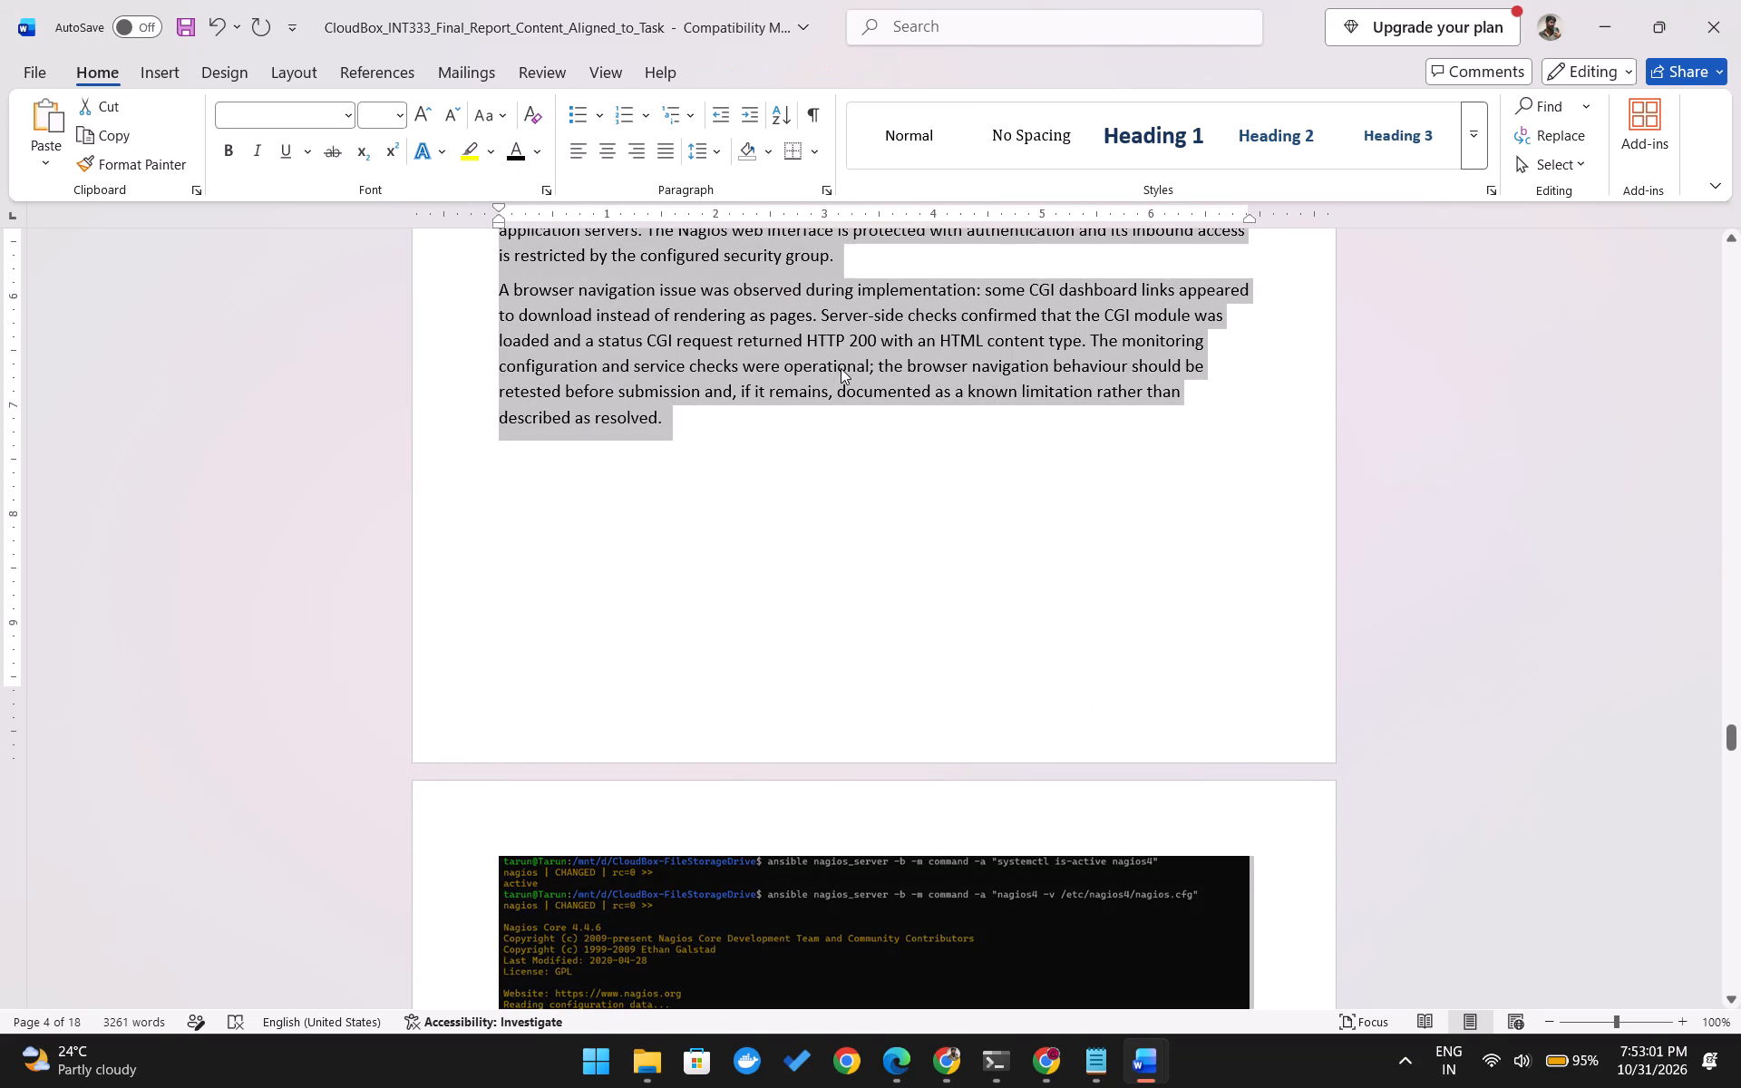
key("ctrl+c")
key("alt+Tab")
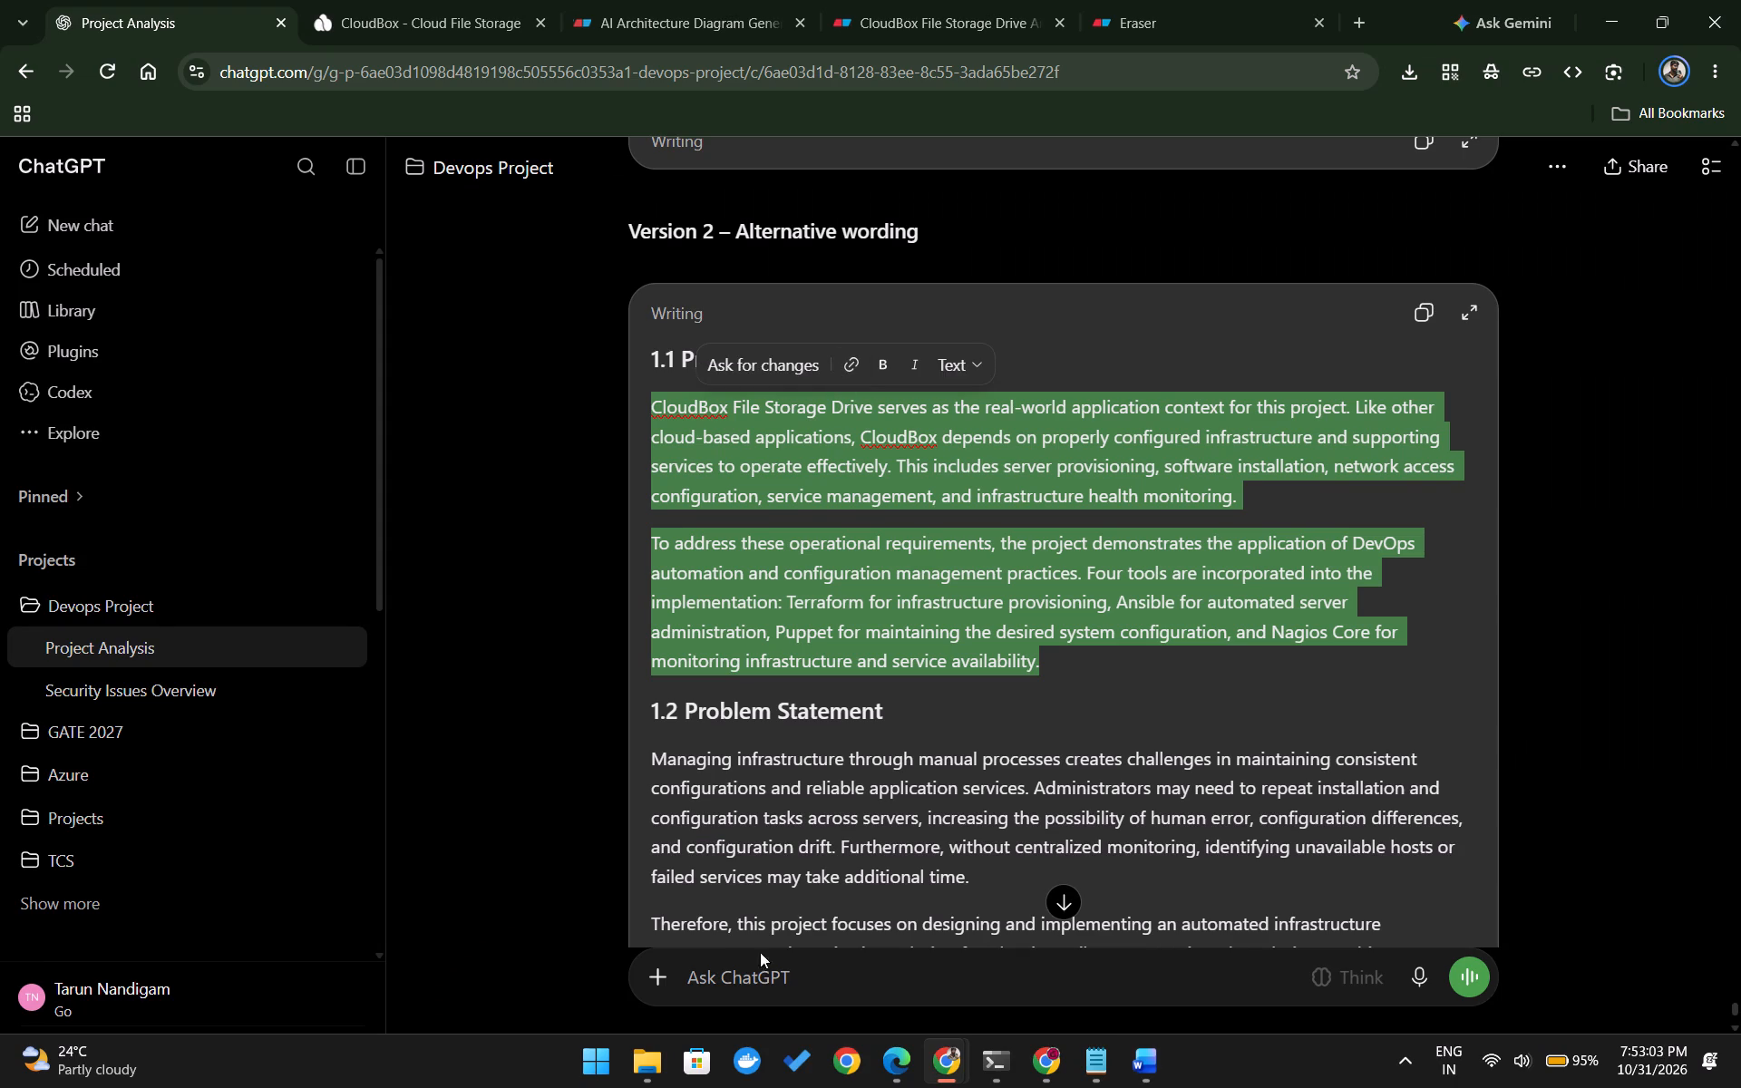
left_click(742, 985)
key("a")
type("ny isue")
key("space")
type("in this")
key("space")
key("shift+Return")
key("ctrl+v")
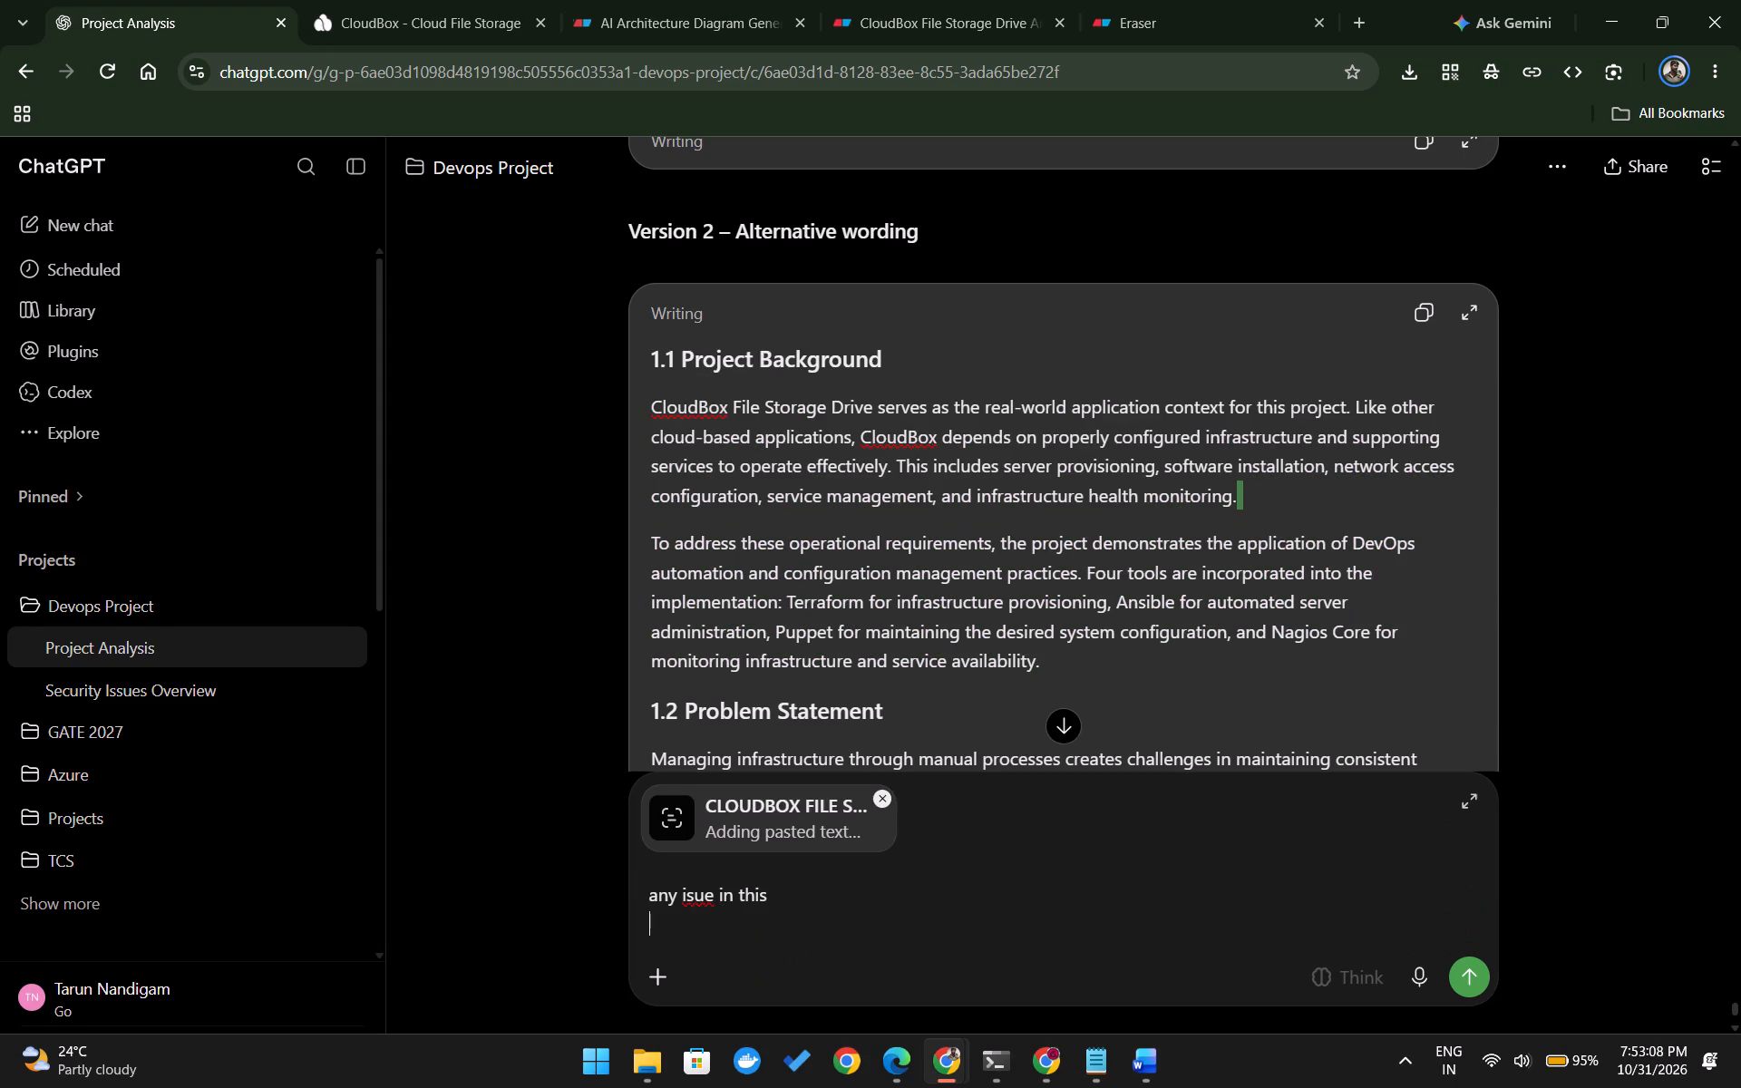
key("Return")
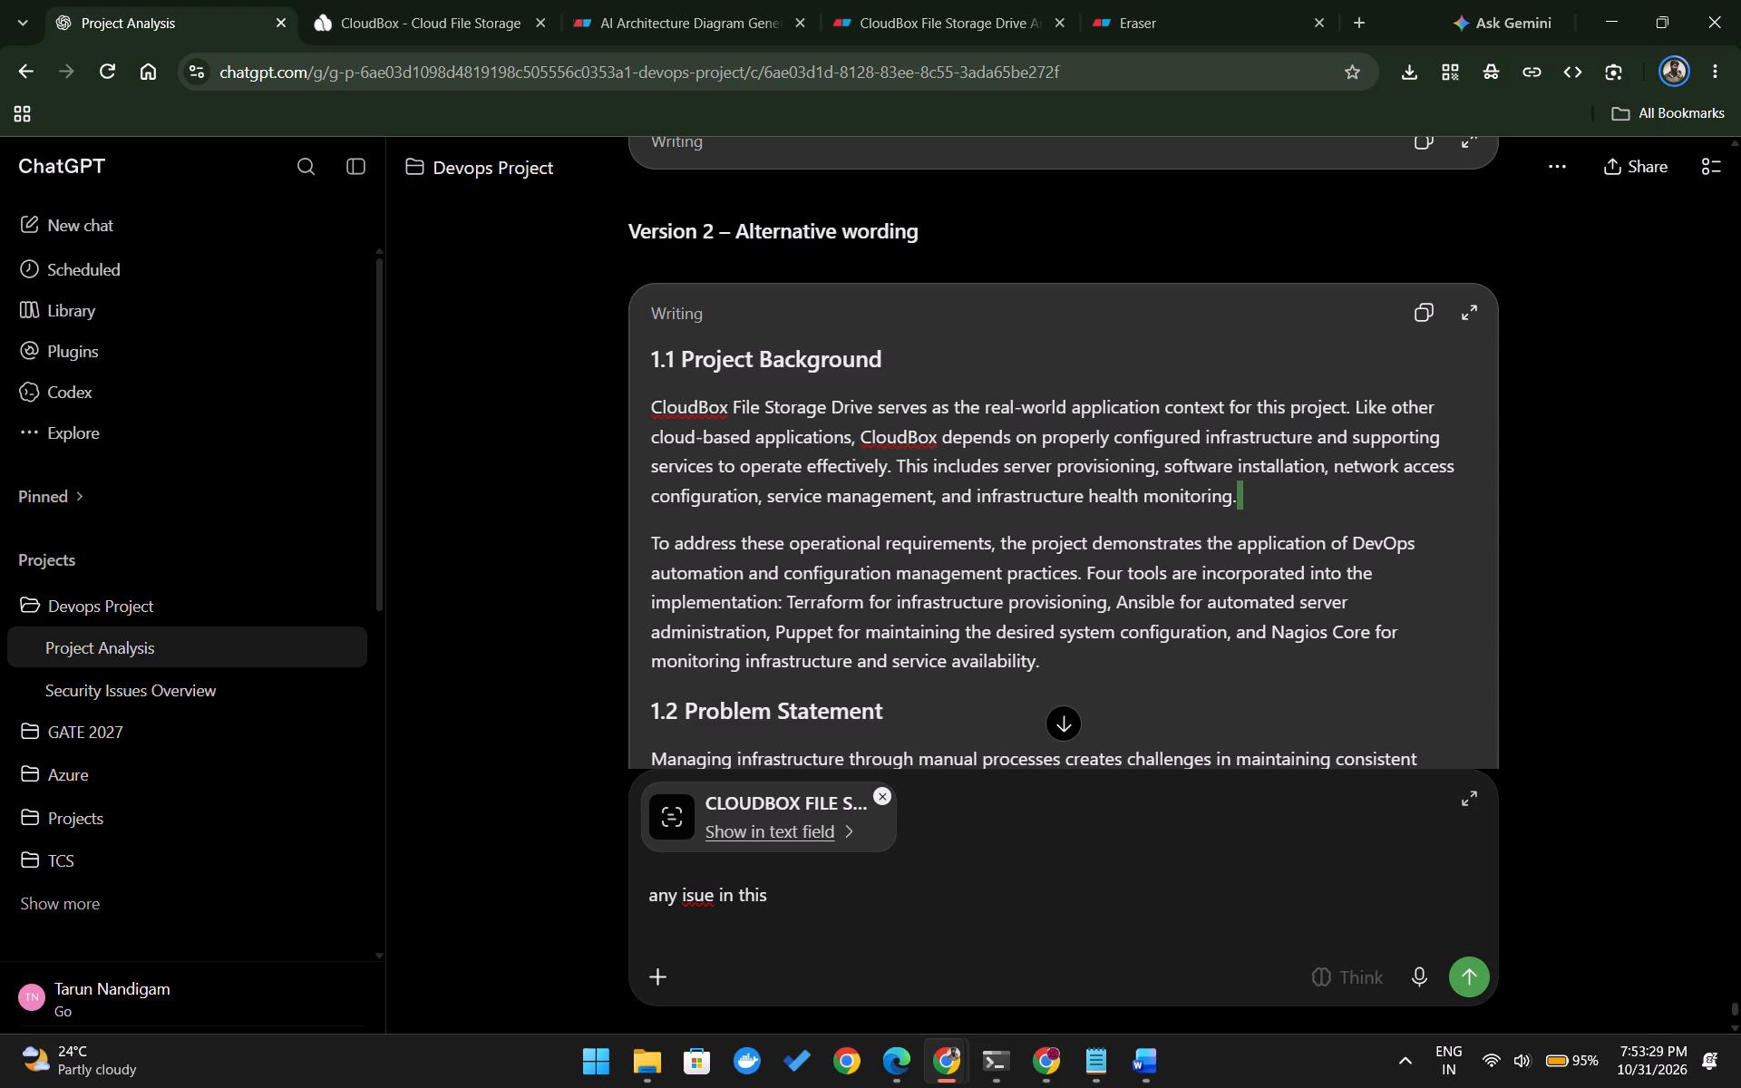
key("Return")
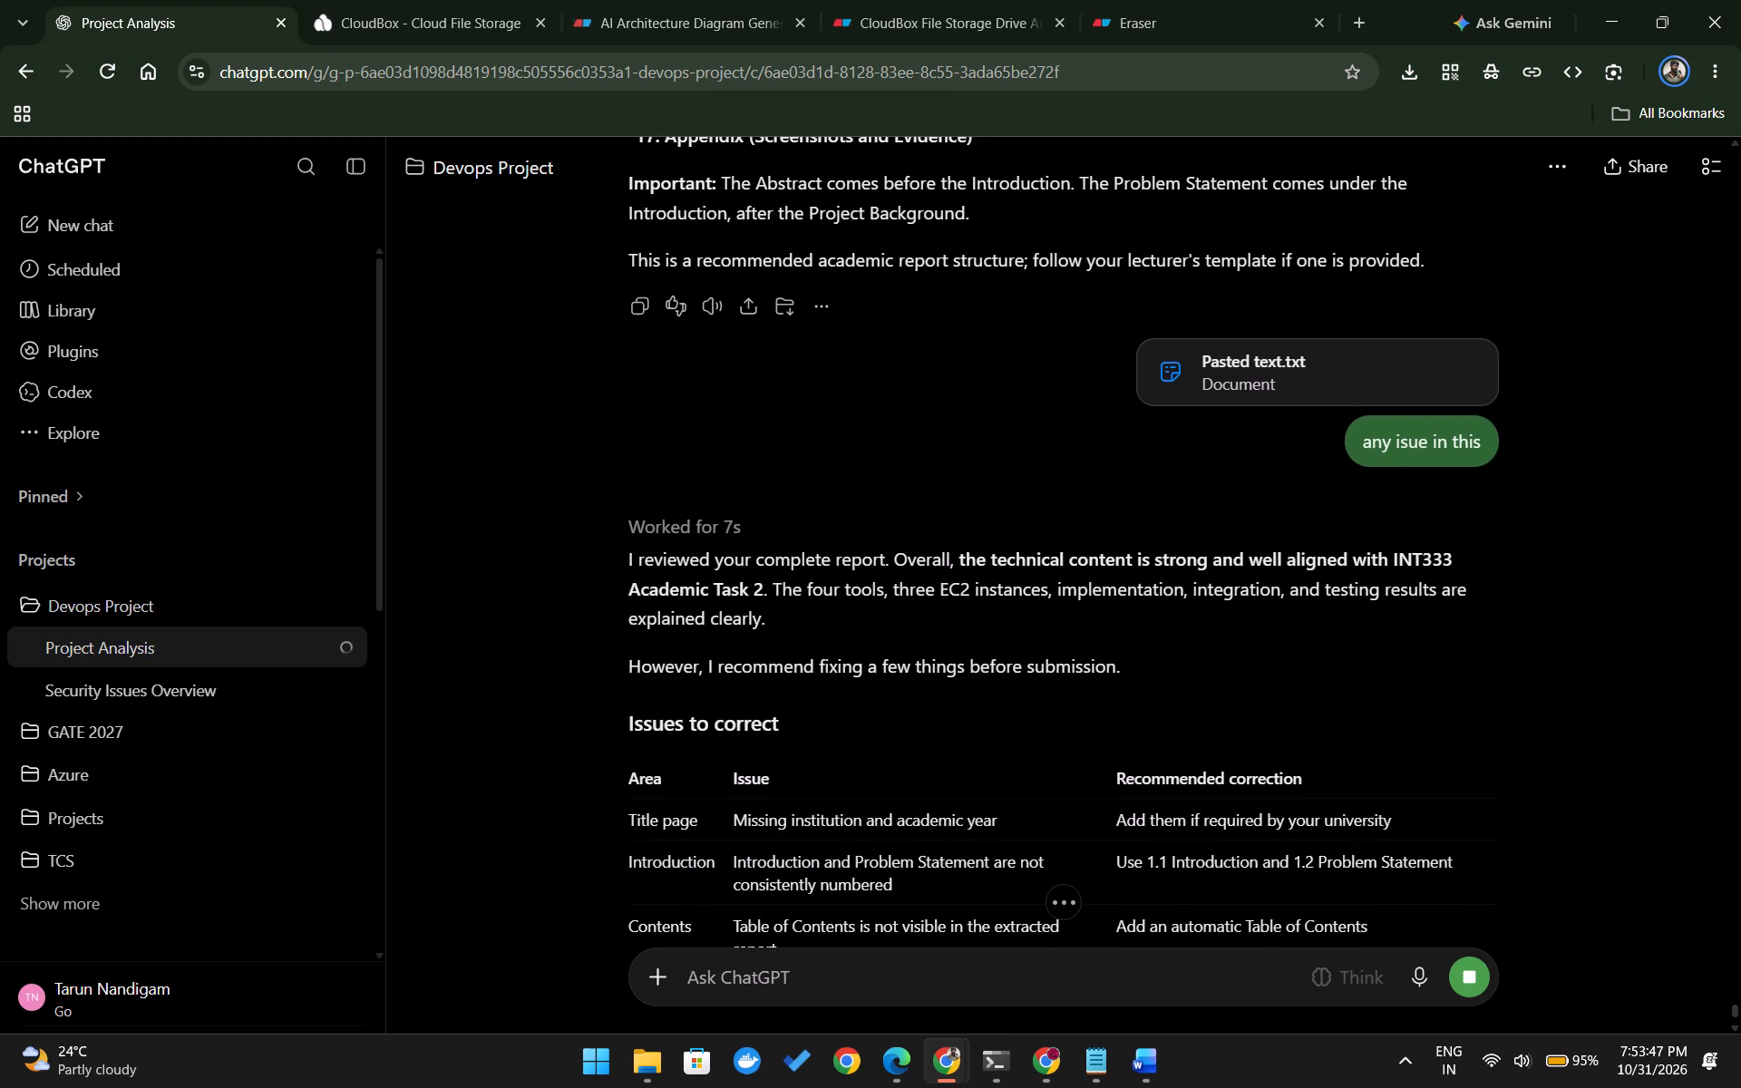
scroll(749, 724, "down", 3)
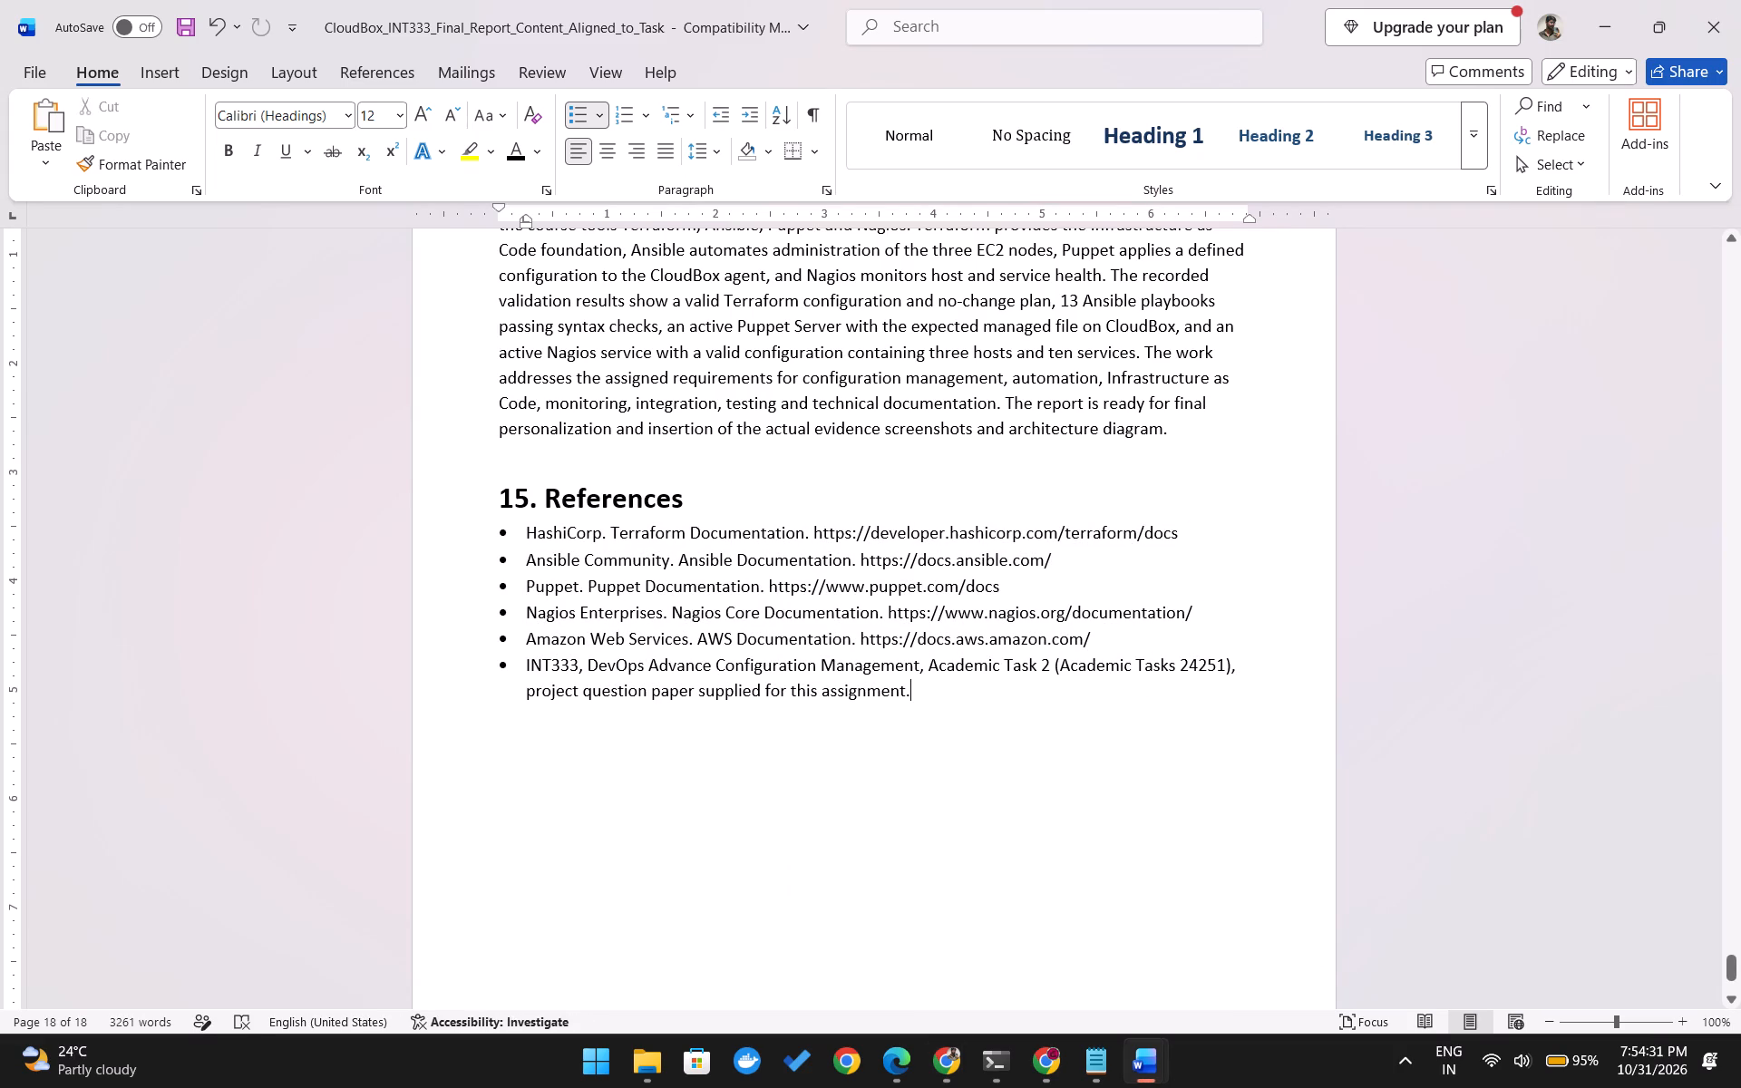
left_click_drag(1090, 637, 875, 635)
right_click(875, 635)
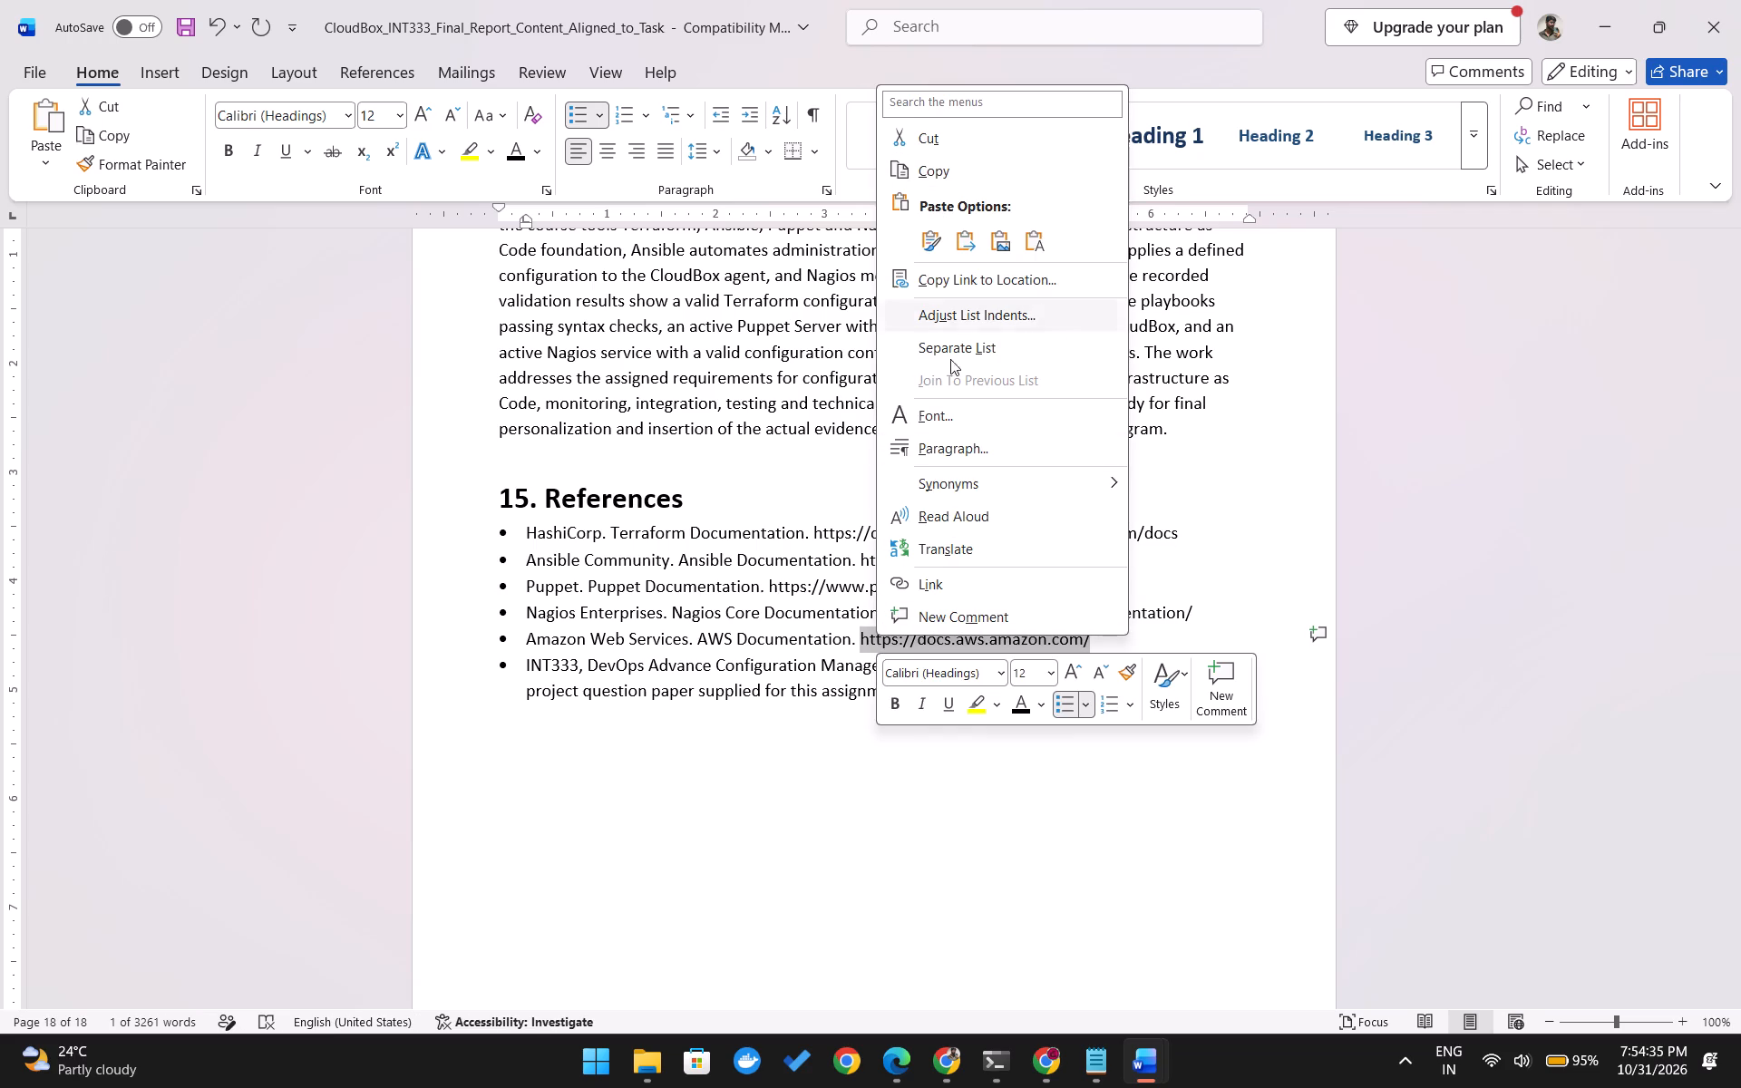
left_click(929, 571)
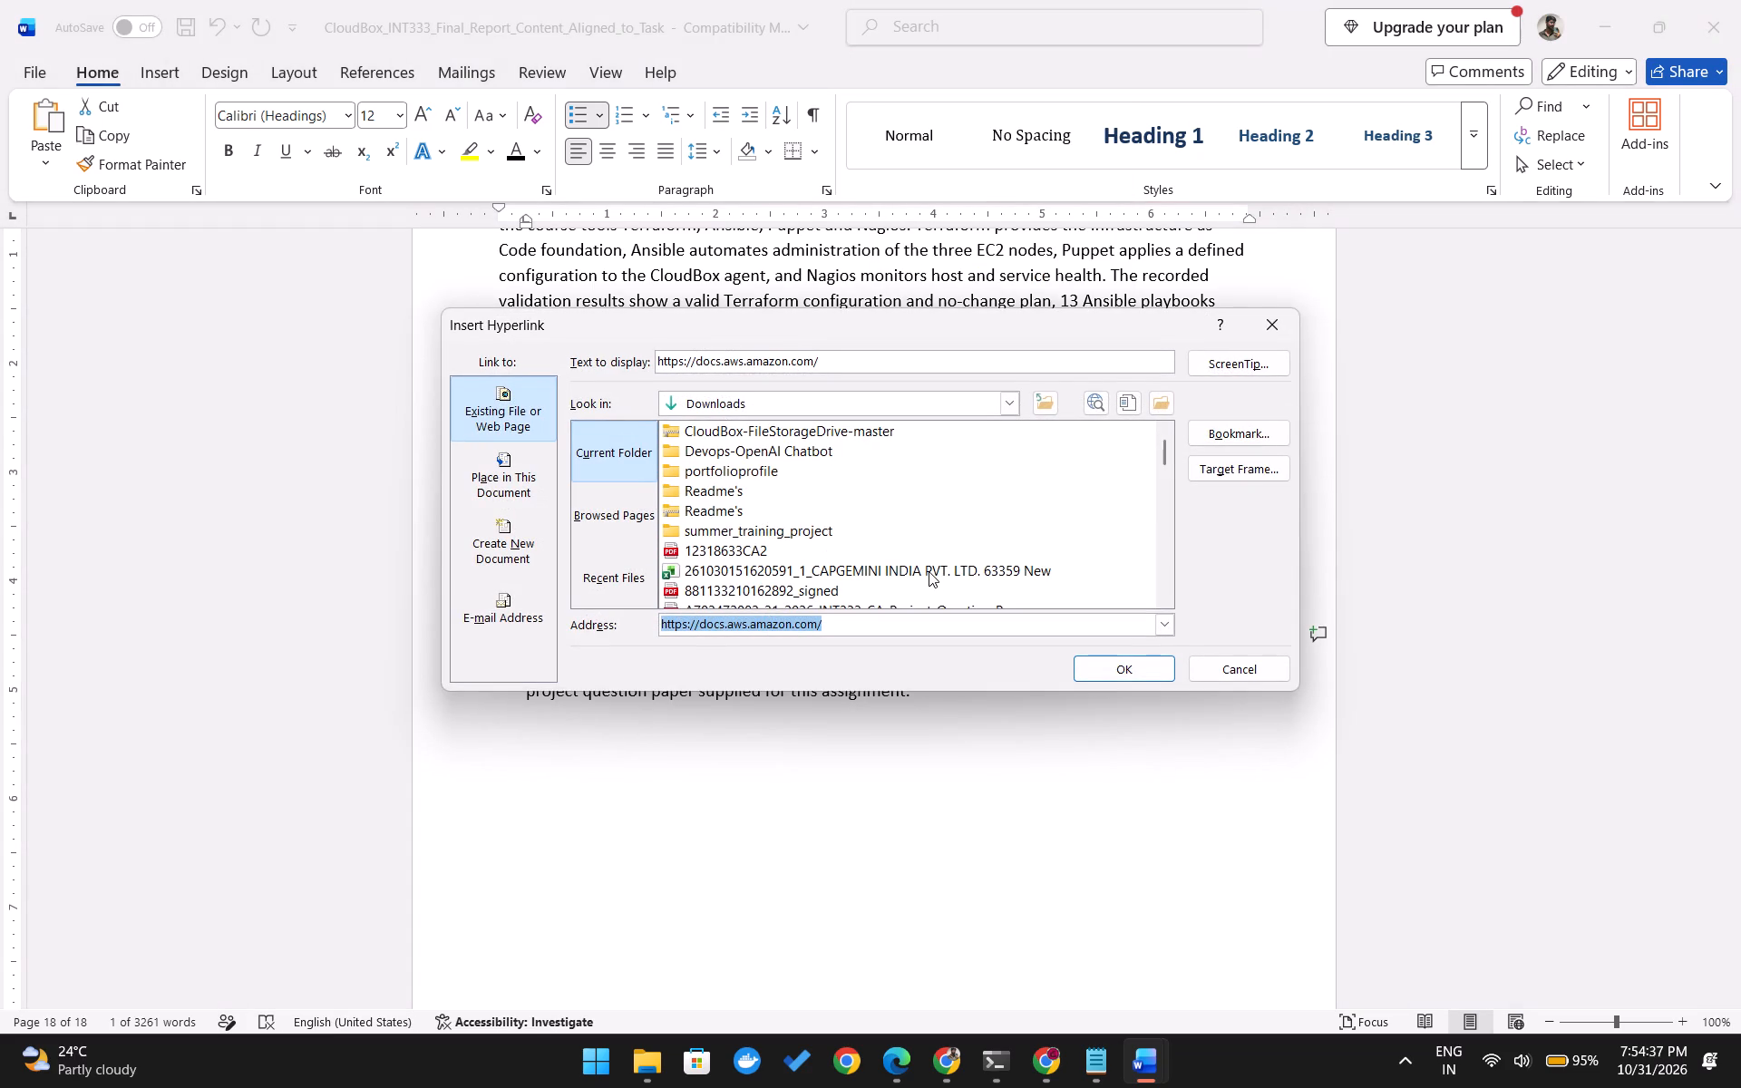
left_click(1114, 654)
left_click(1113, 666)
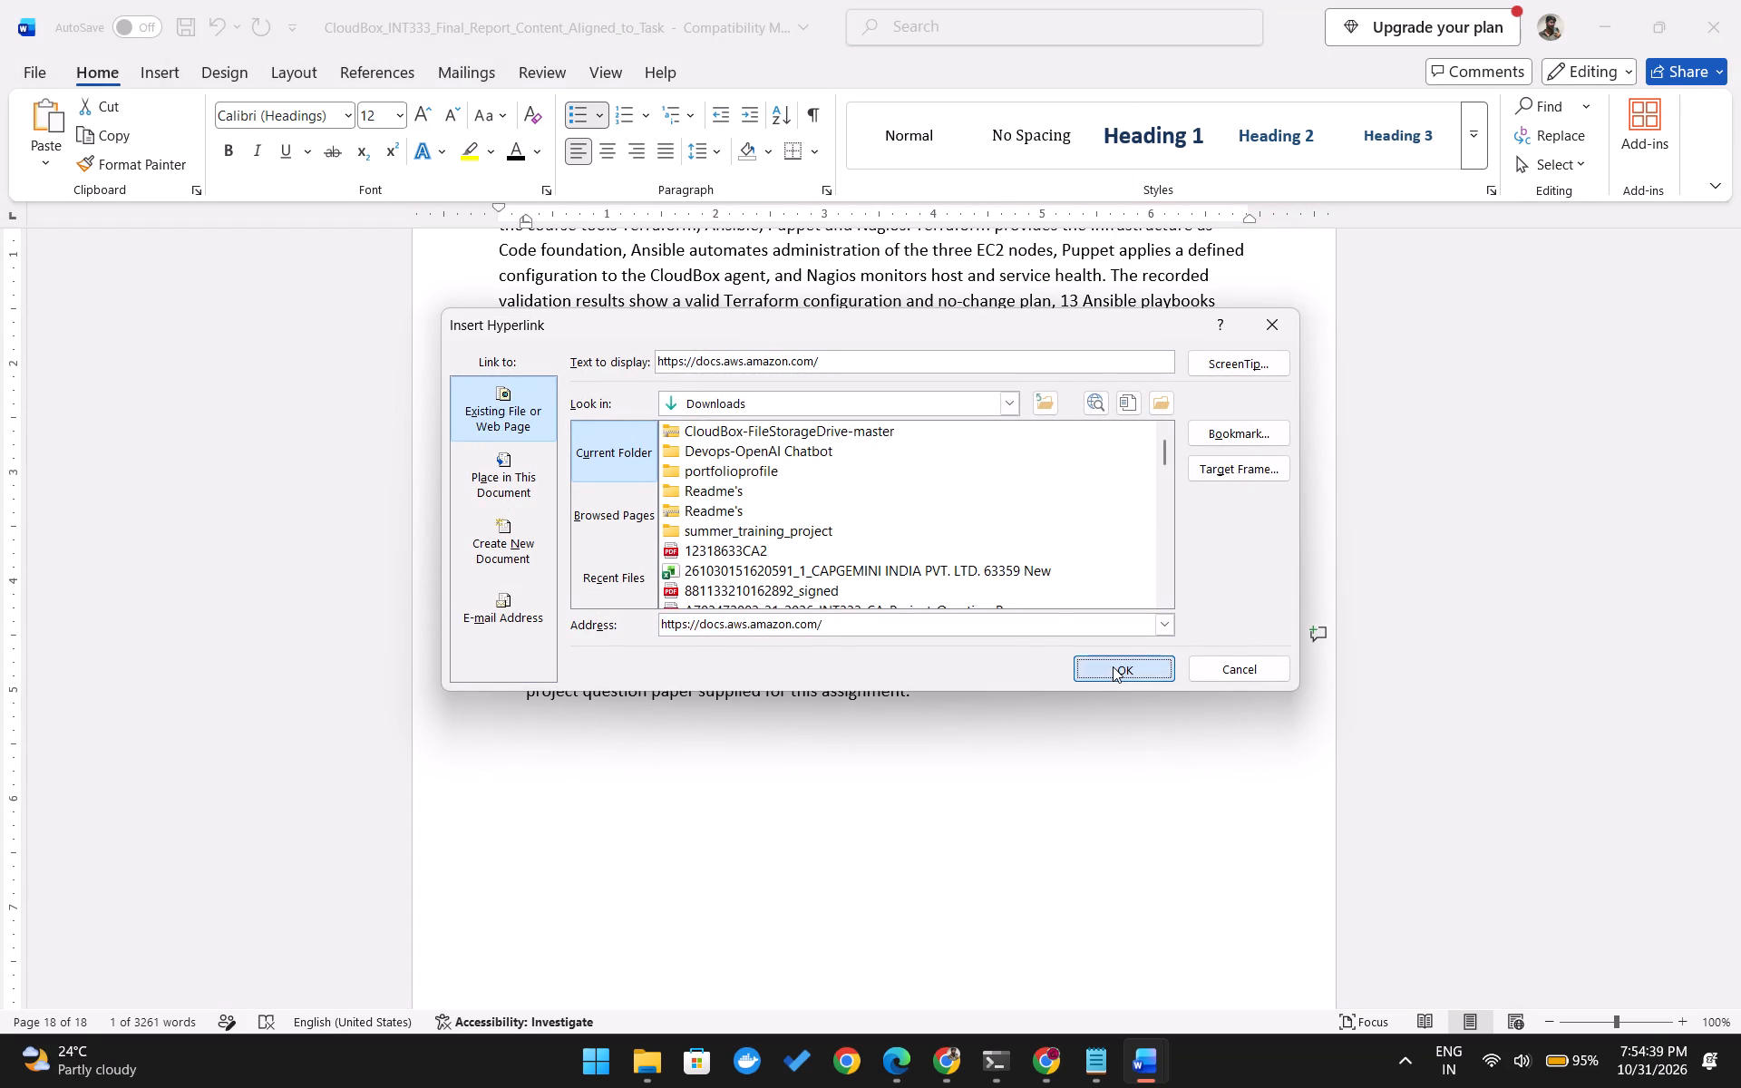
double_click(1062, 610)
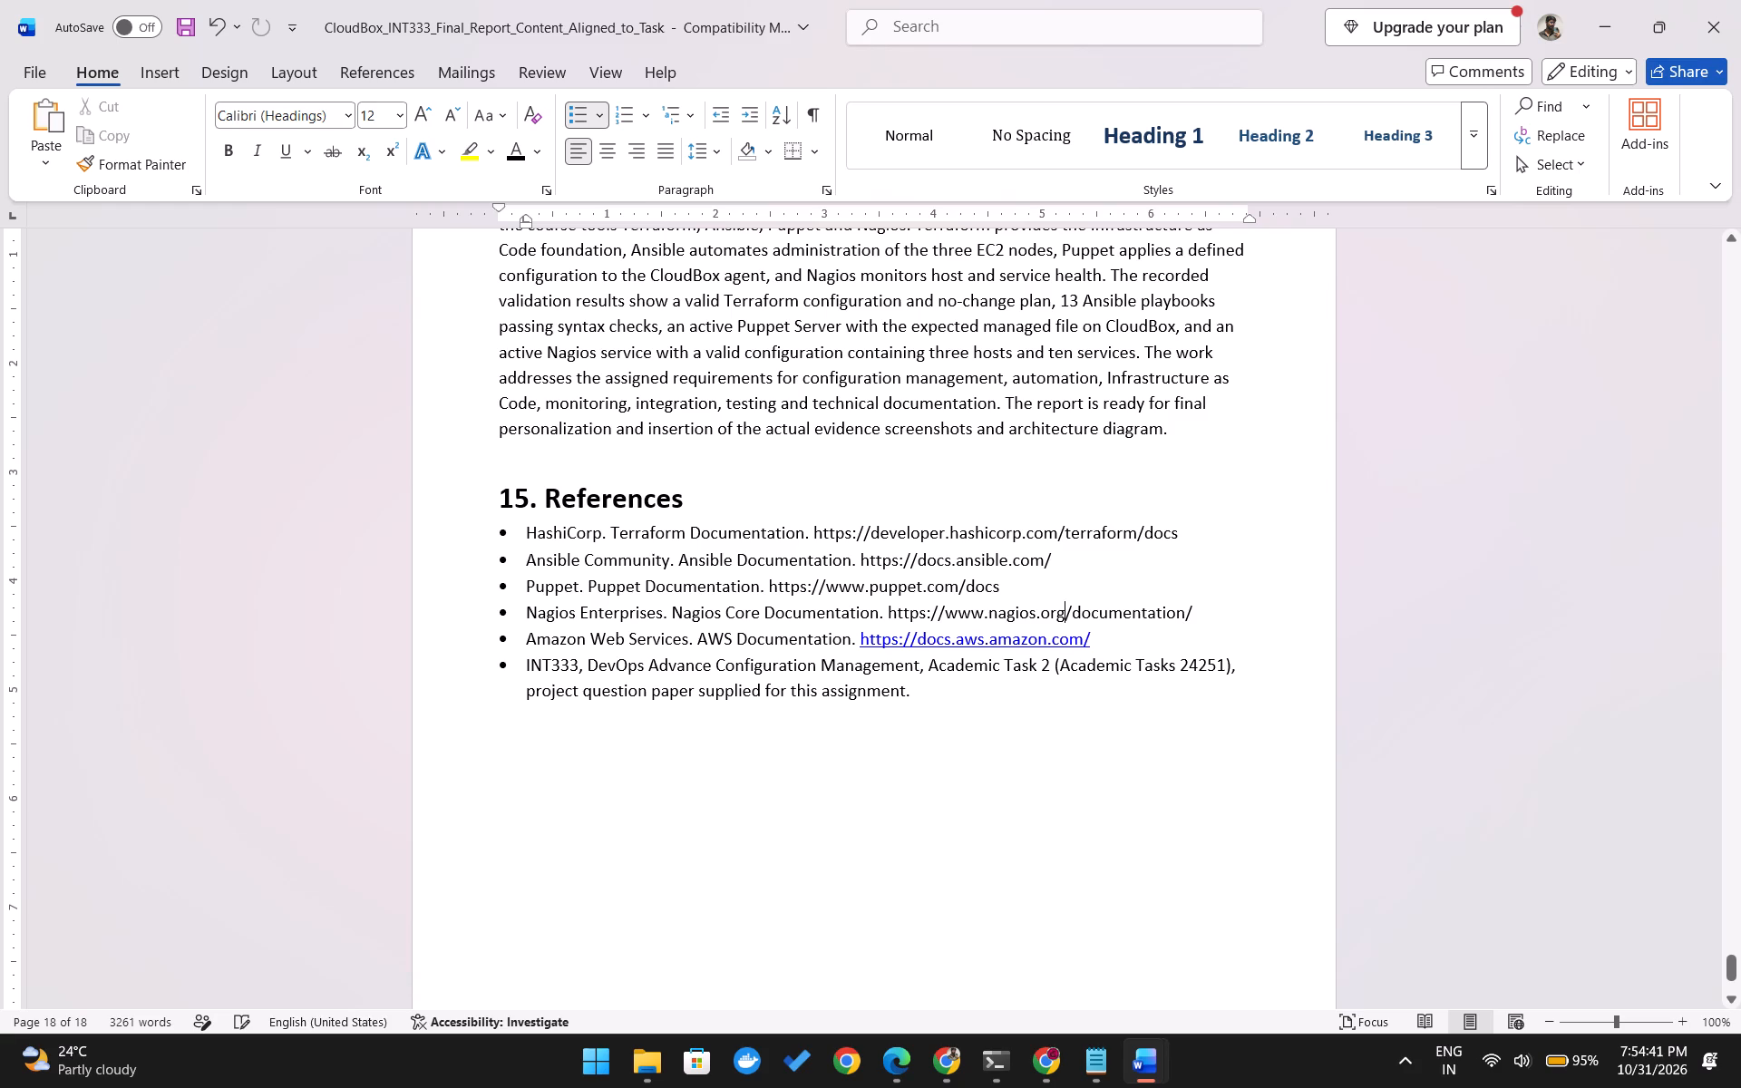
double_click(1062, 610)
triple_click(1062, 610)
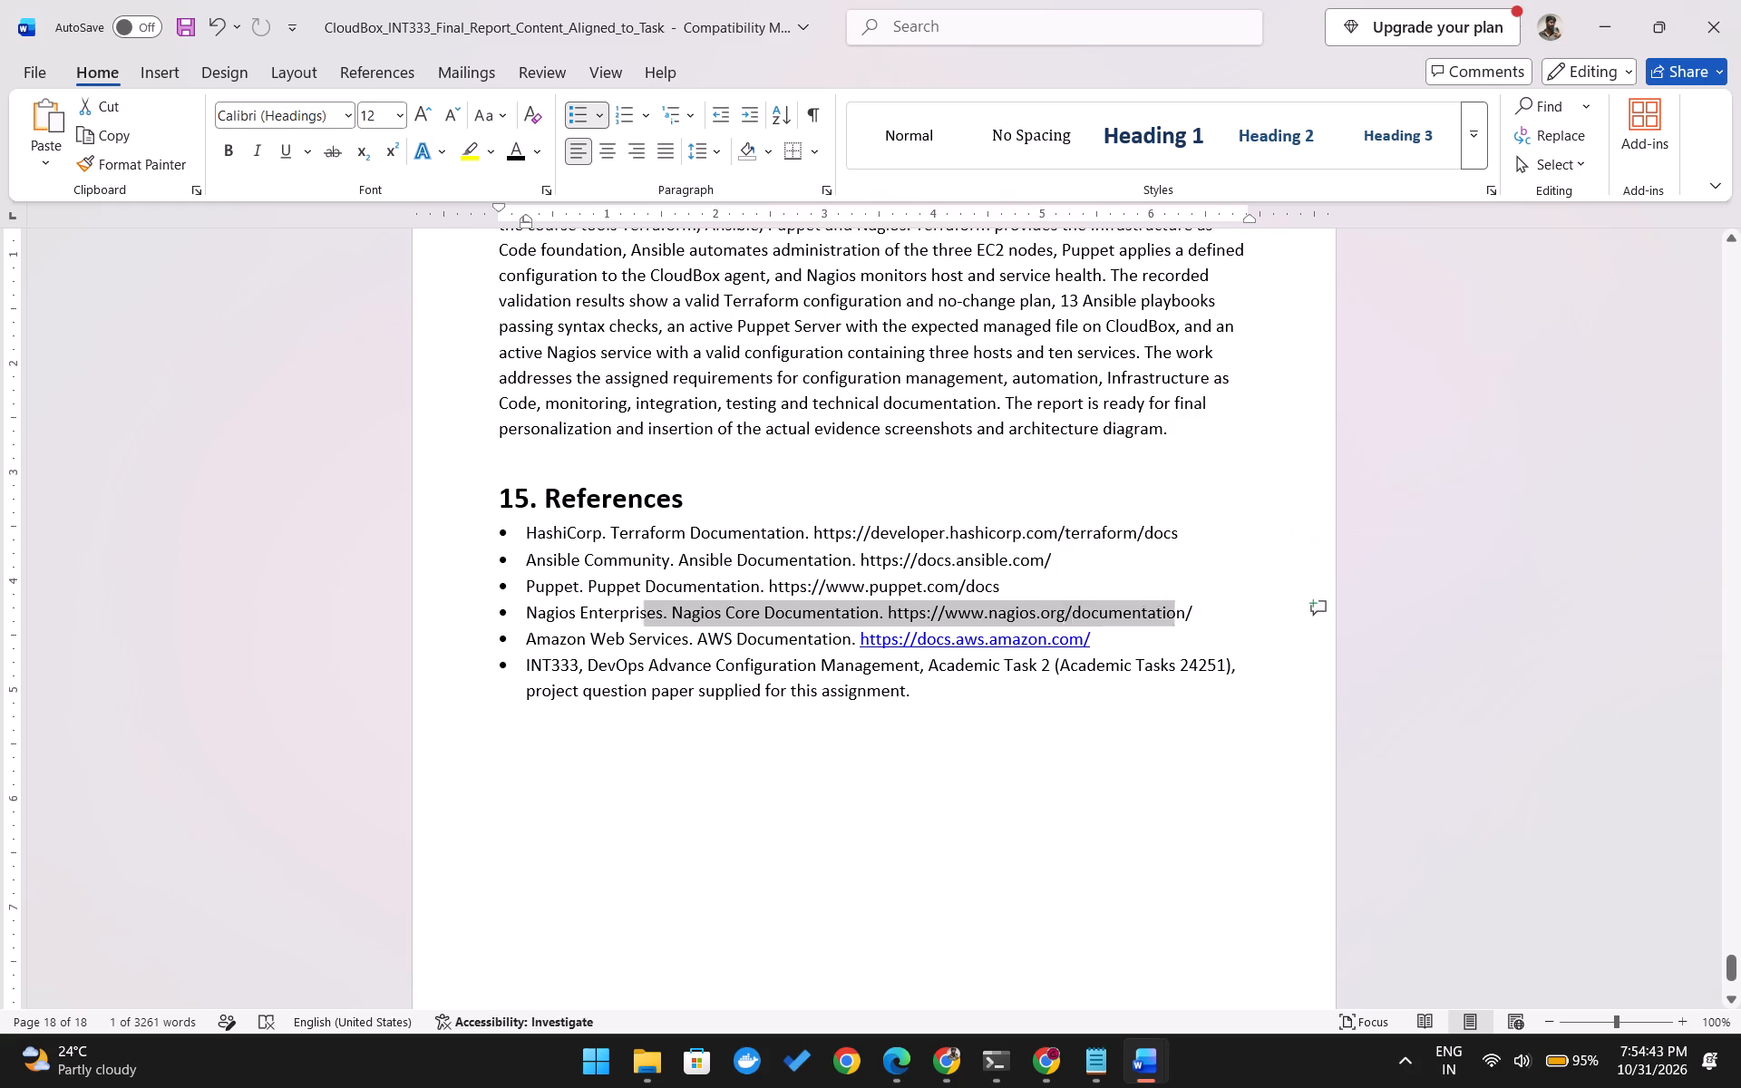
left_click(1062, 610)
left_click_drag(1211, 612, 1162, 612)
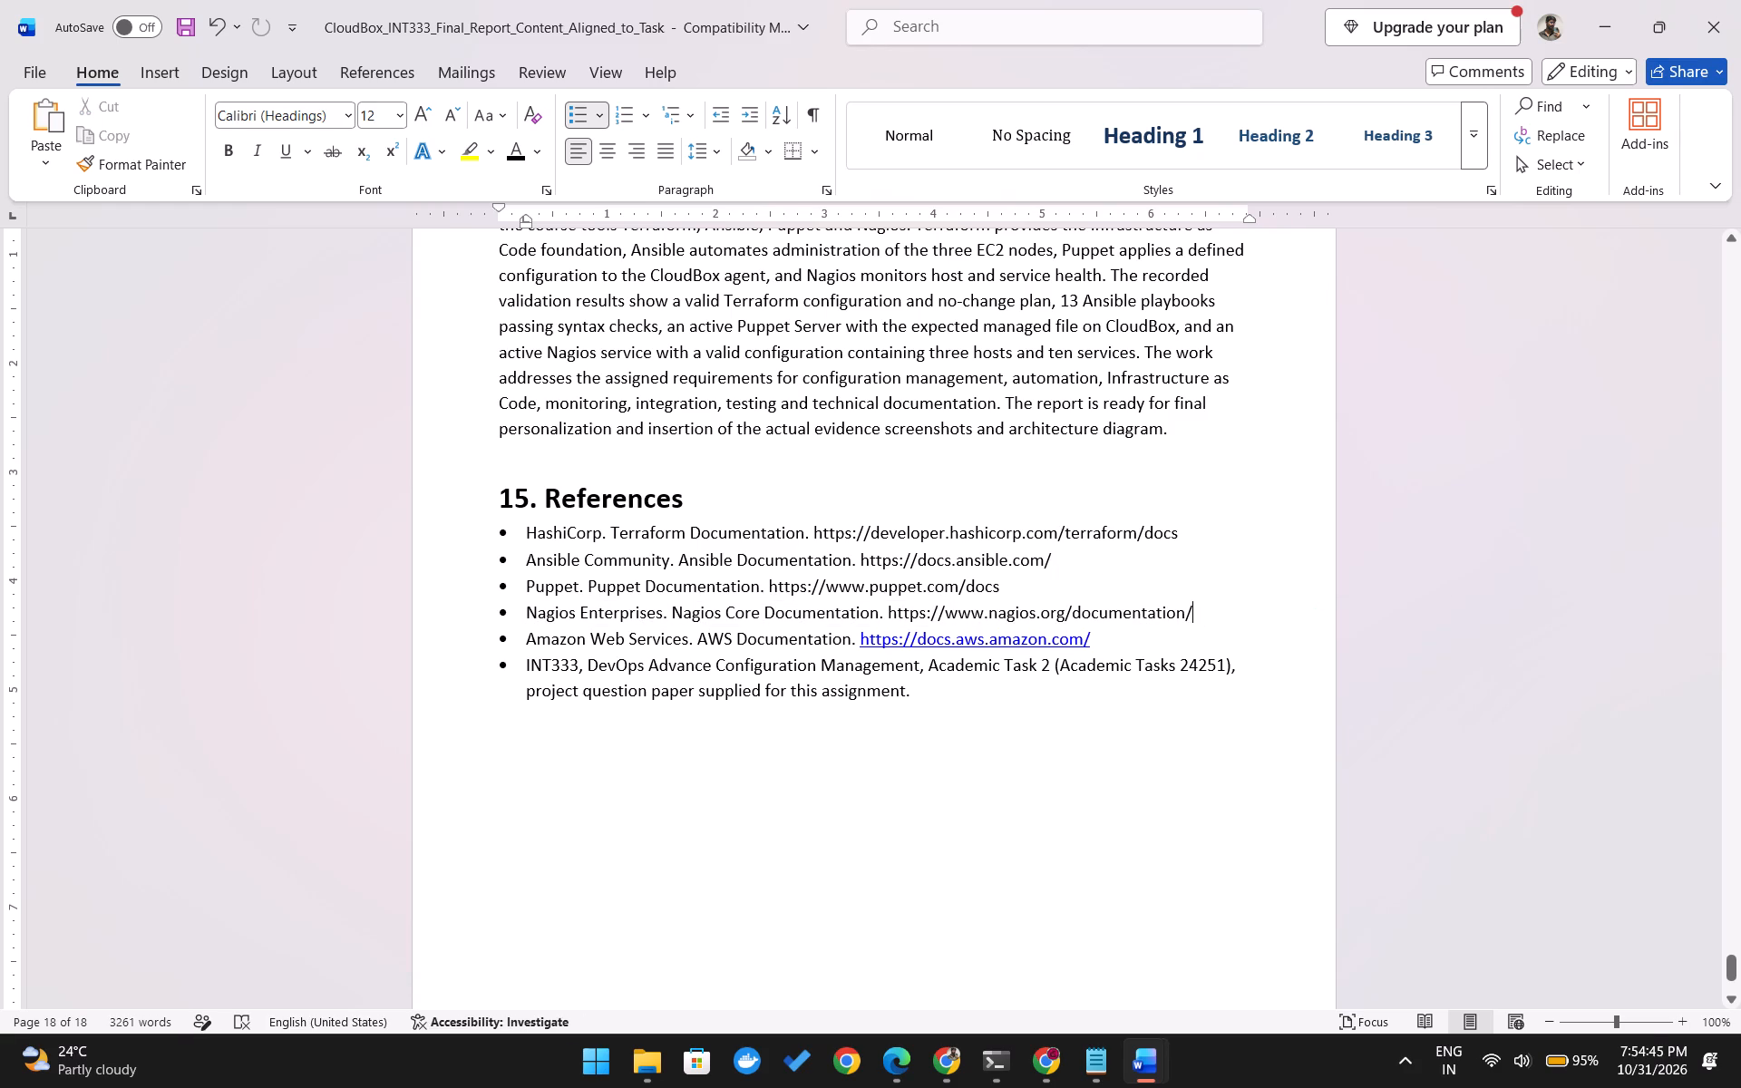
left_click_drag(1162, 612, 899, 607)
right_click(899, 607)
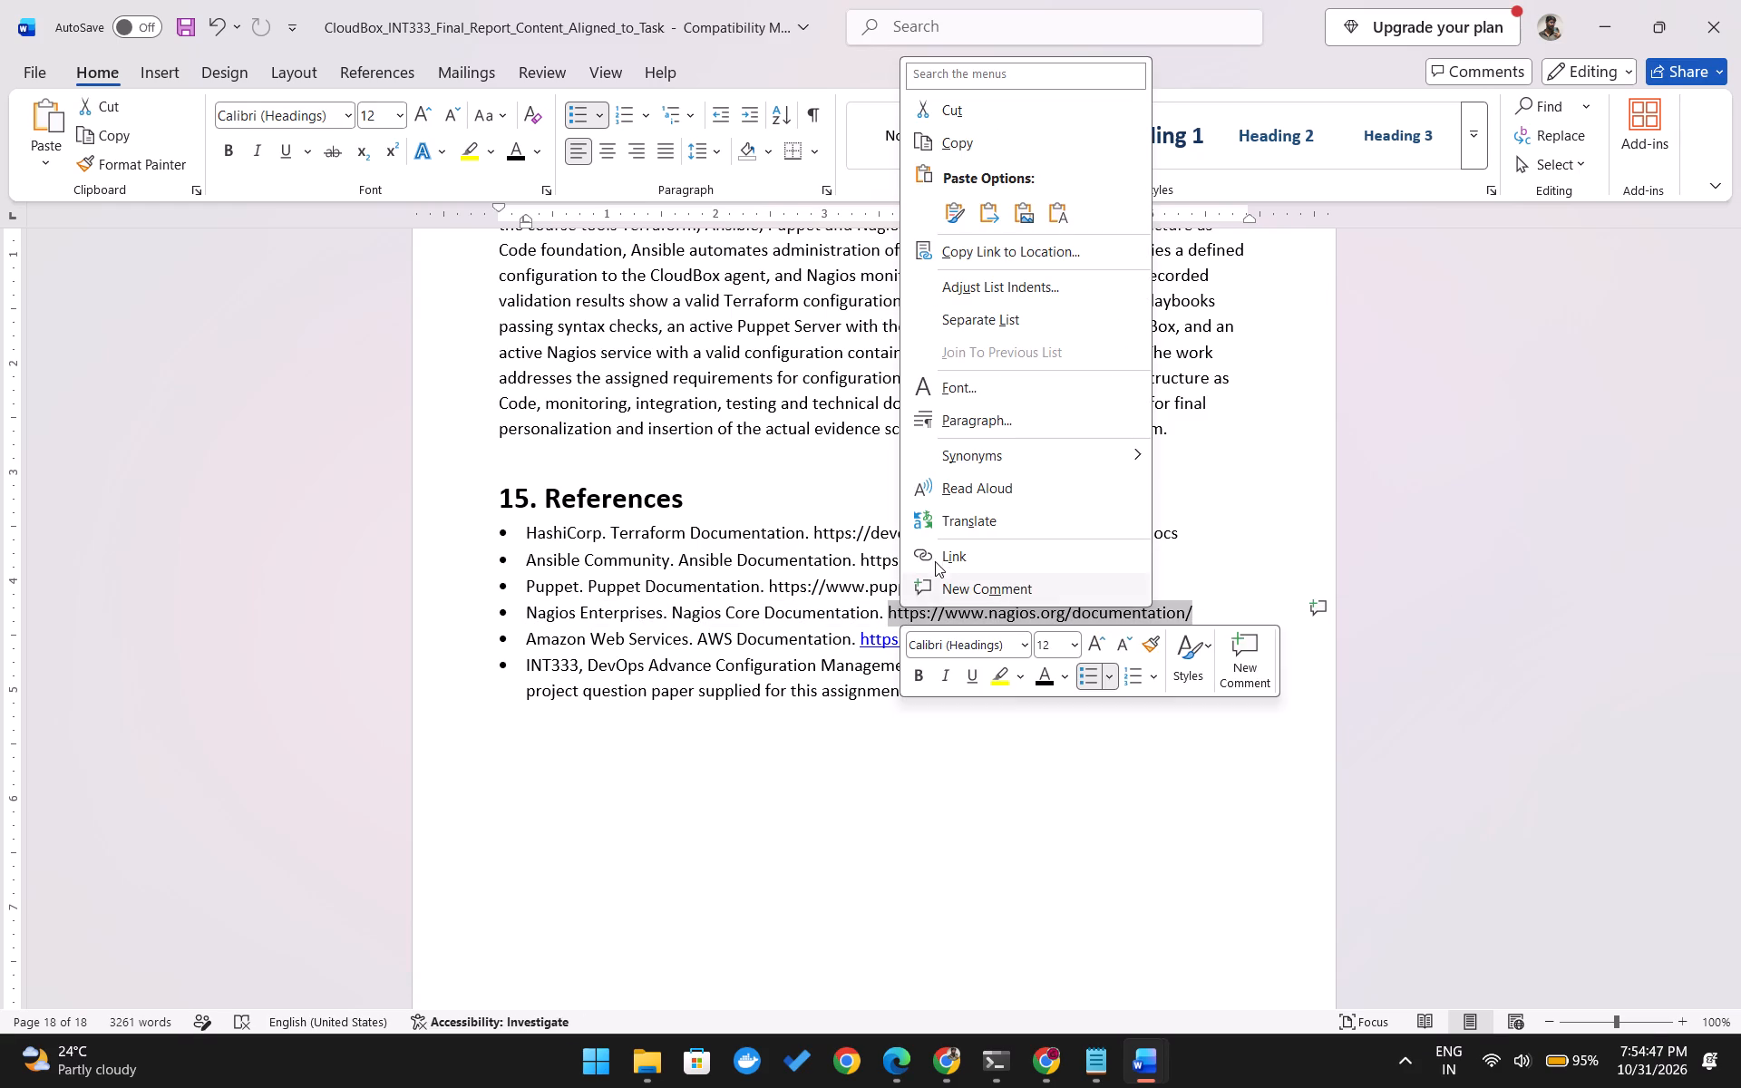
left_click(936, 557)
left_click(1112, 667)
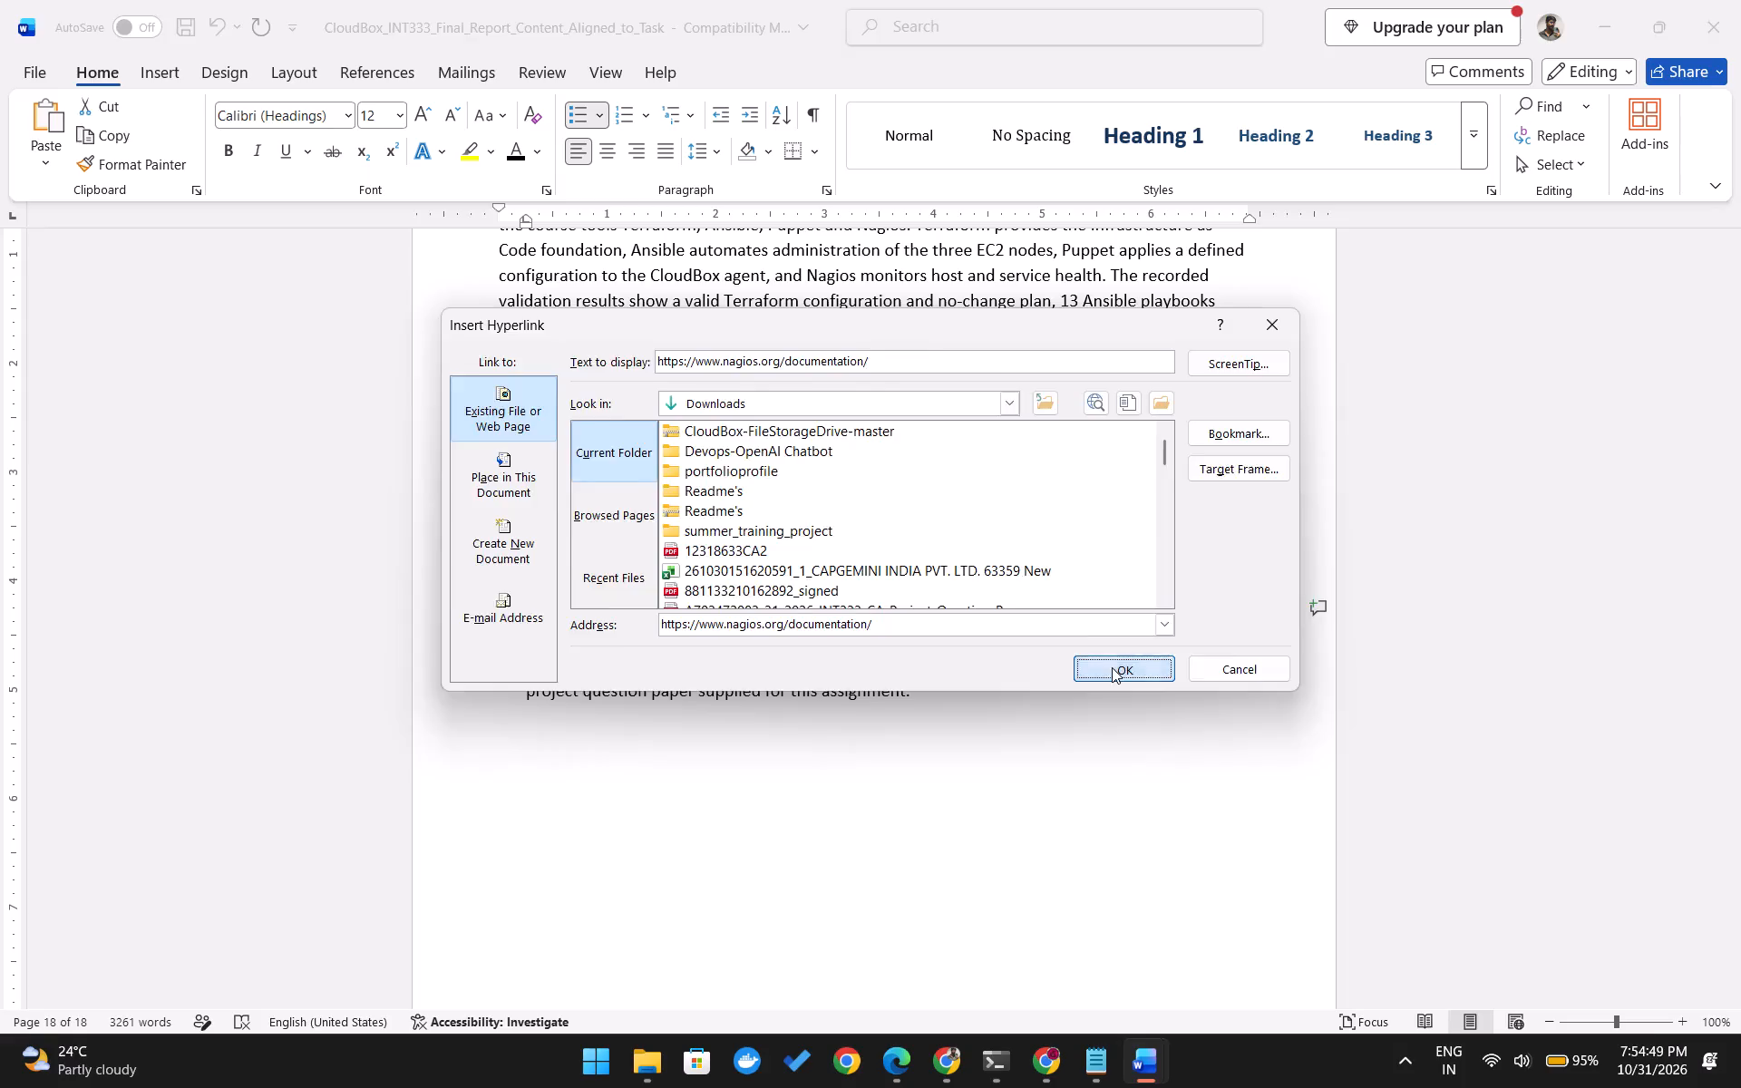
left_click_drag(1002, 588, 802, 589)
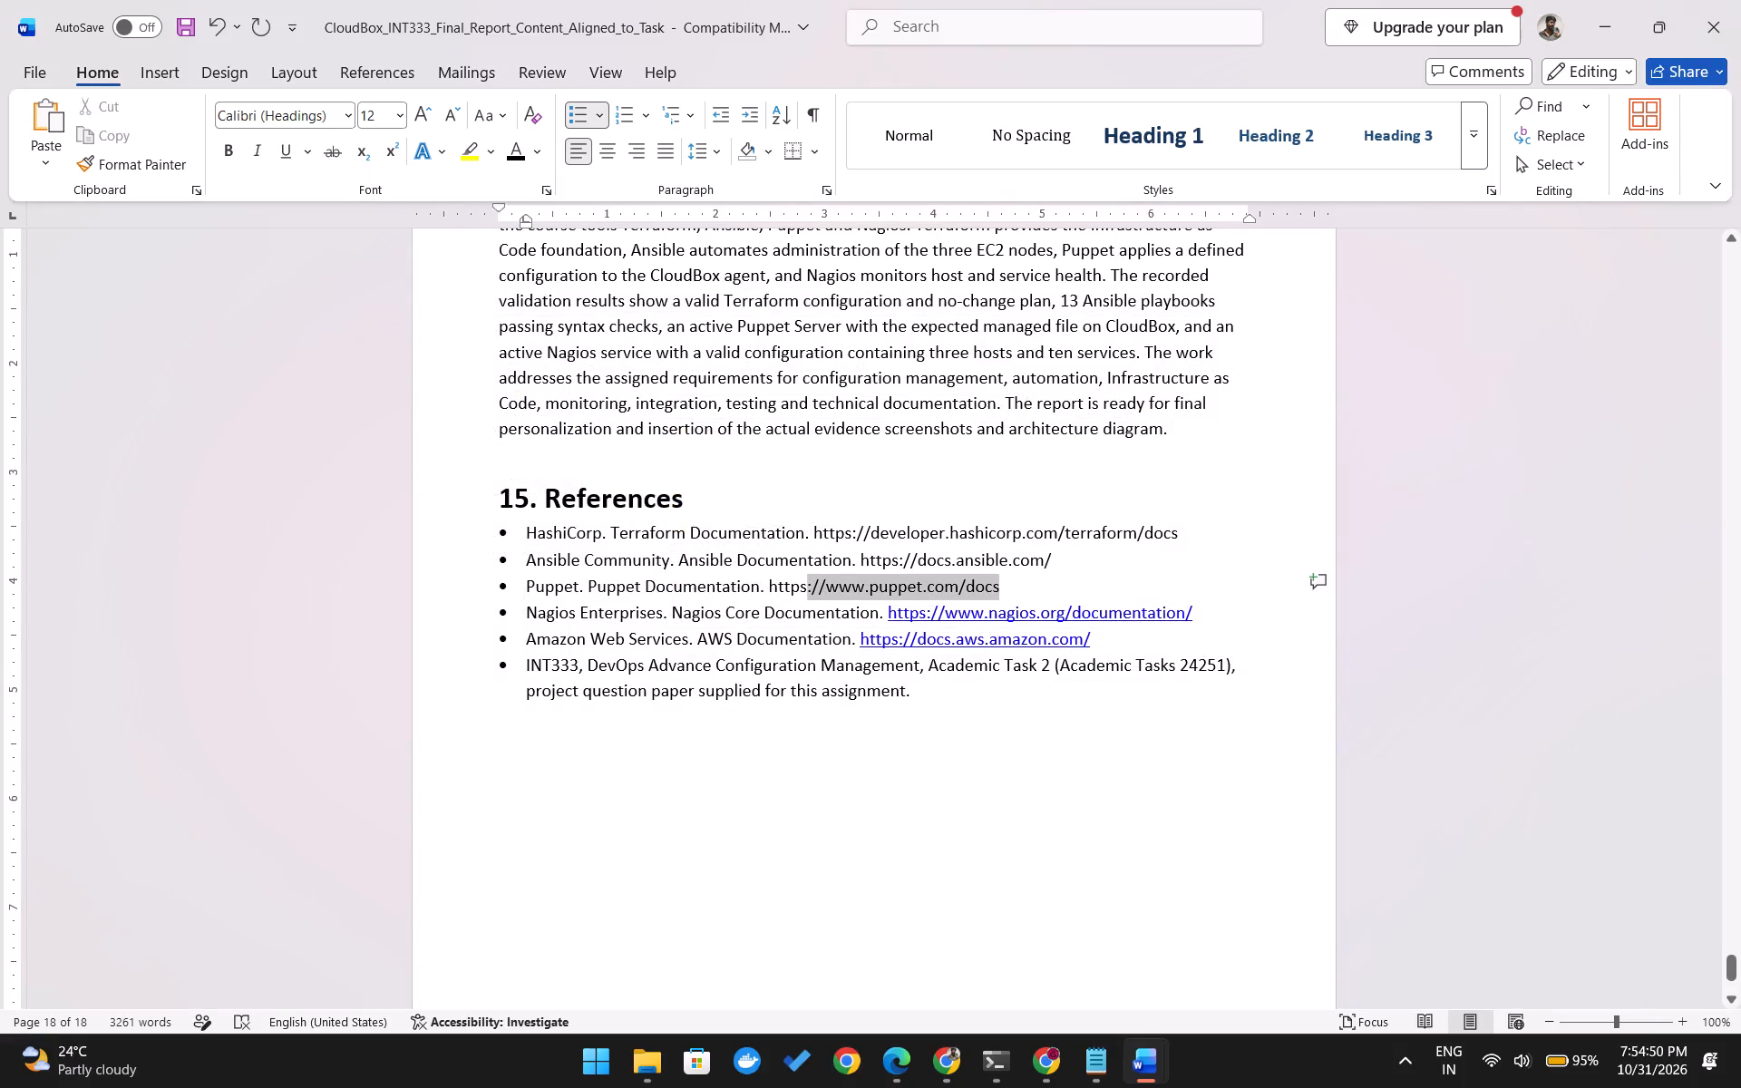
left_click_drag(802, 589, 782, 585)
right_click(782, 585)
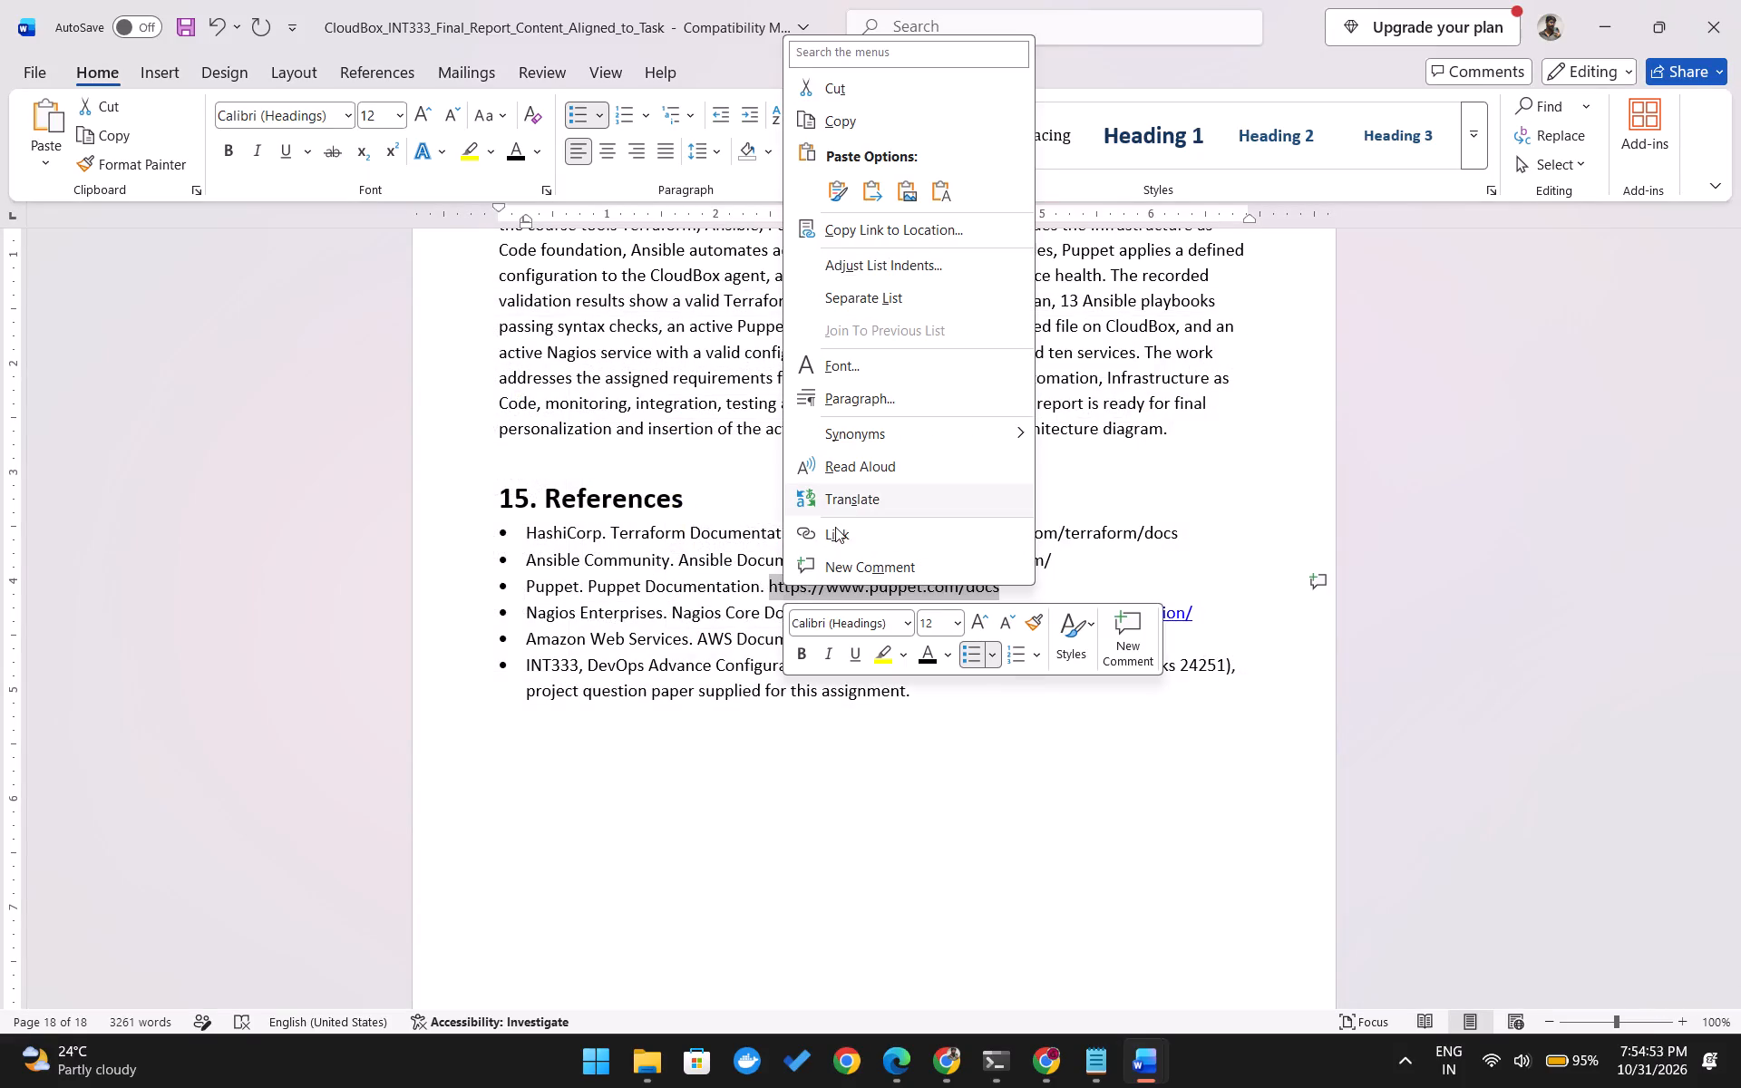
left_click(835, 527)
left_click(1082, 659)
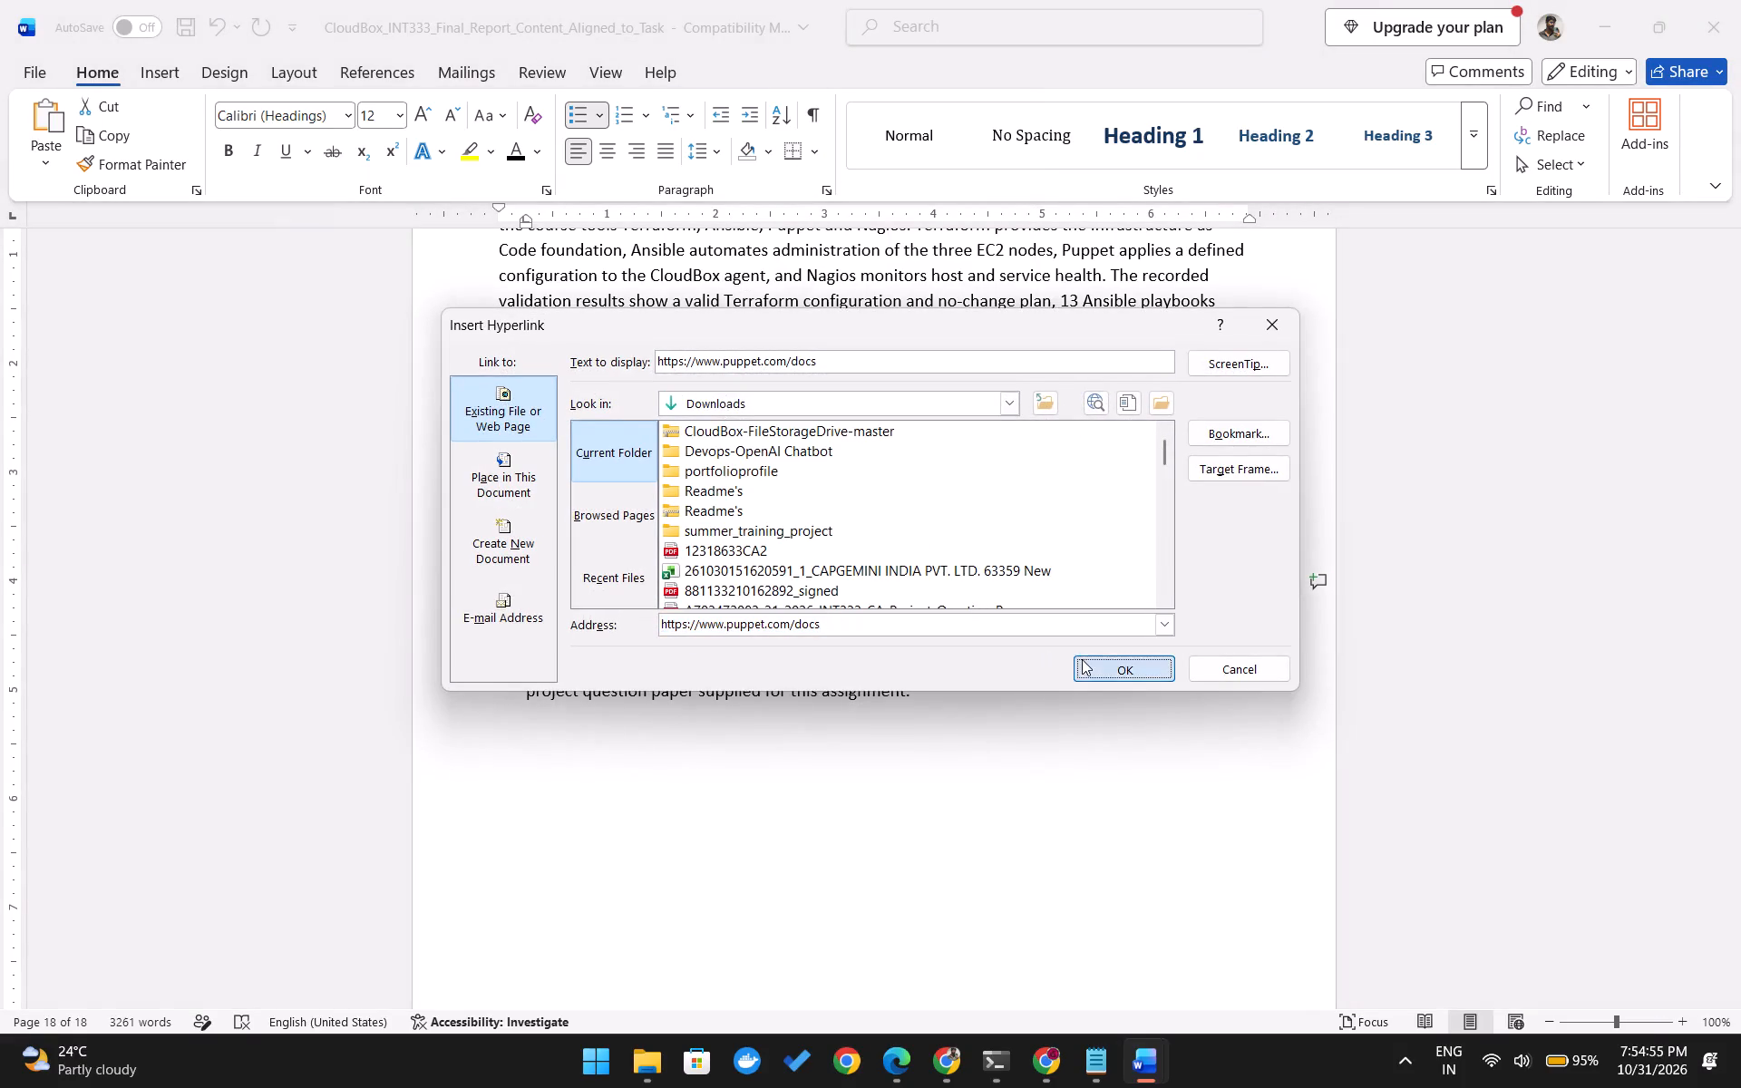
left_click_drag(1055, 558, 974, 558)
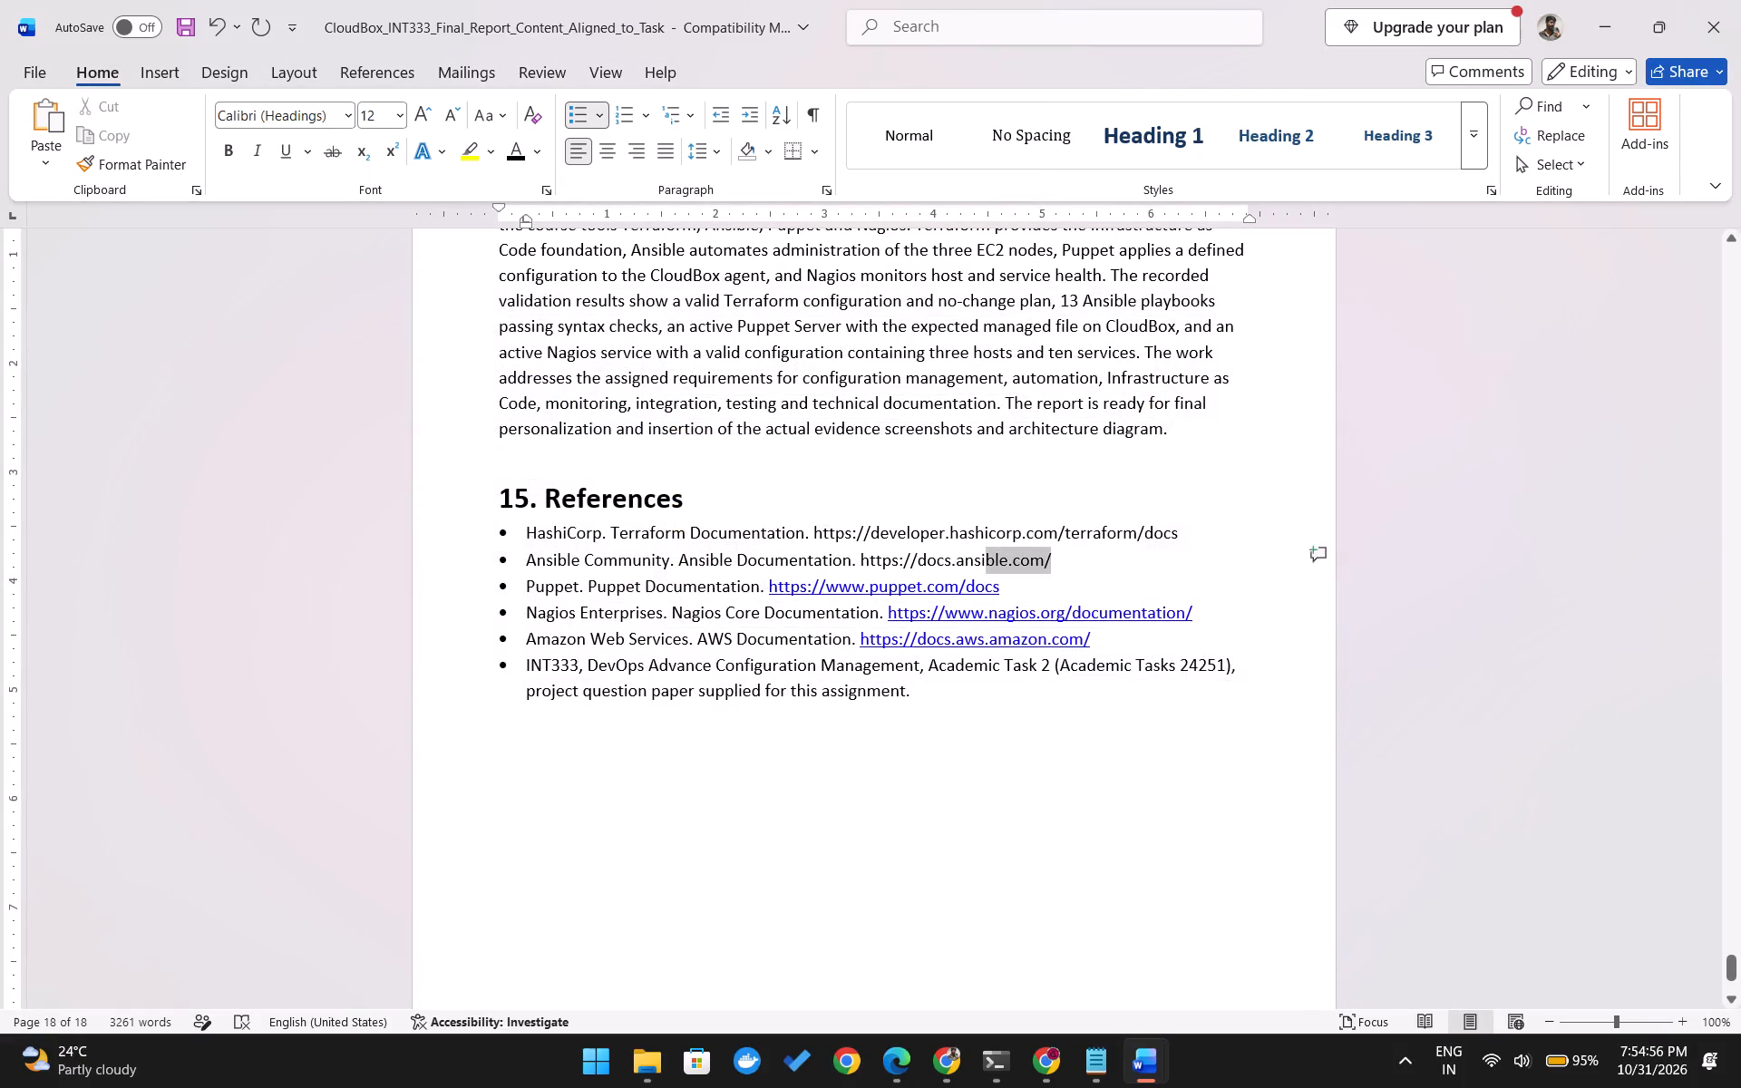
left_click_drag(974, 558, 877, 553)
right_click(877, 553)
left_click(935, 488)
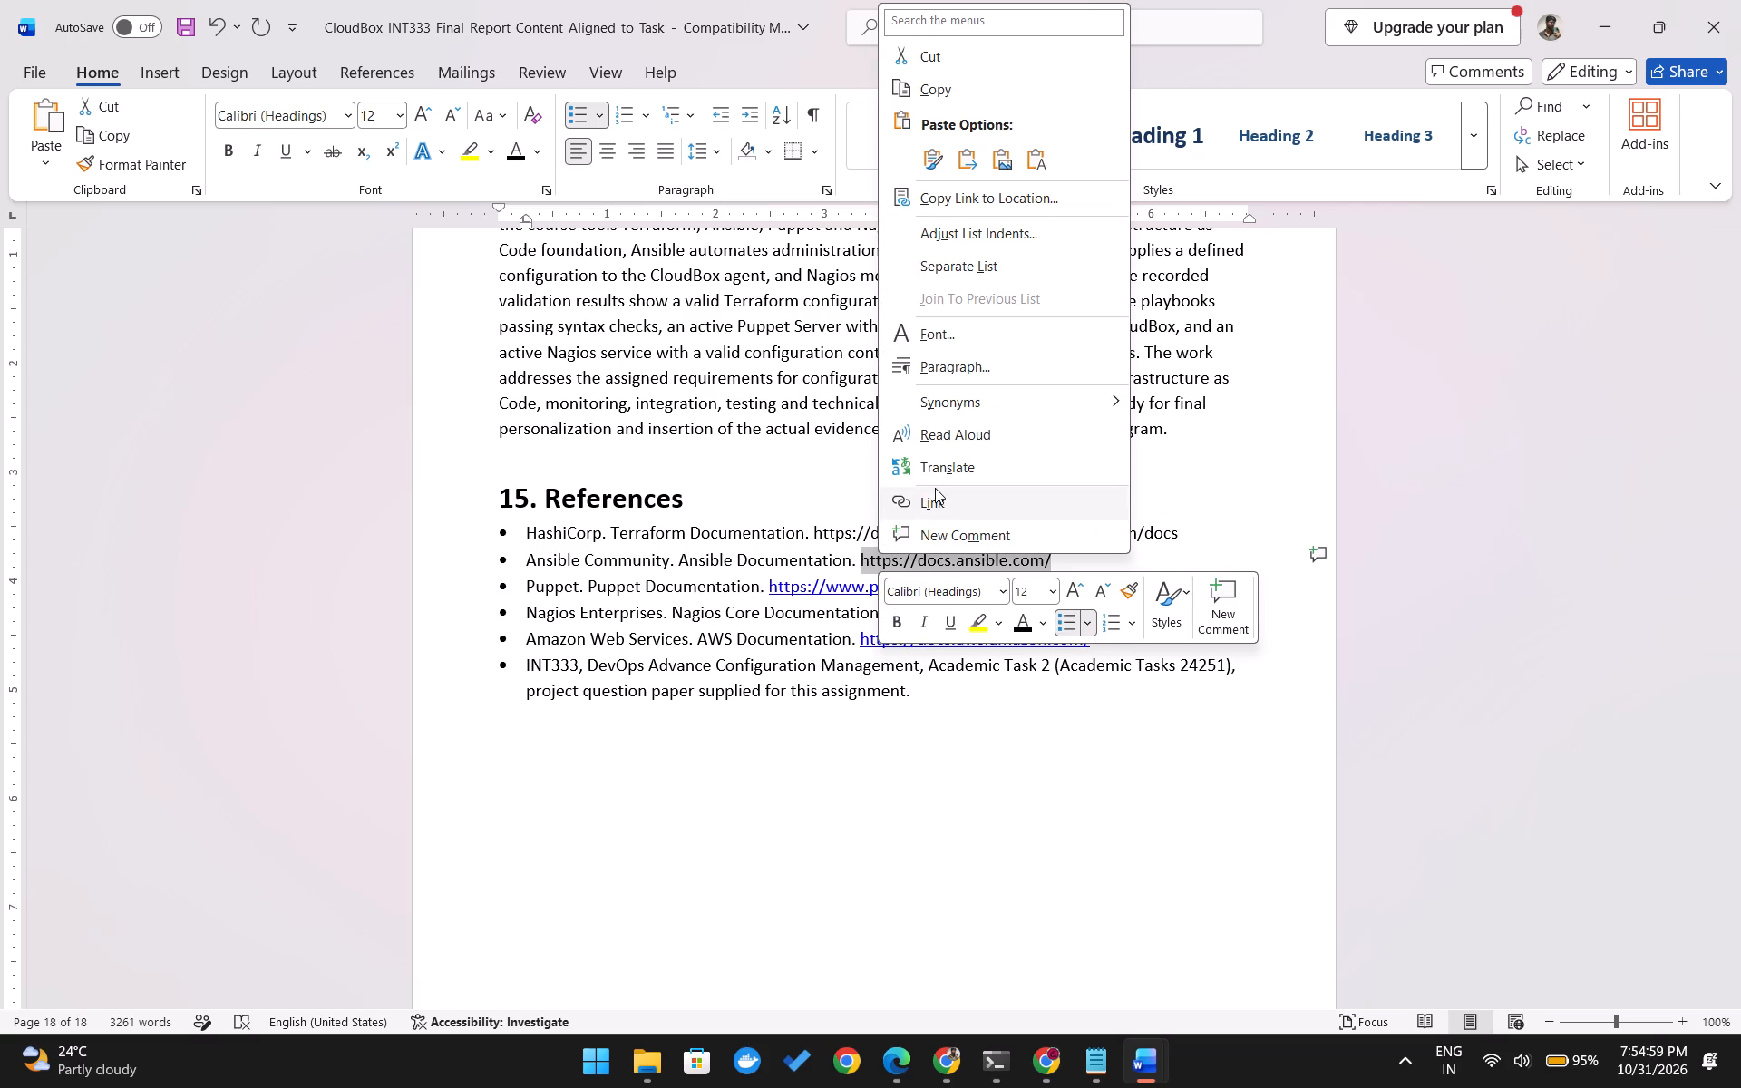
left_click(1088, 652)
left_click(1088, 665)
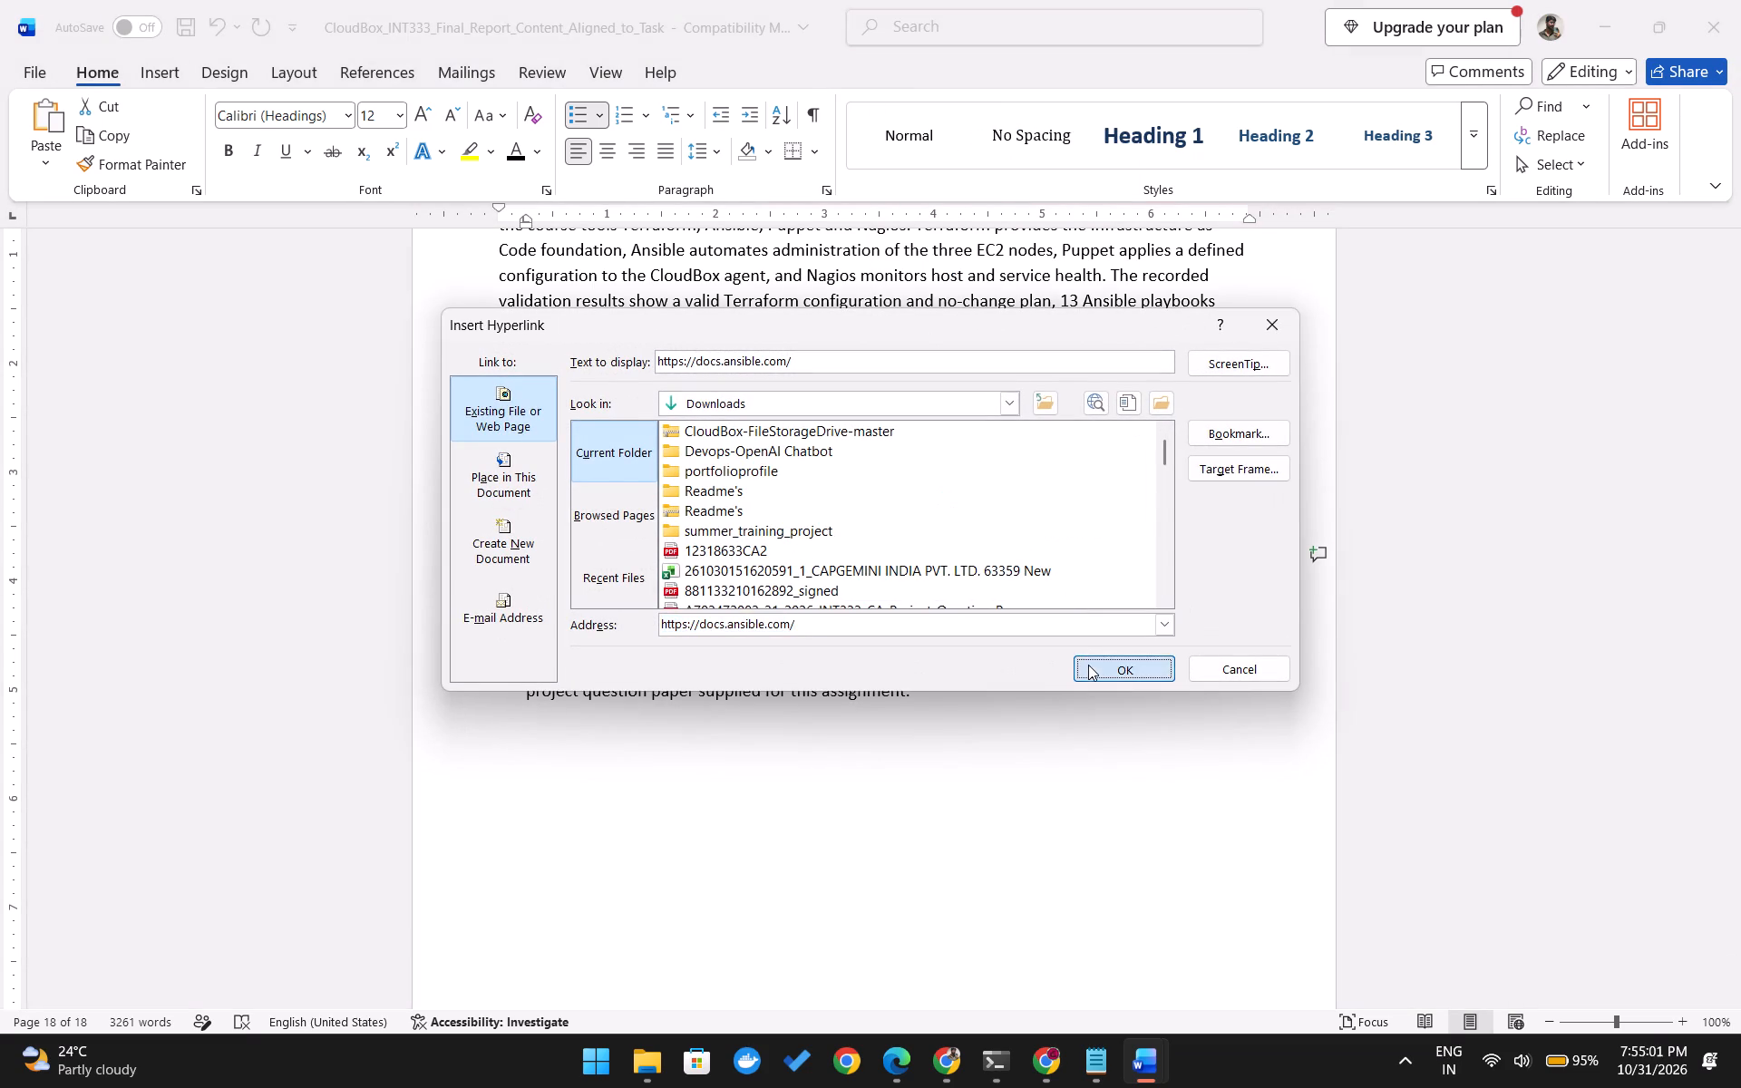
left_click_drag(1181, 537, 890, 535)
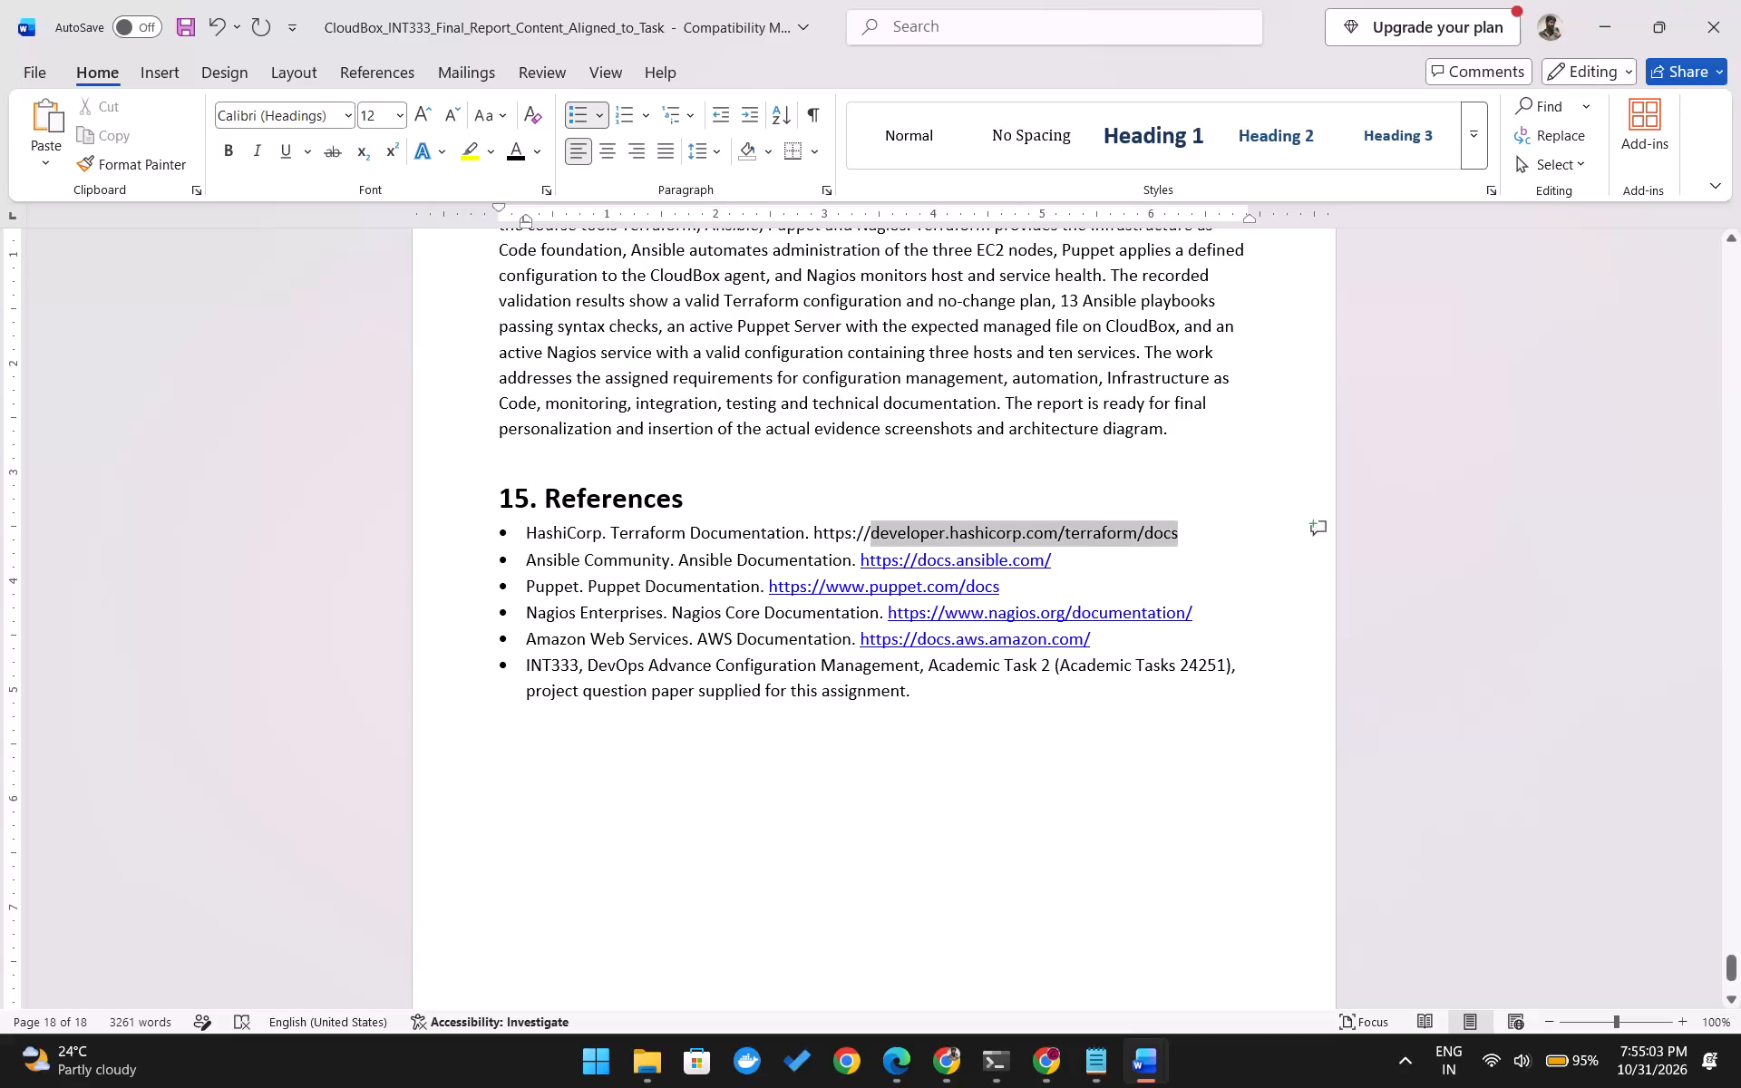
left_click_drag(890, 535, 827, 522)
right_click(827, 522)
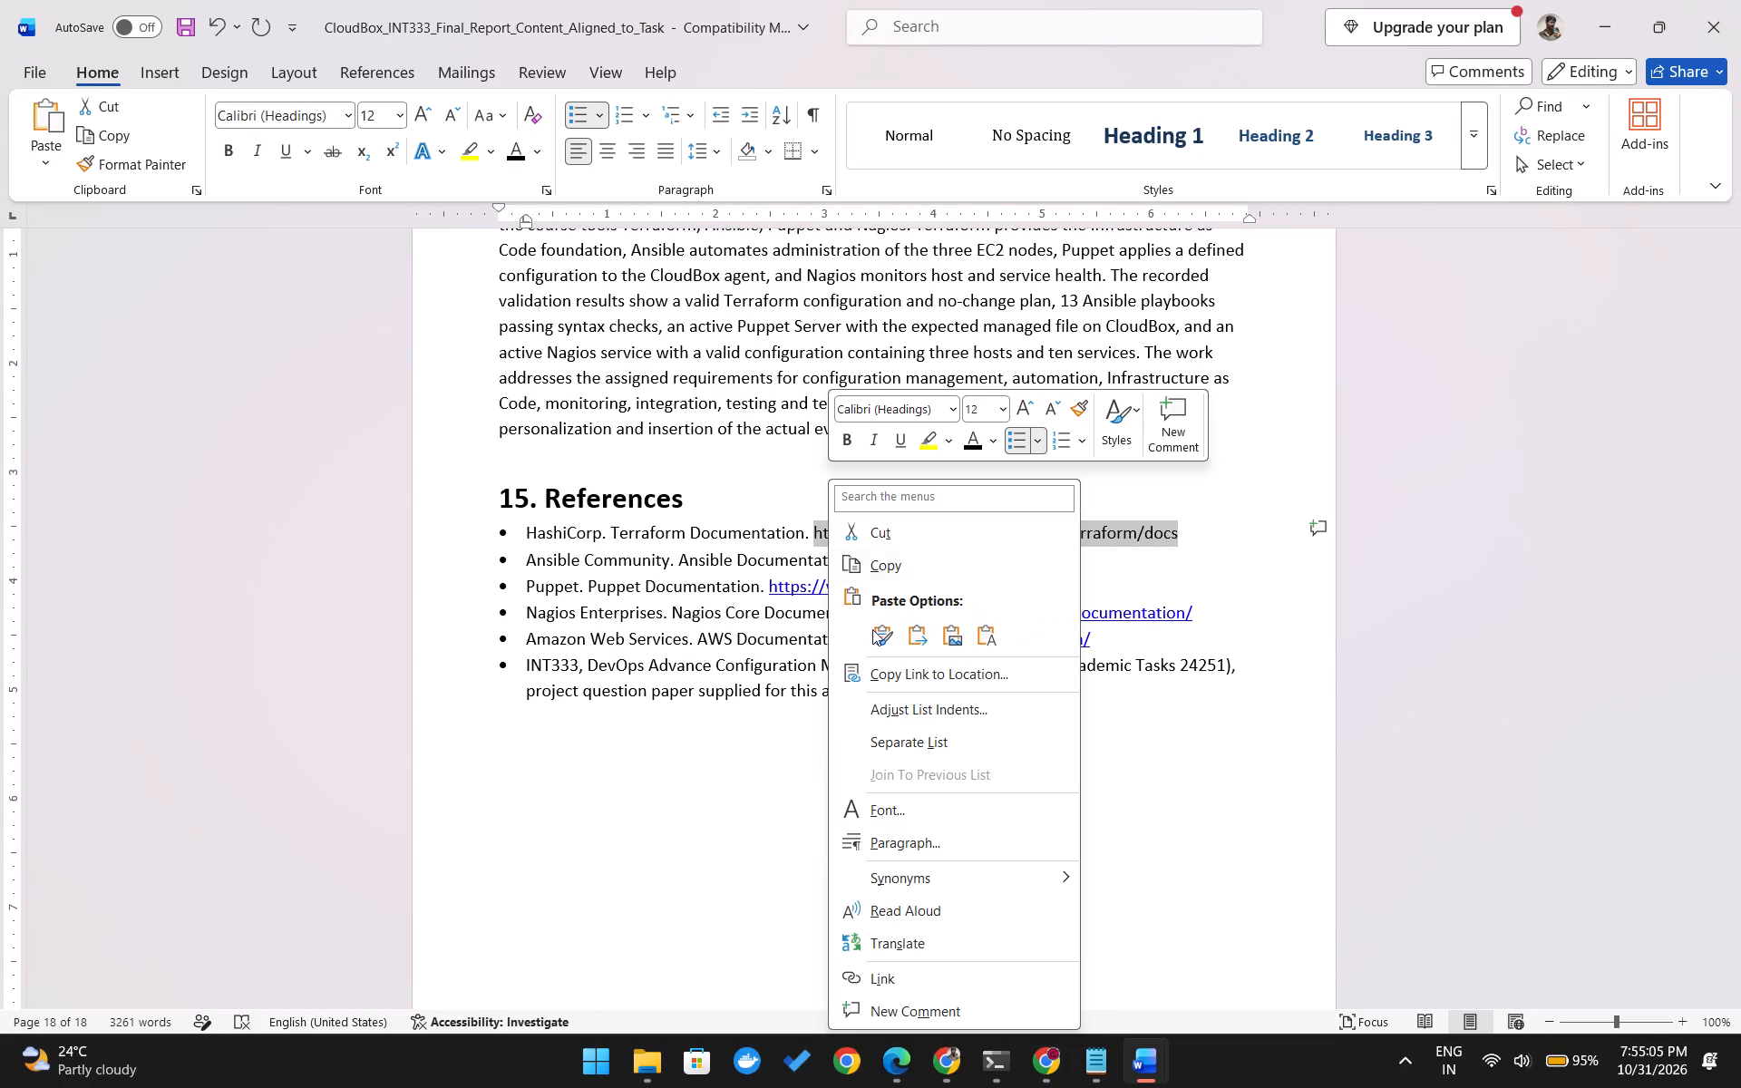
left_click(912, 976)
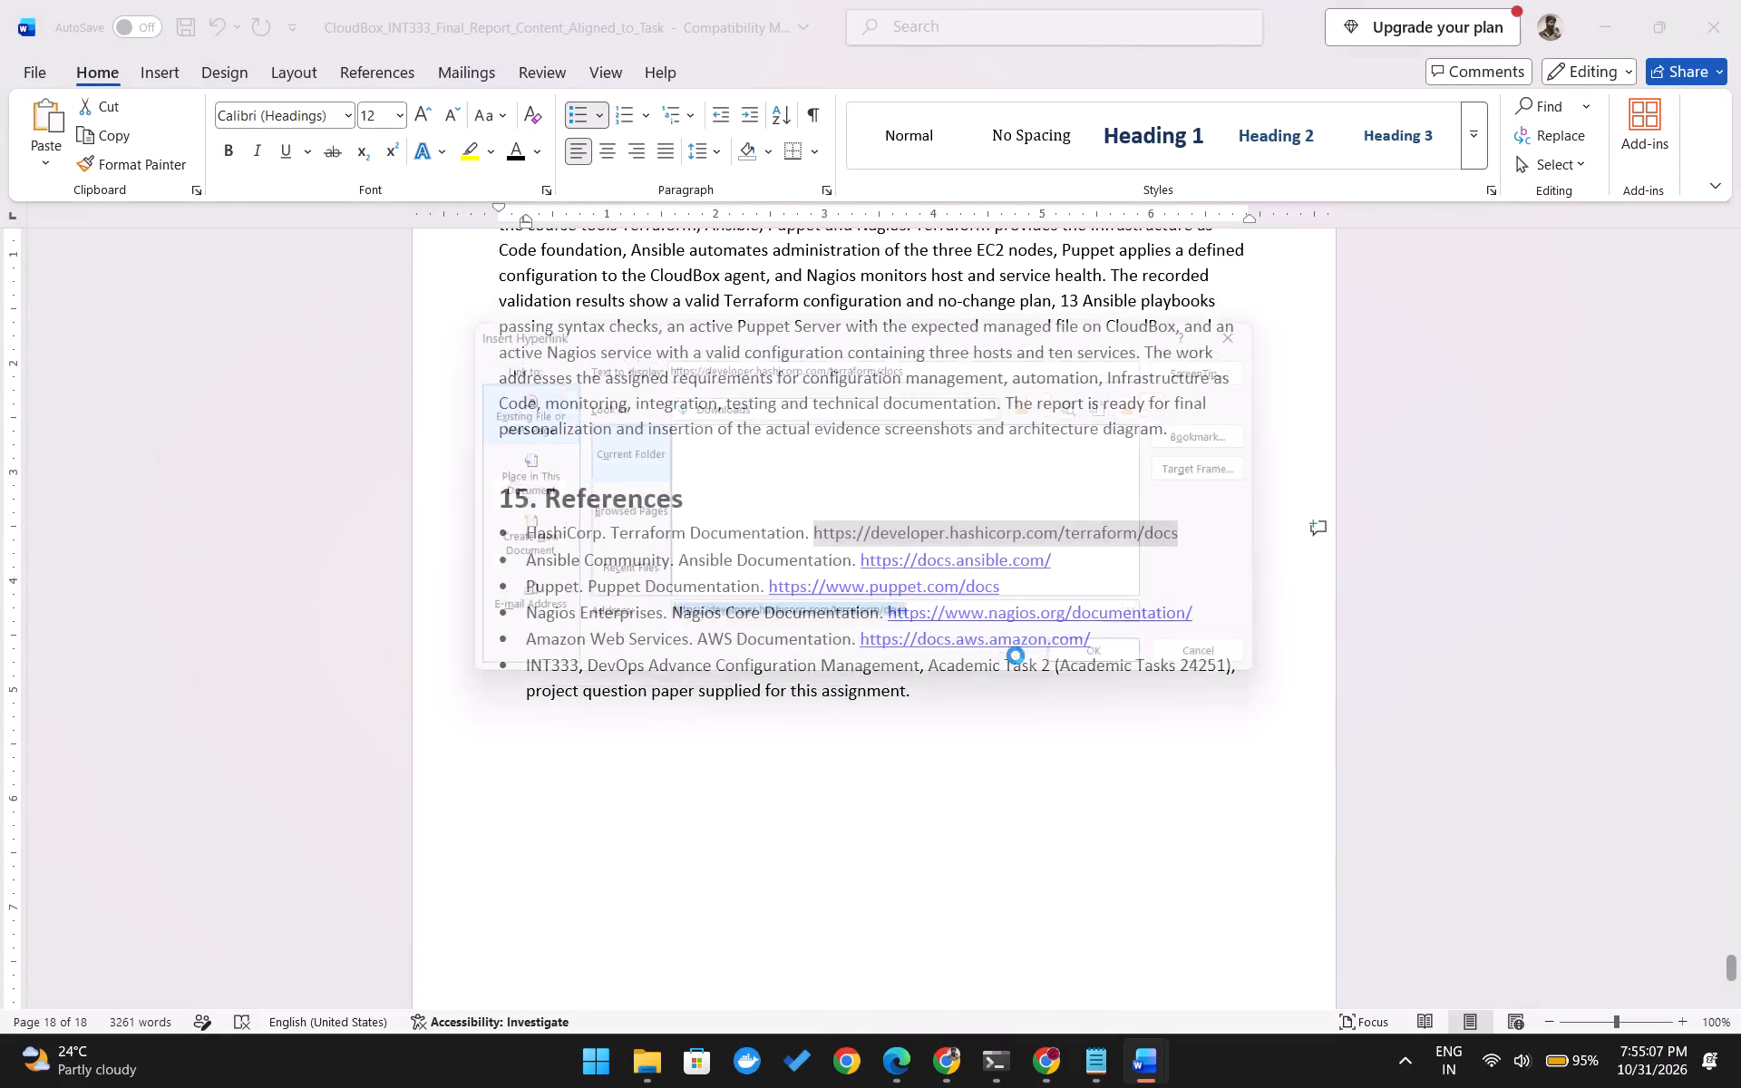
left_click(1118, 673)
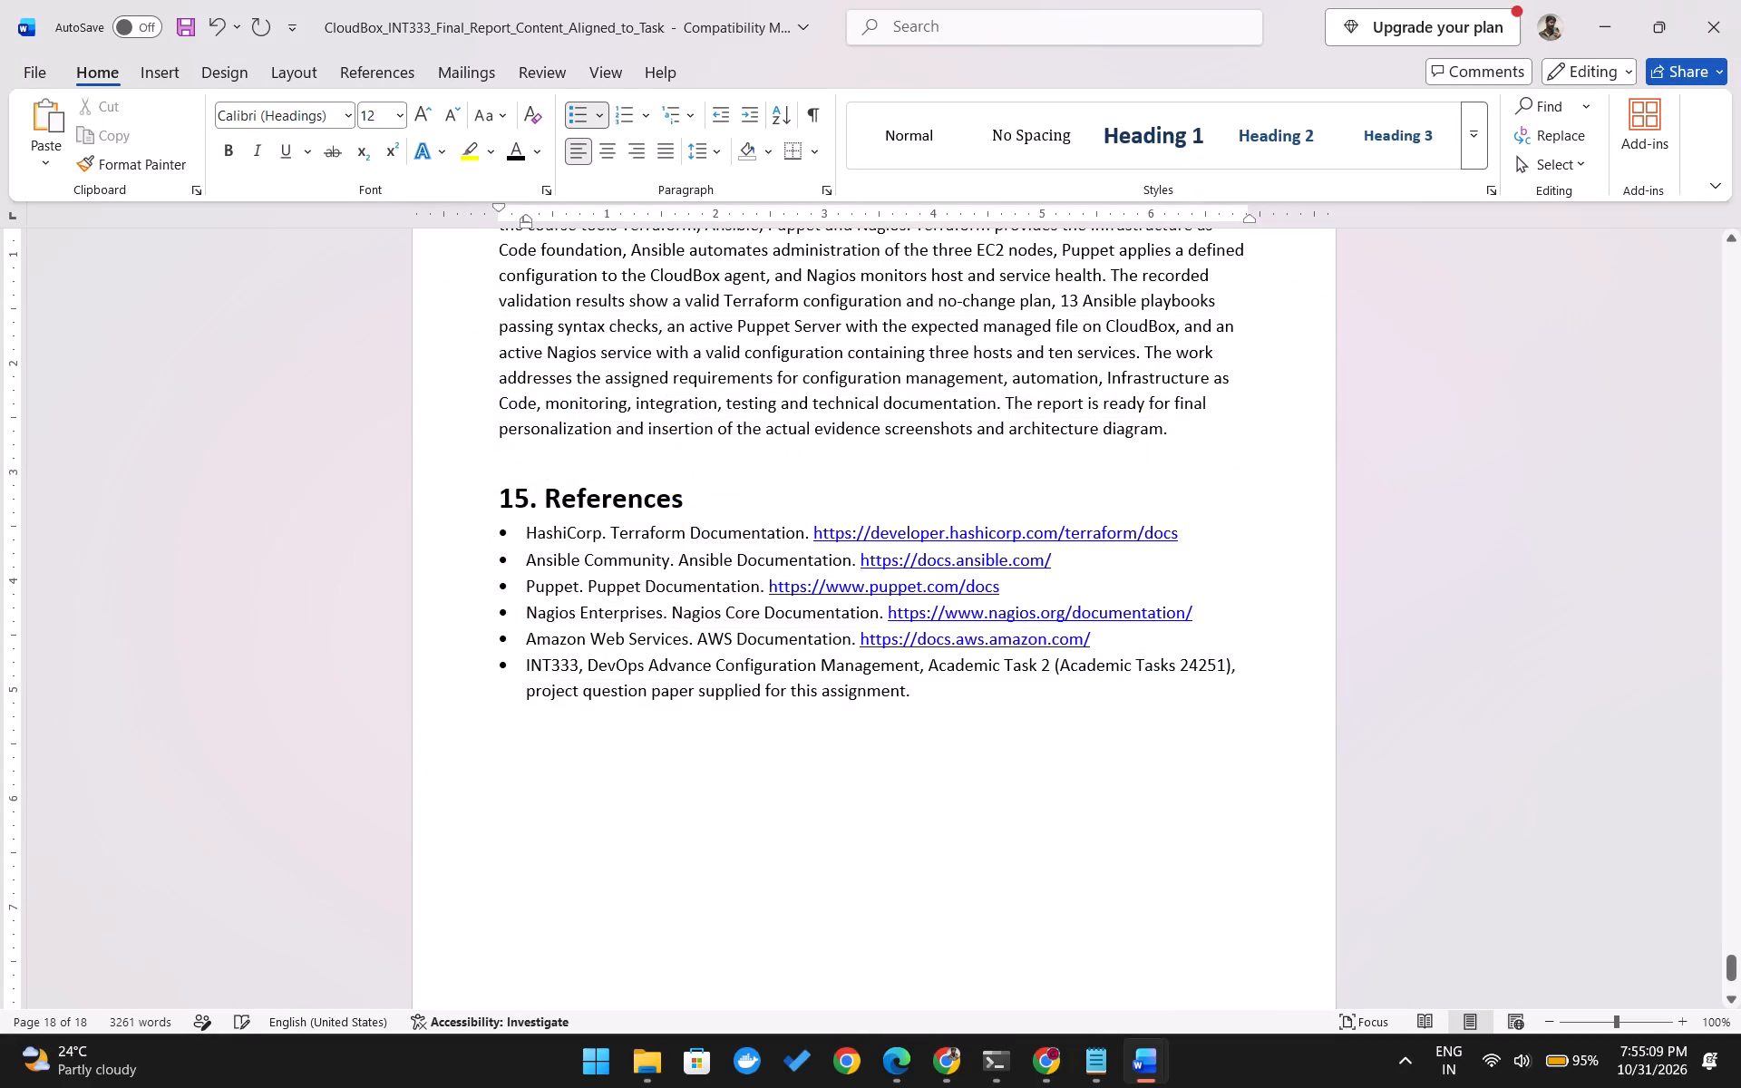
left_click(943, 722)
scroll(943, 722, "up", 2)
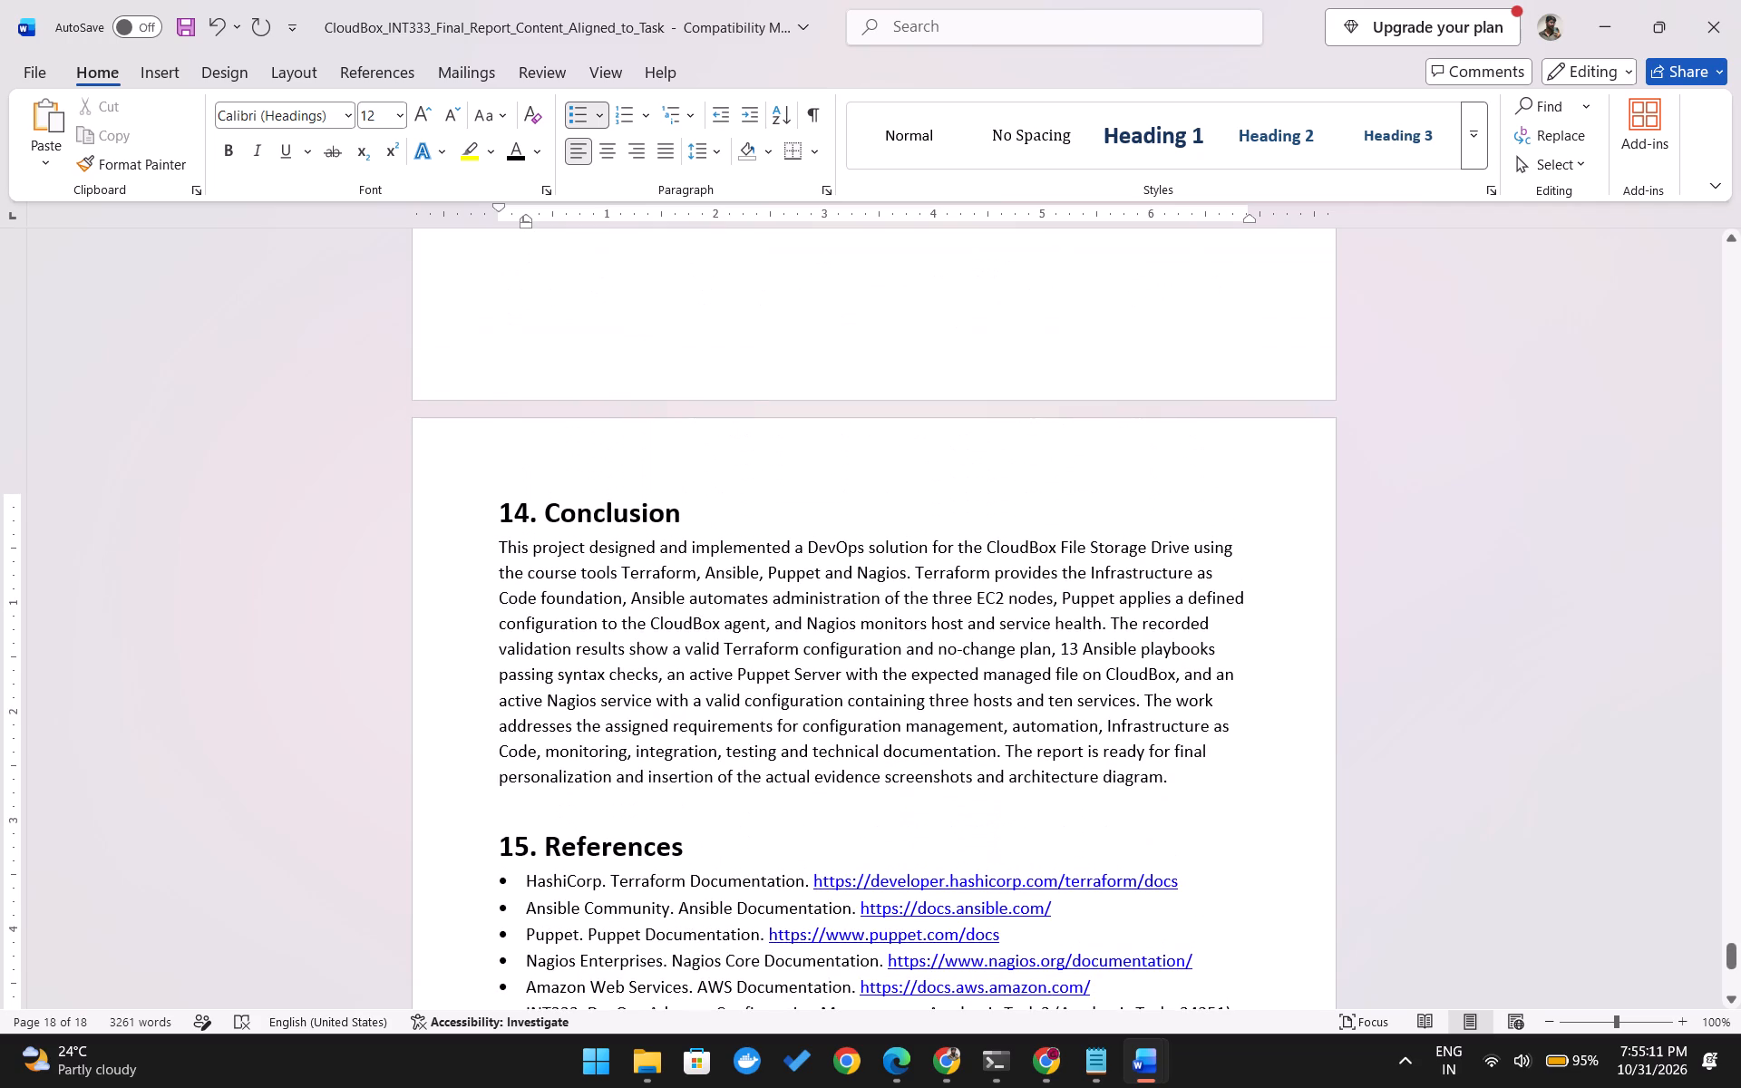
Switch to ChatGPT and clear the entire unsent draft containing the pasted references.
key("alt+Tab")
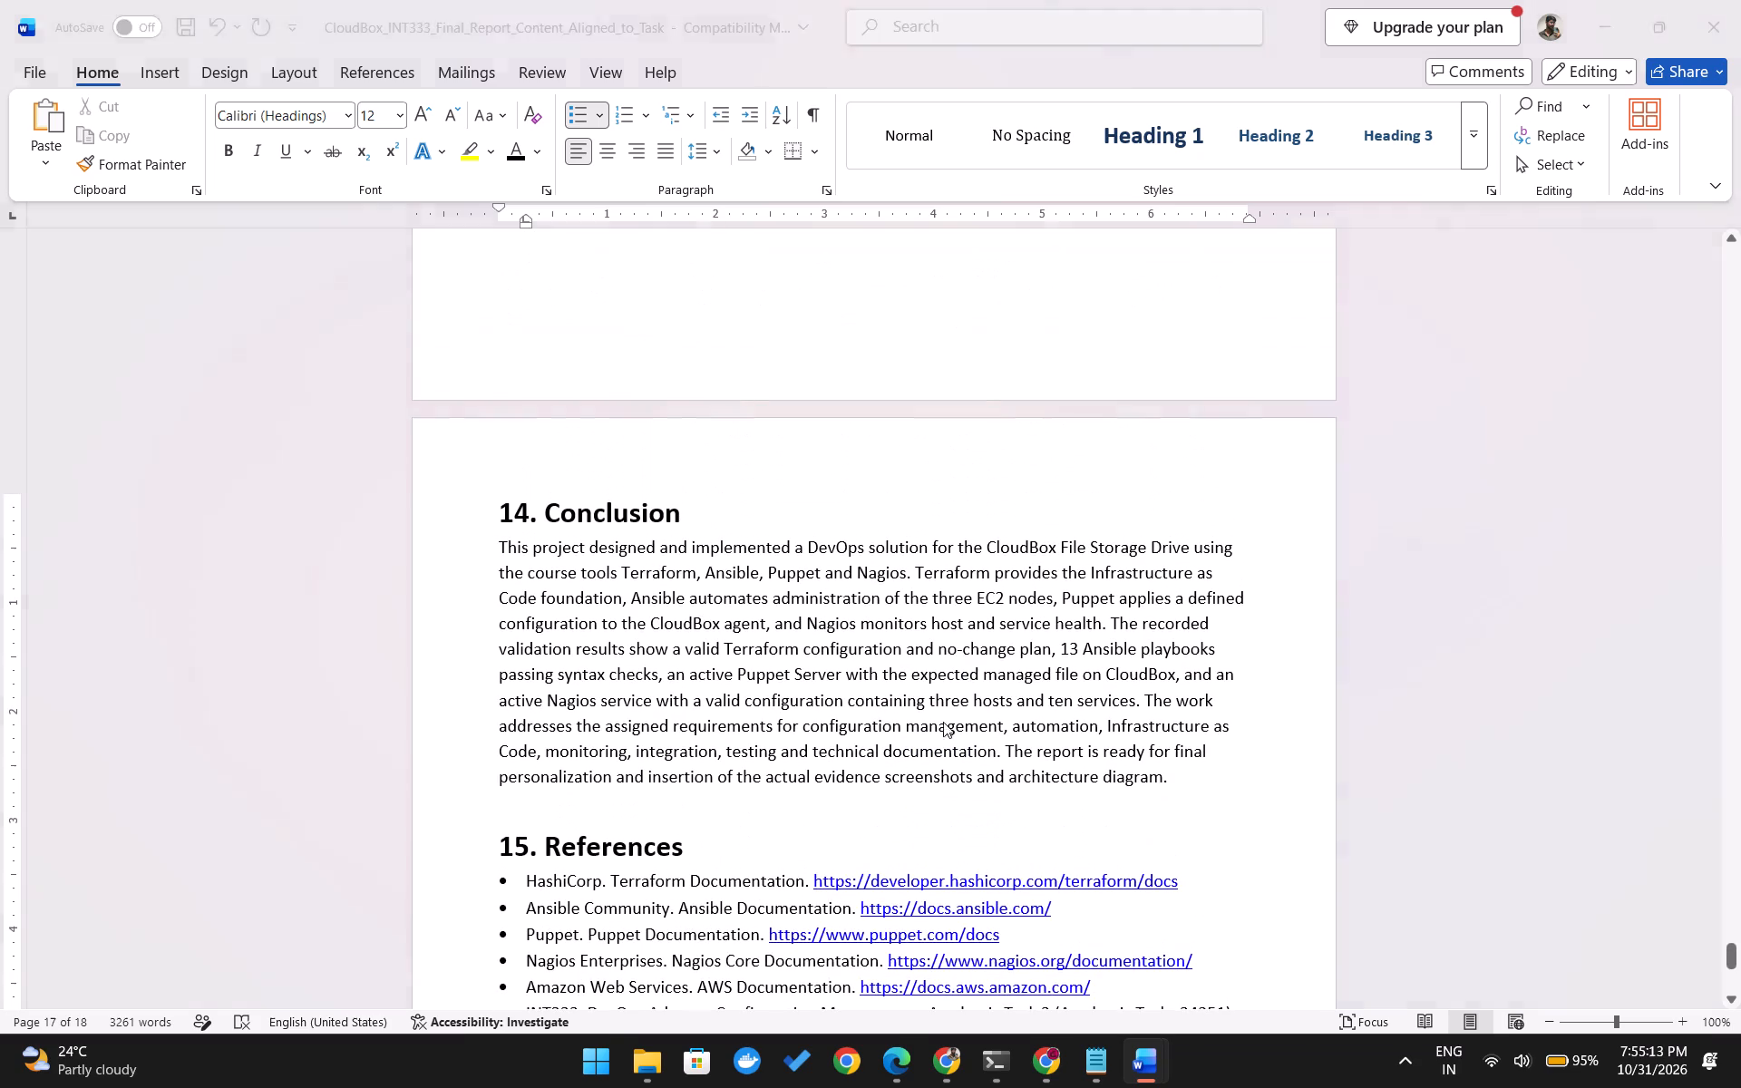
left_click(919, 788, "ctrl")
key("ctrl+a")
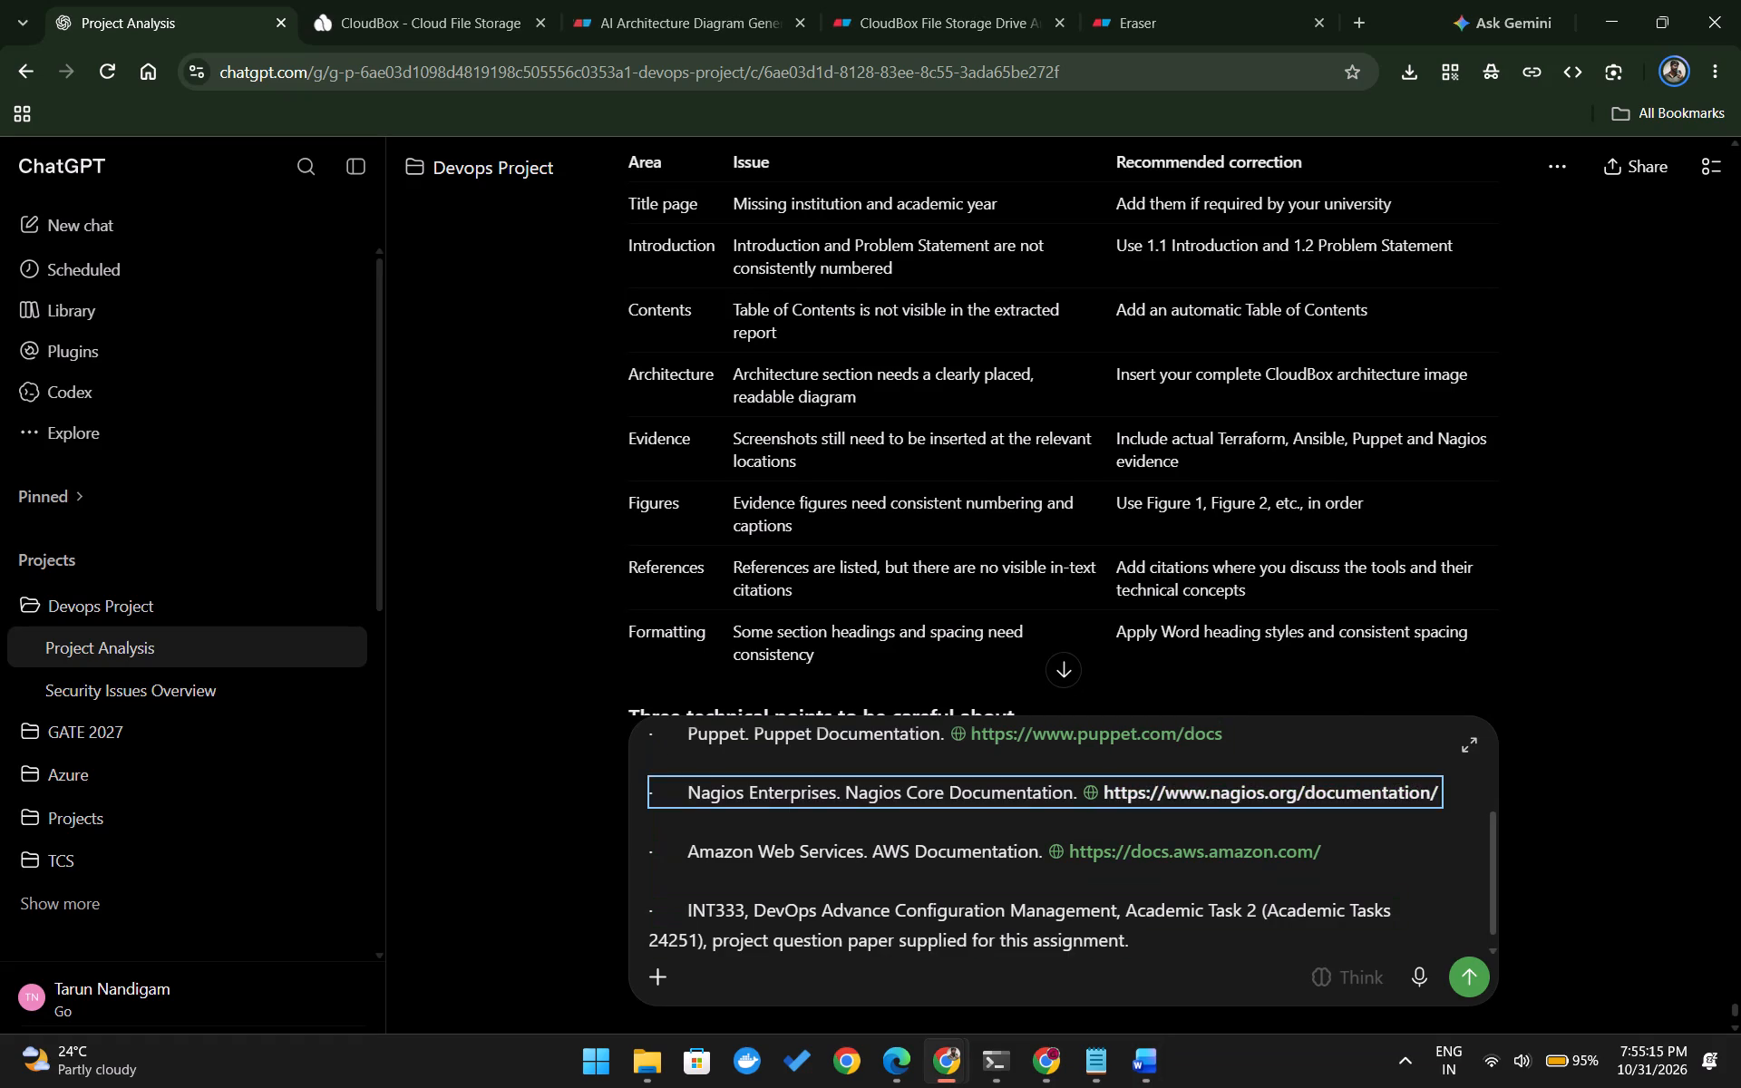
key("BackSpace")
key("ctrl+a")
key("BackSpace")
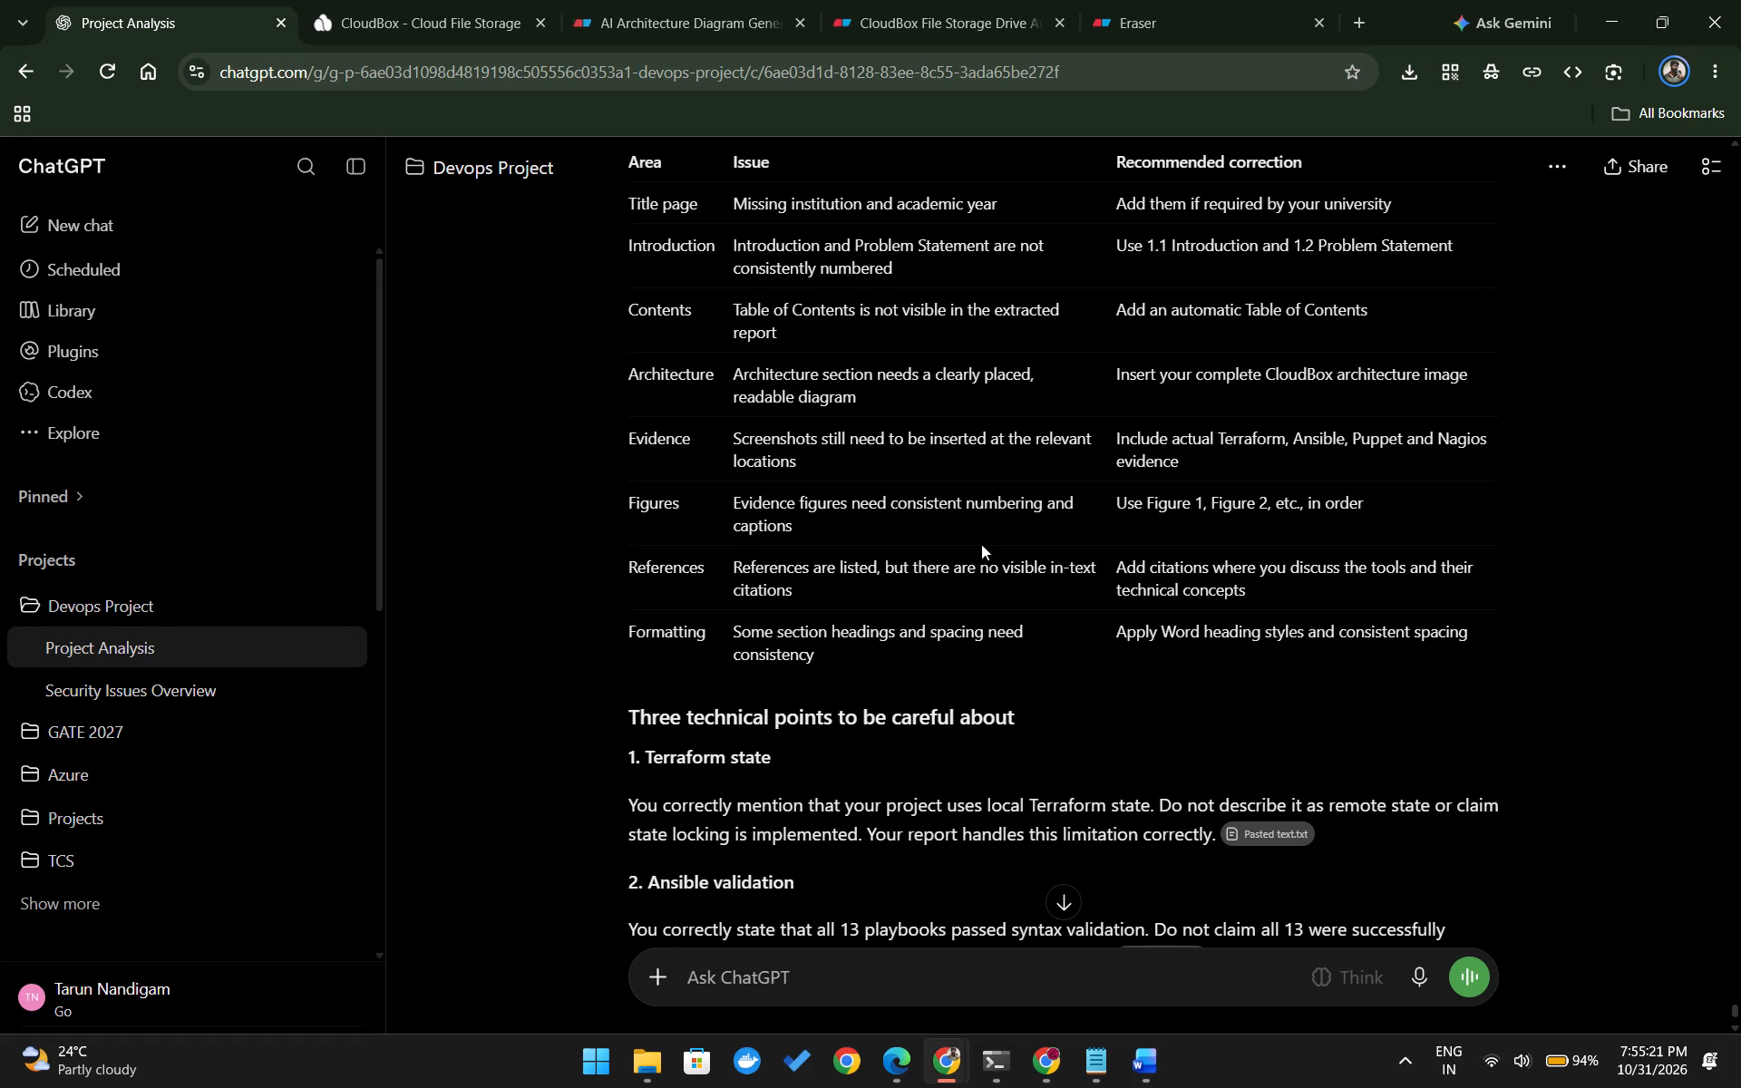
Return to the Word report and review it from the closing sections back to the title page, Abstract and Introduction.
key("alt+Tab")
scroll(981, 544, "up", 4)
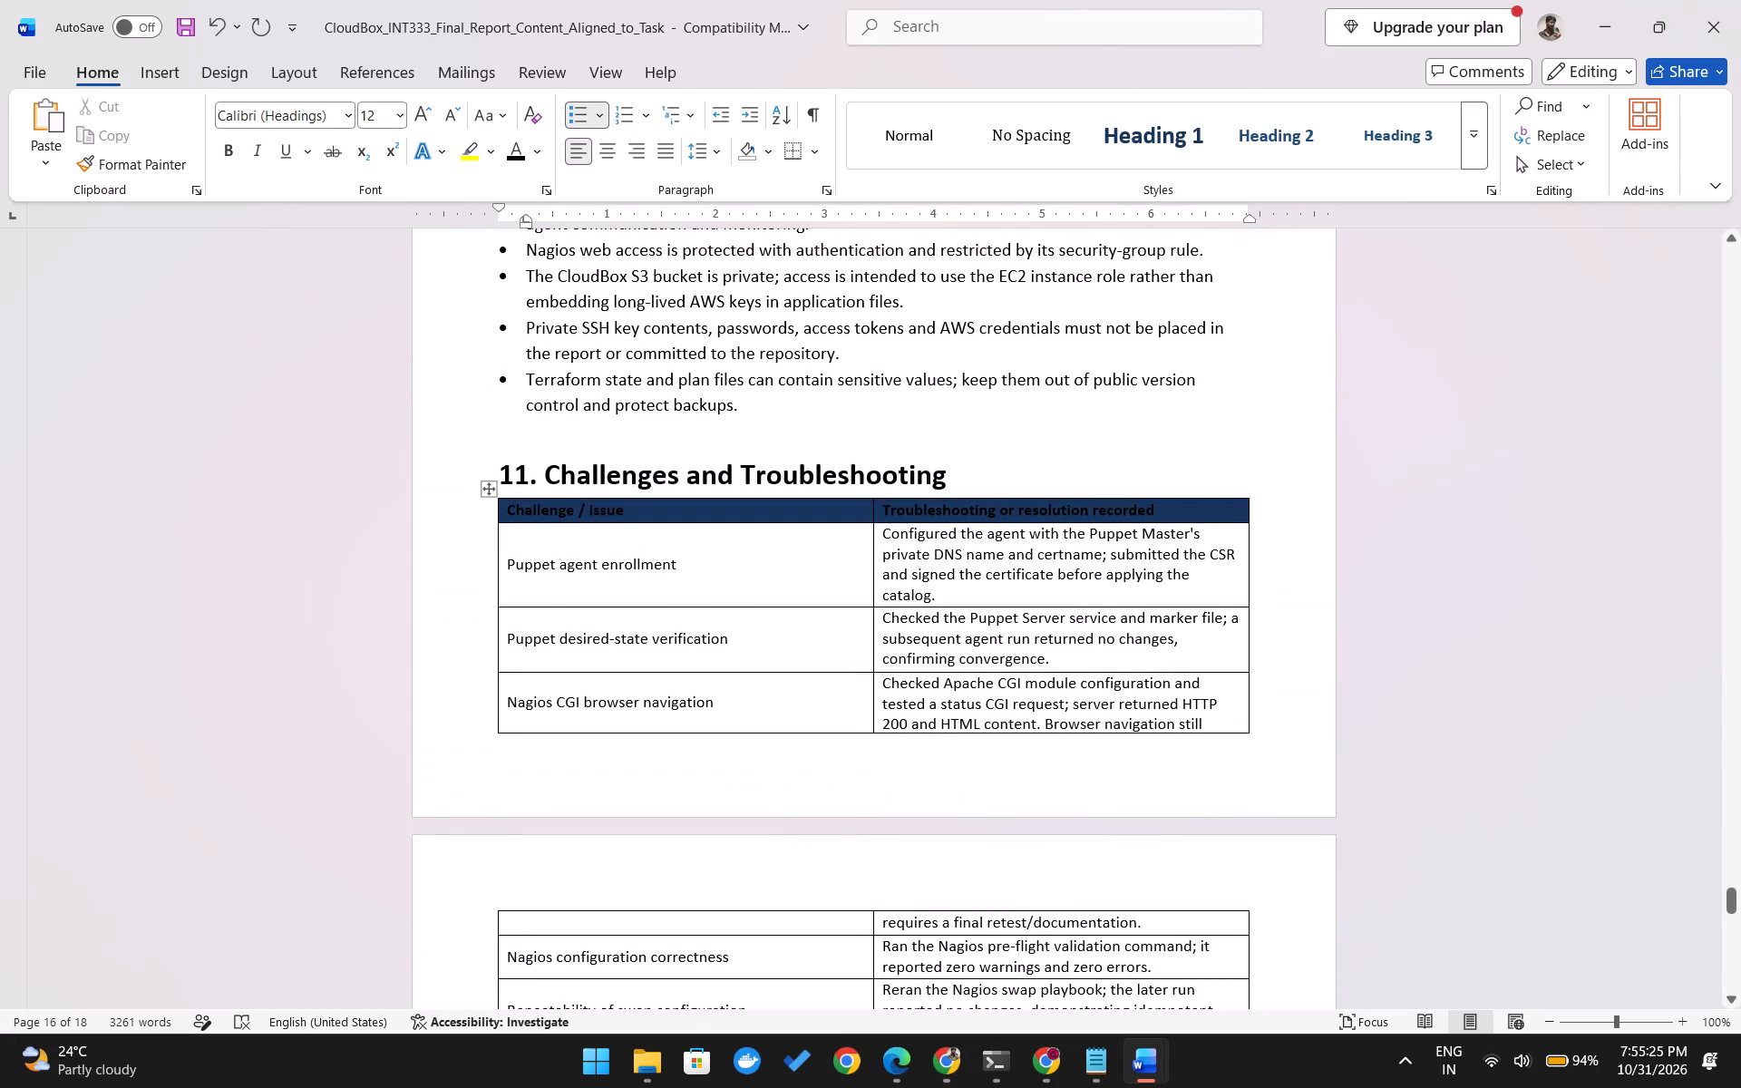
scroll(981, 544, "up", 2)
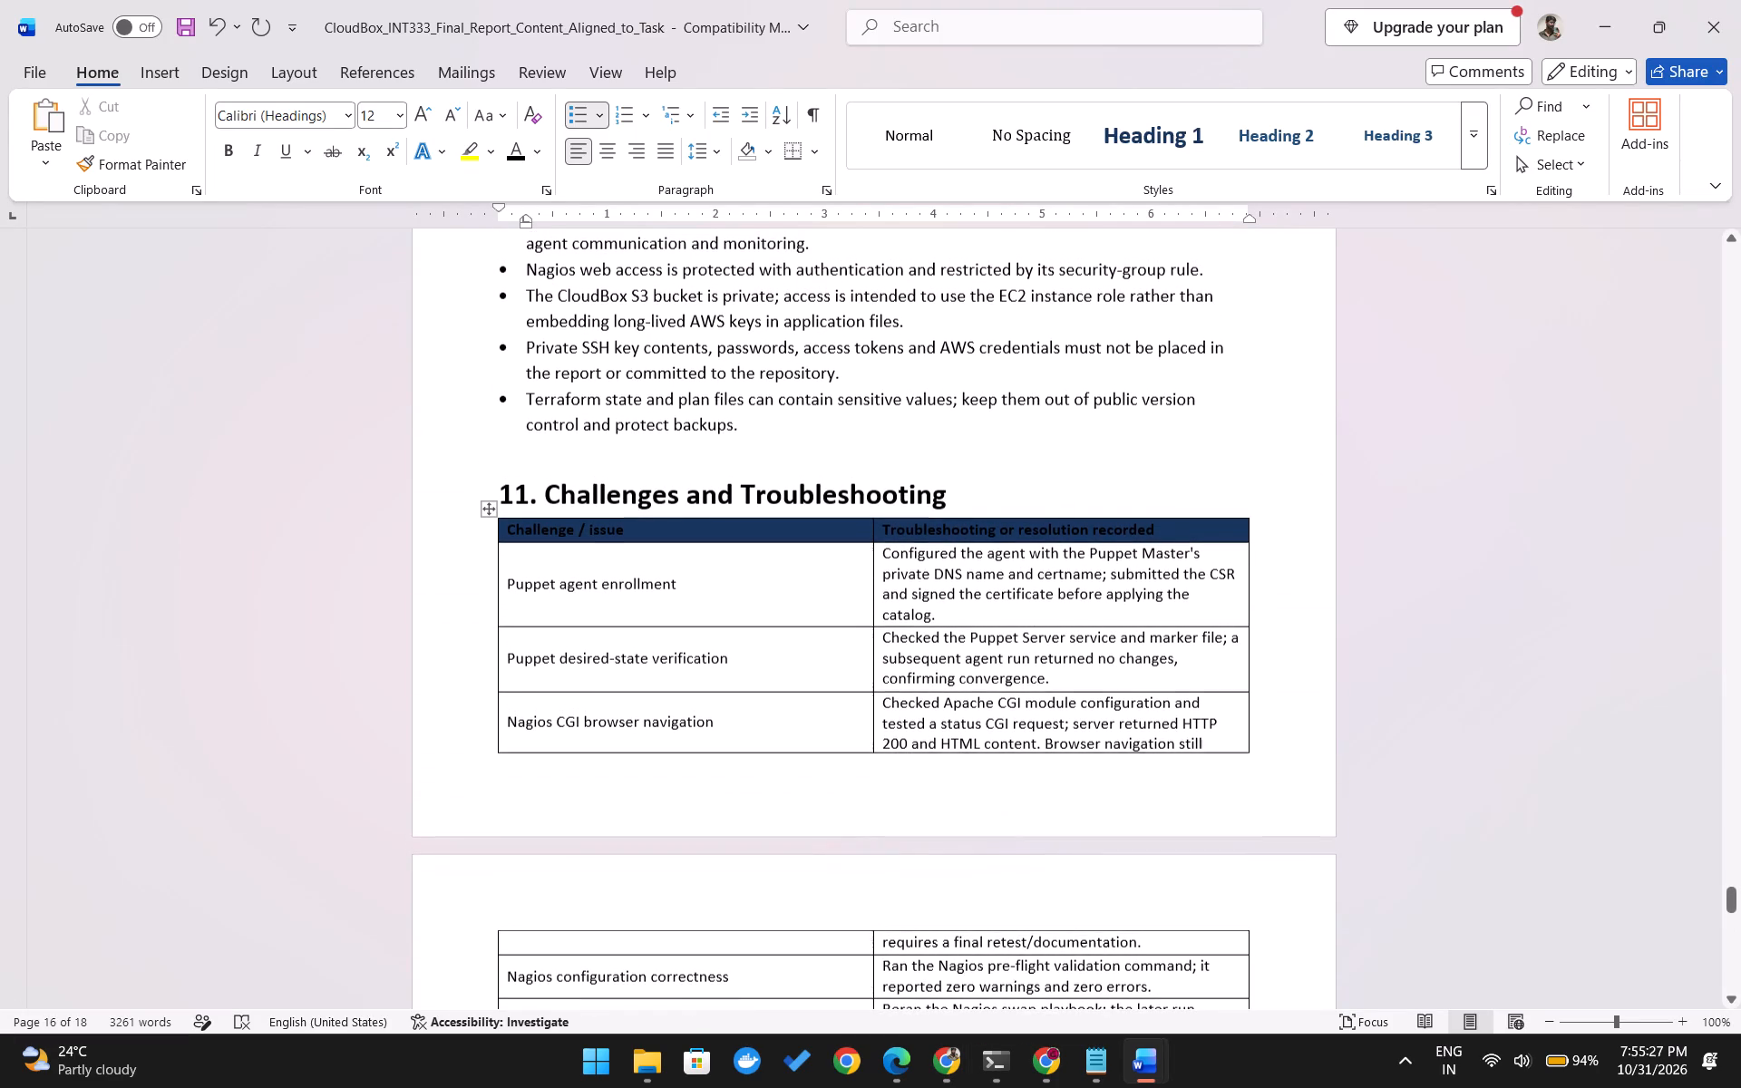
scroll(981, 544, "up", 4)
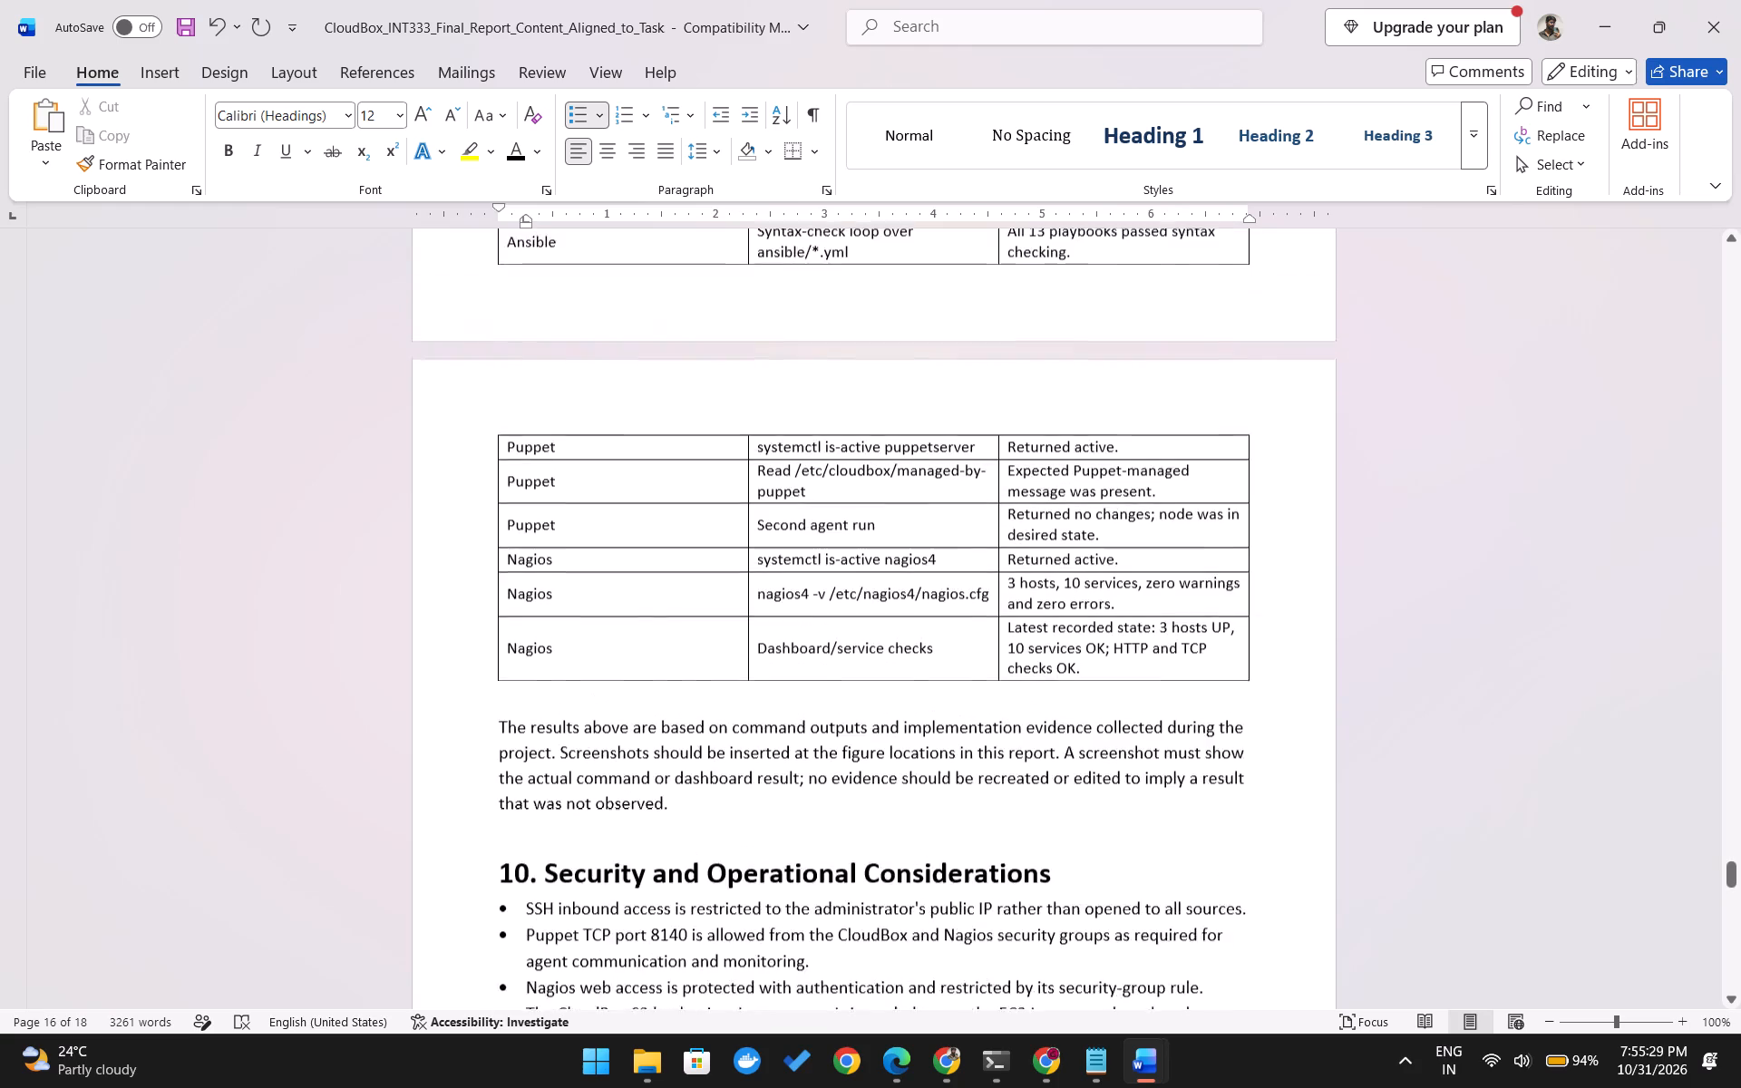
scroll(981, 544, "up", 6)
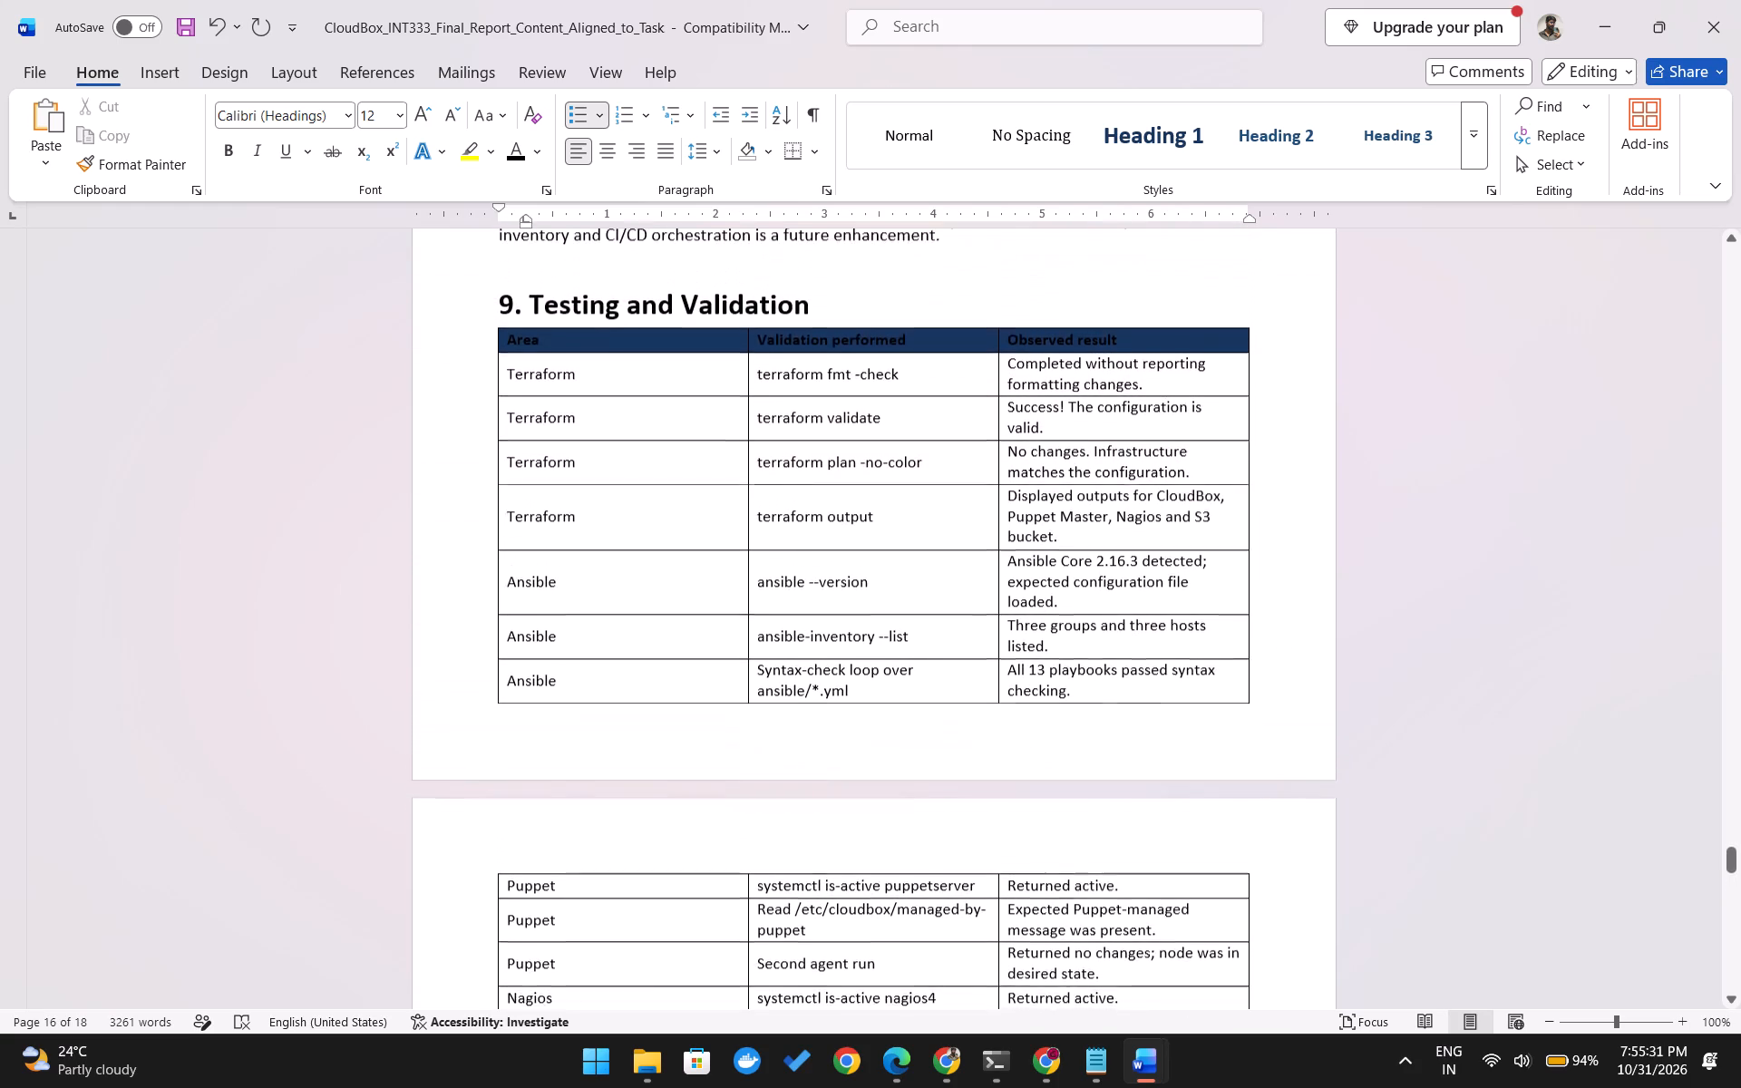
scroll(981, 544, "up", 10)
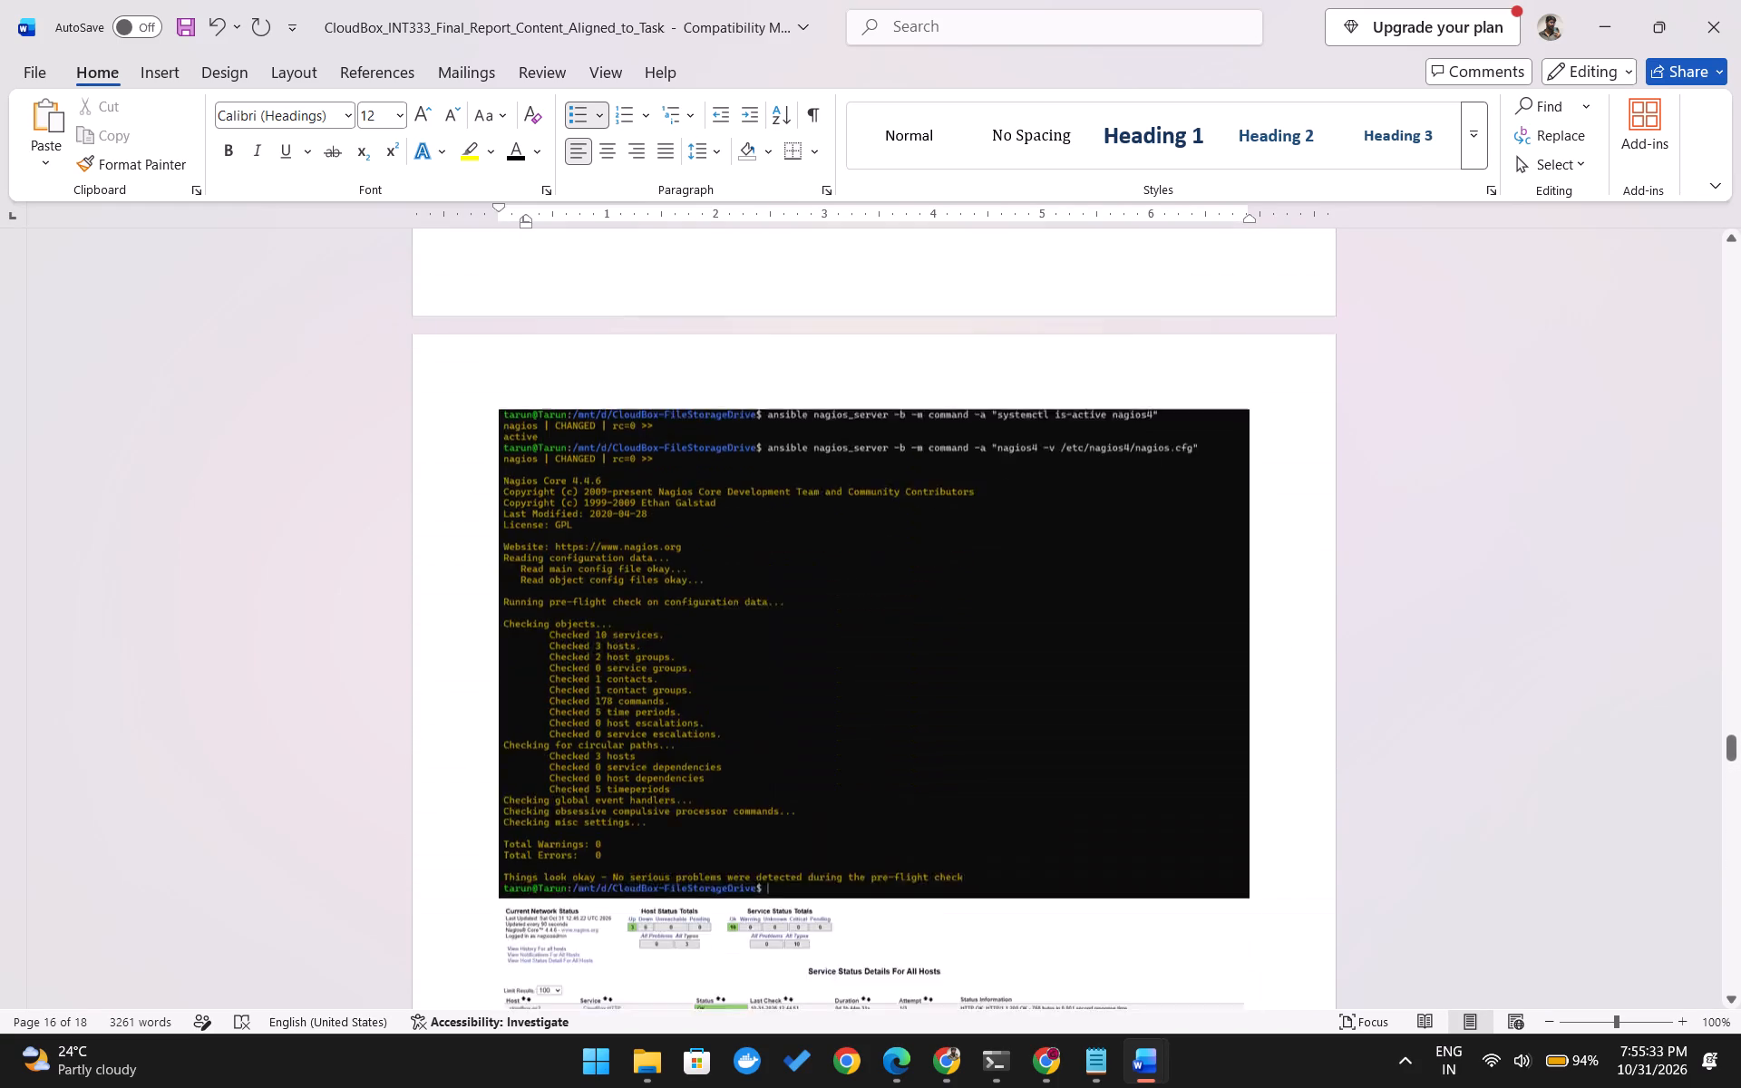
scroll(981, 544, "up", 16)
scroll(981, 544, "up", 6)
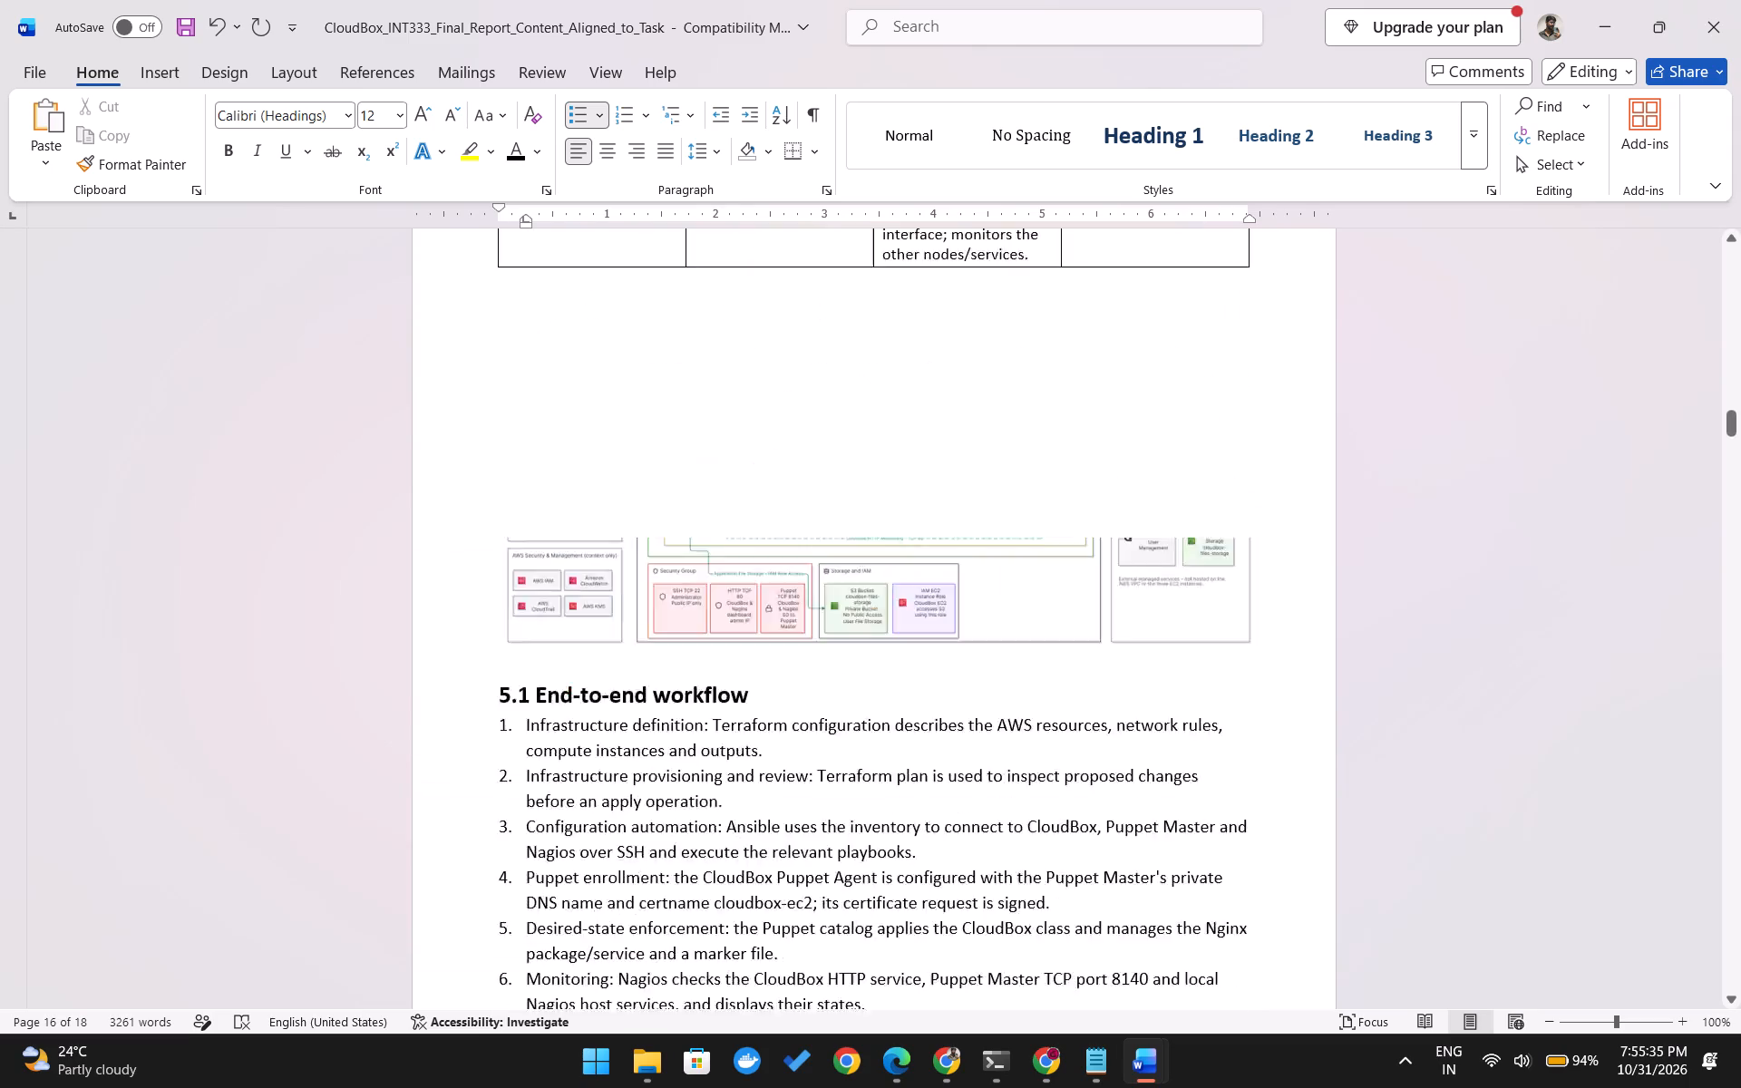
scroll(981, 544, "up", 5)
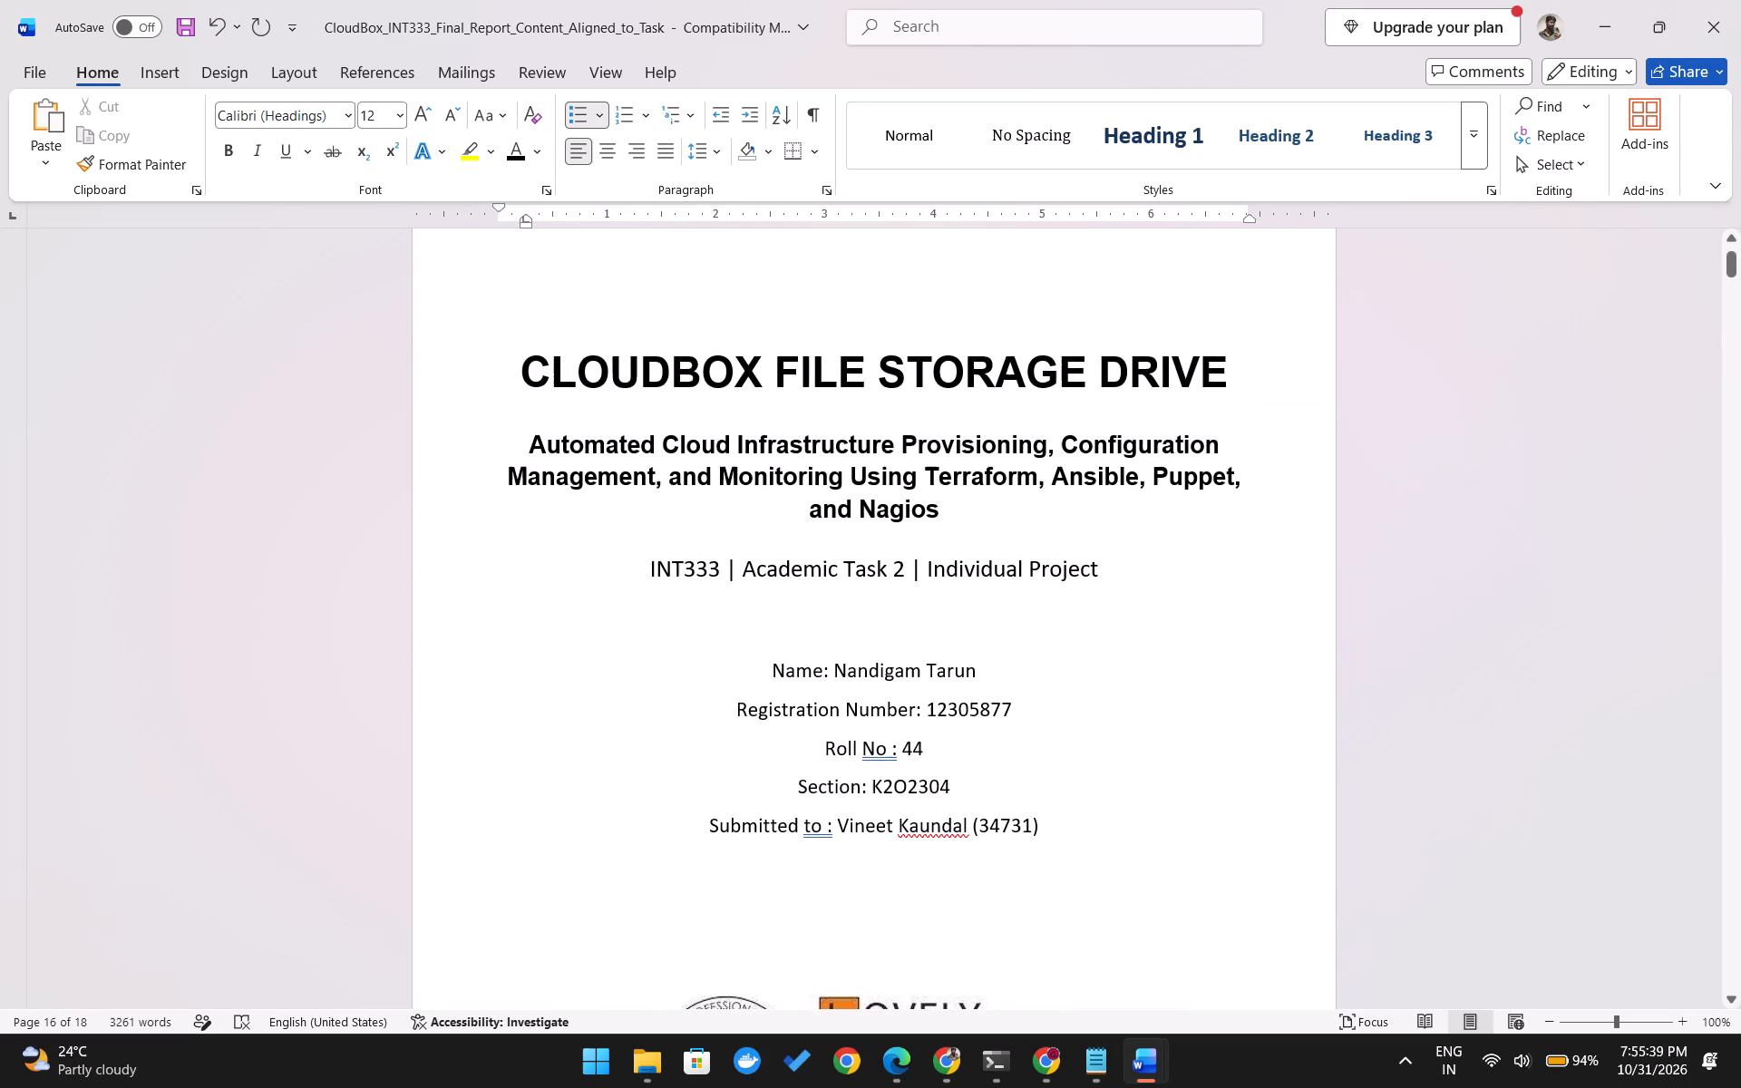
scroll(909, 423, "down", 3)
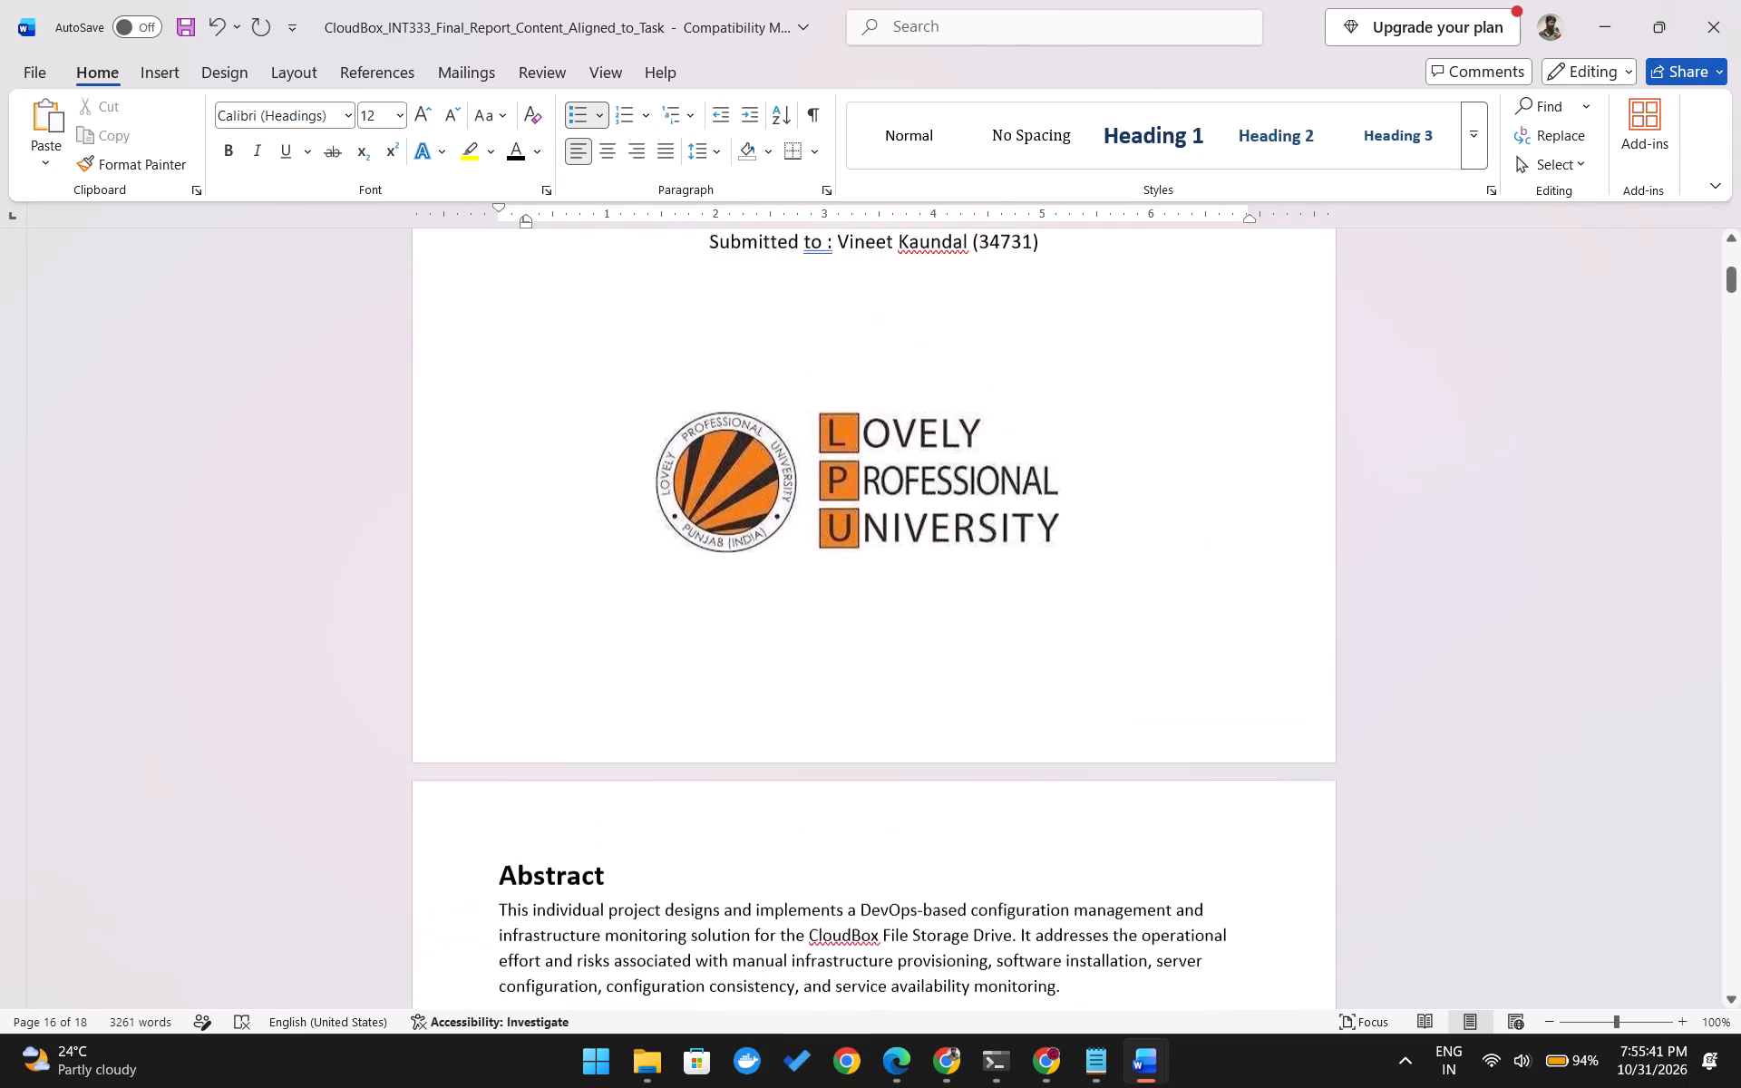
scroll(909, 423, "down", 2)
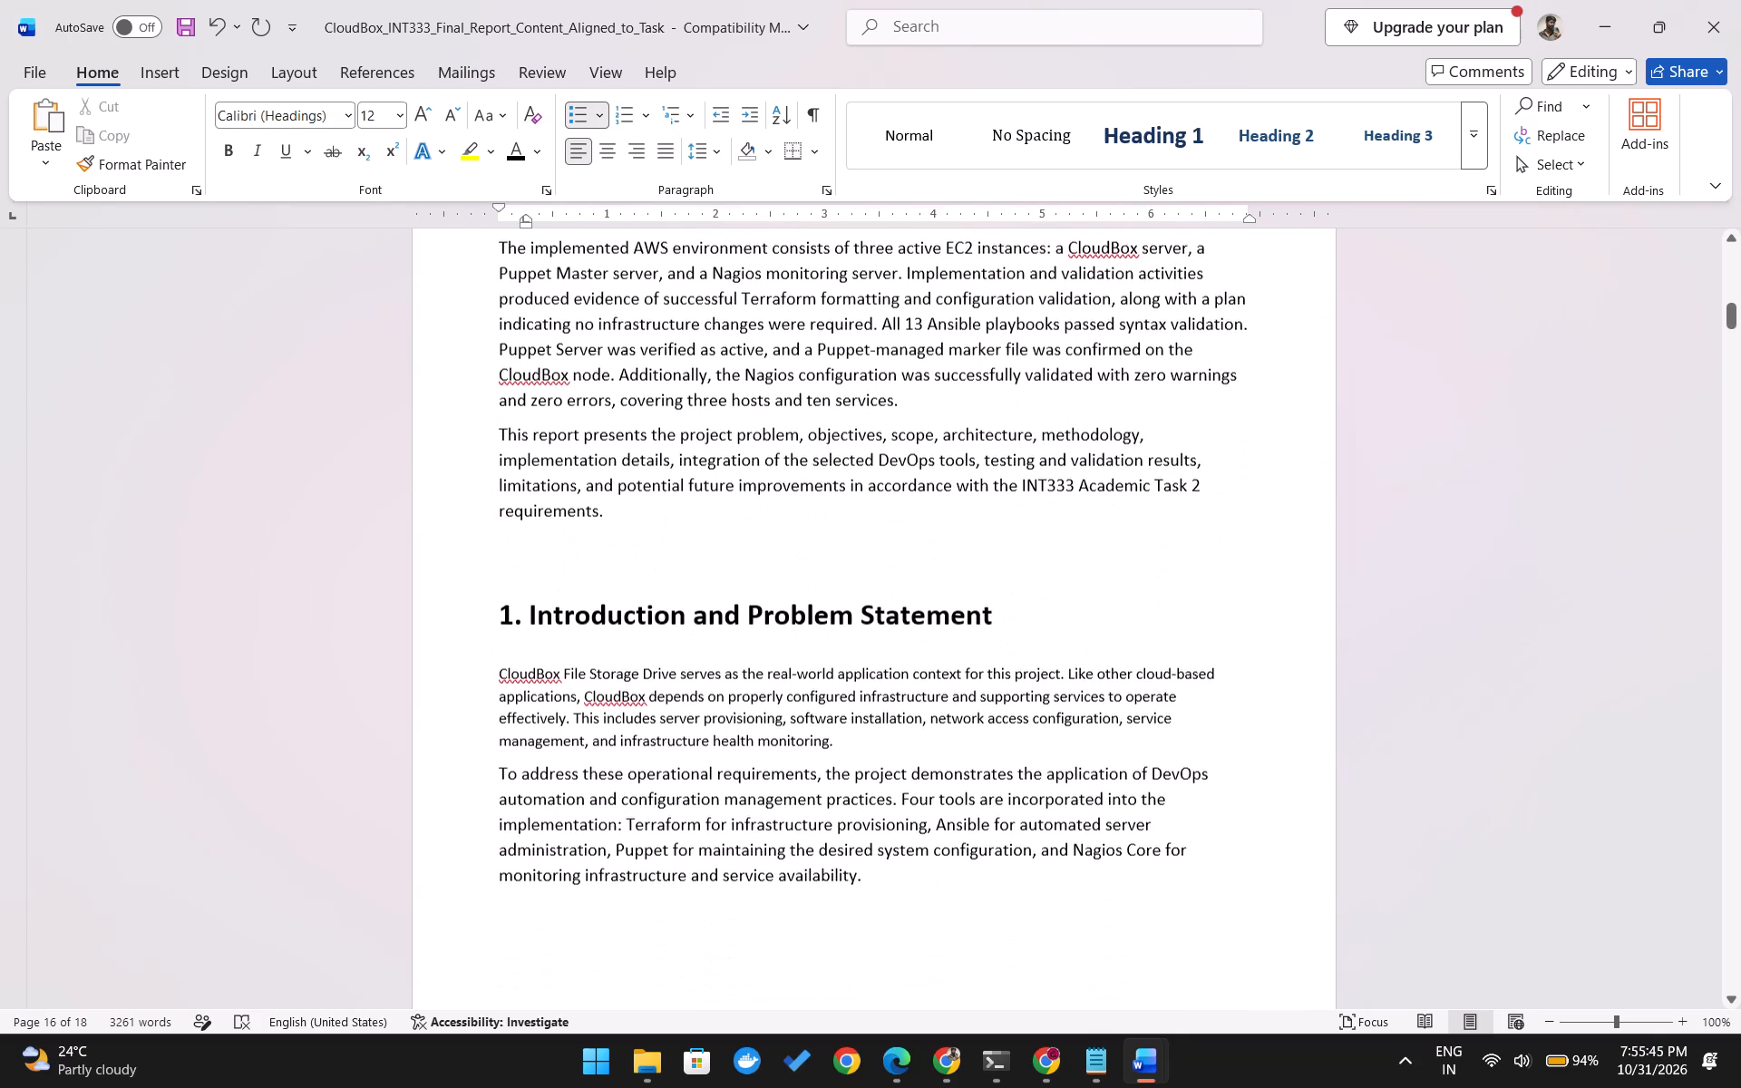
scroll(883, 529, "up", 2)
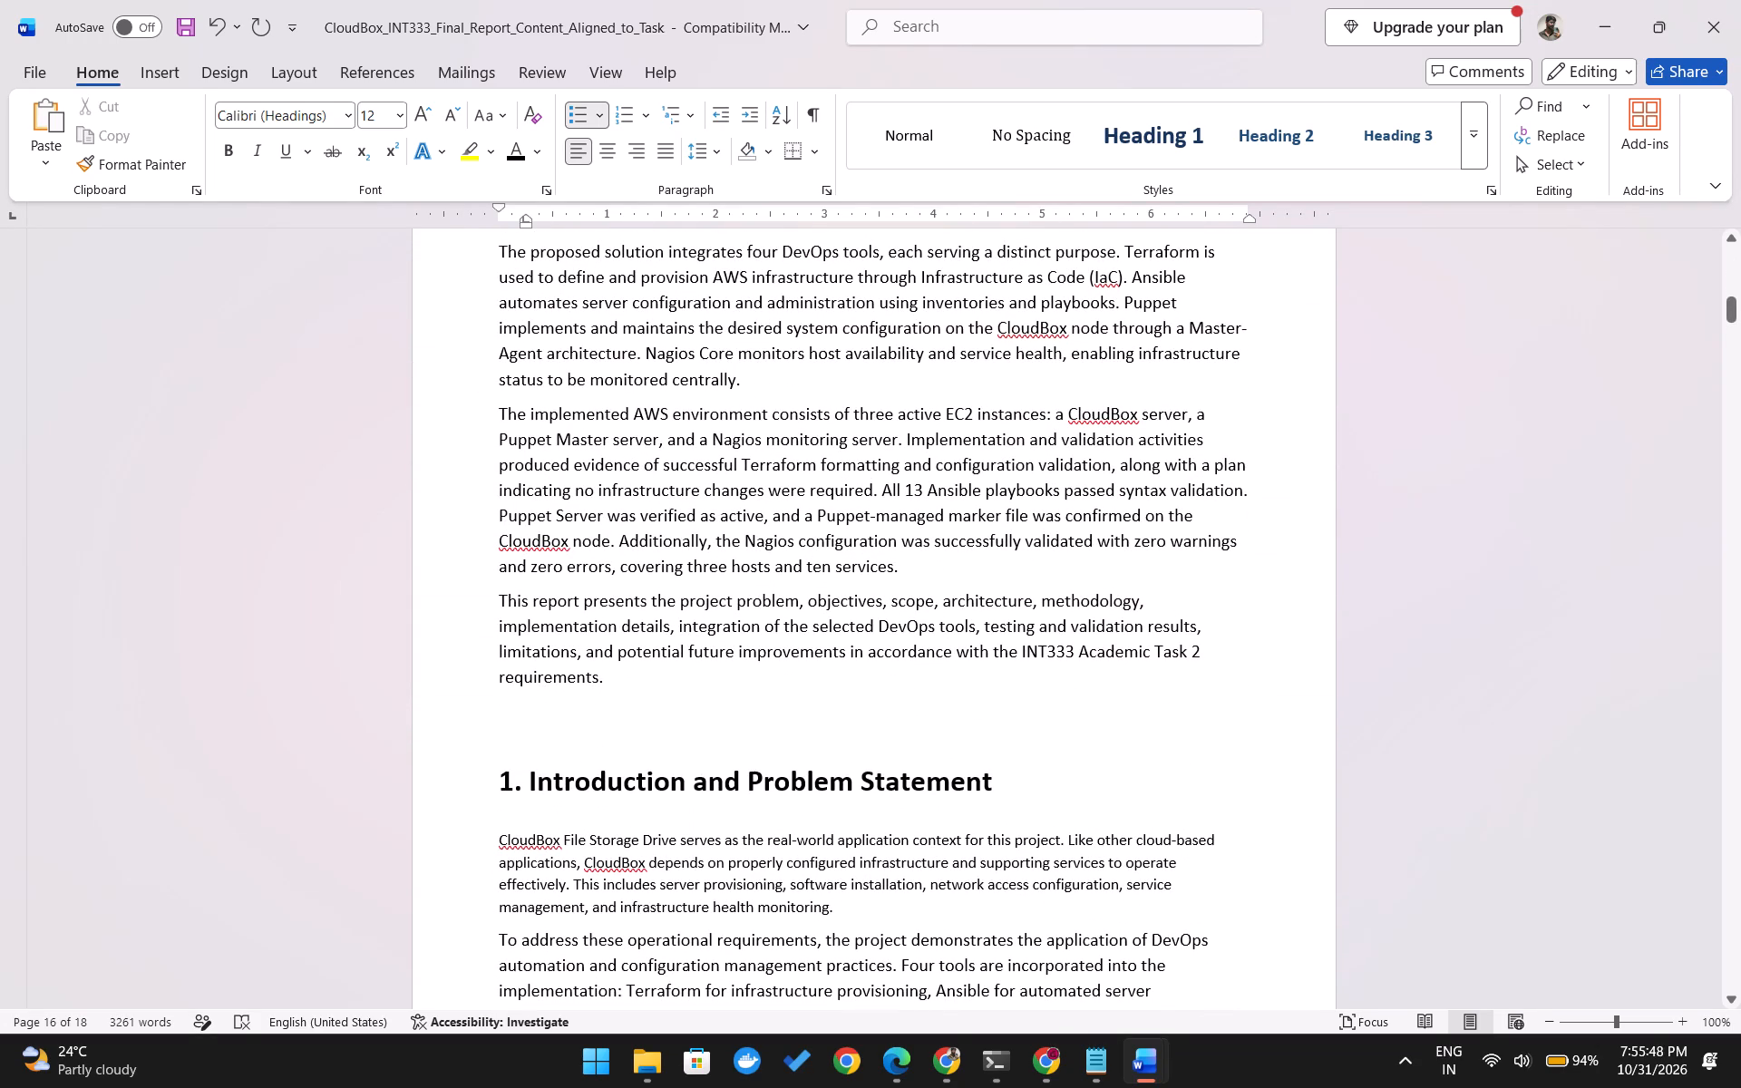
key("alt+Tab")
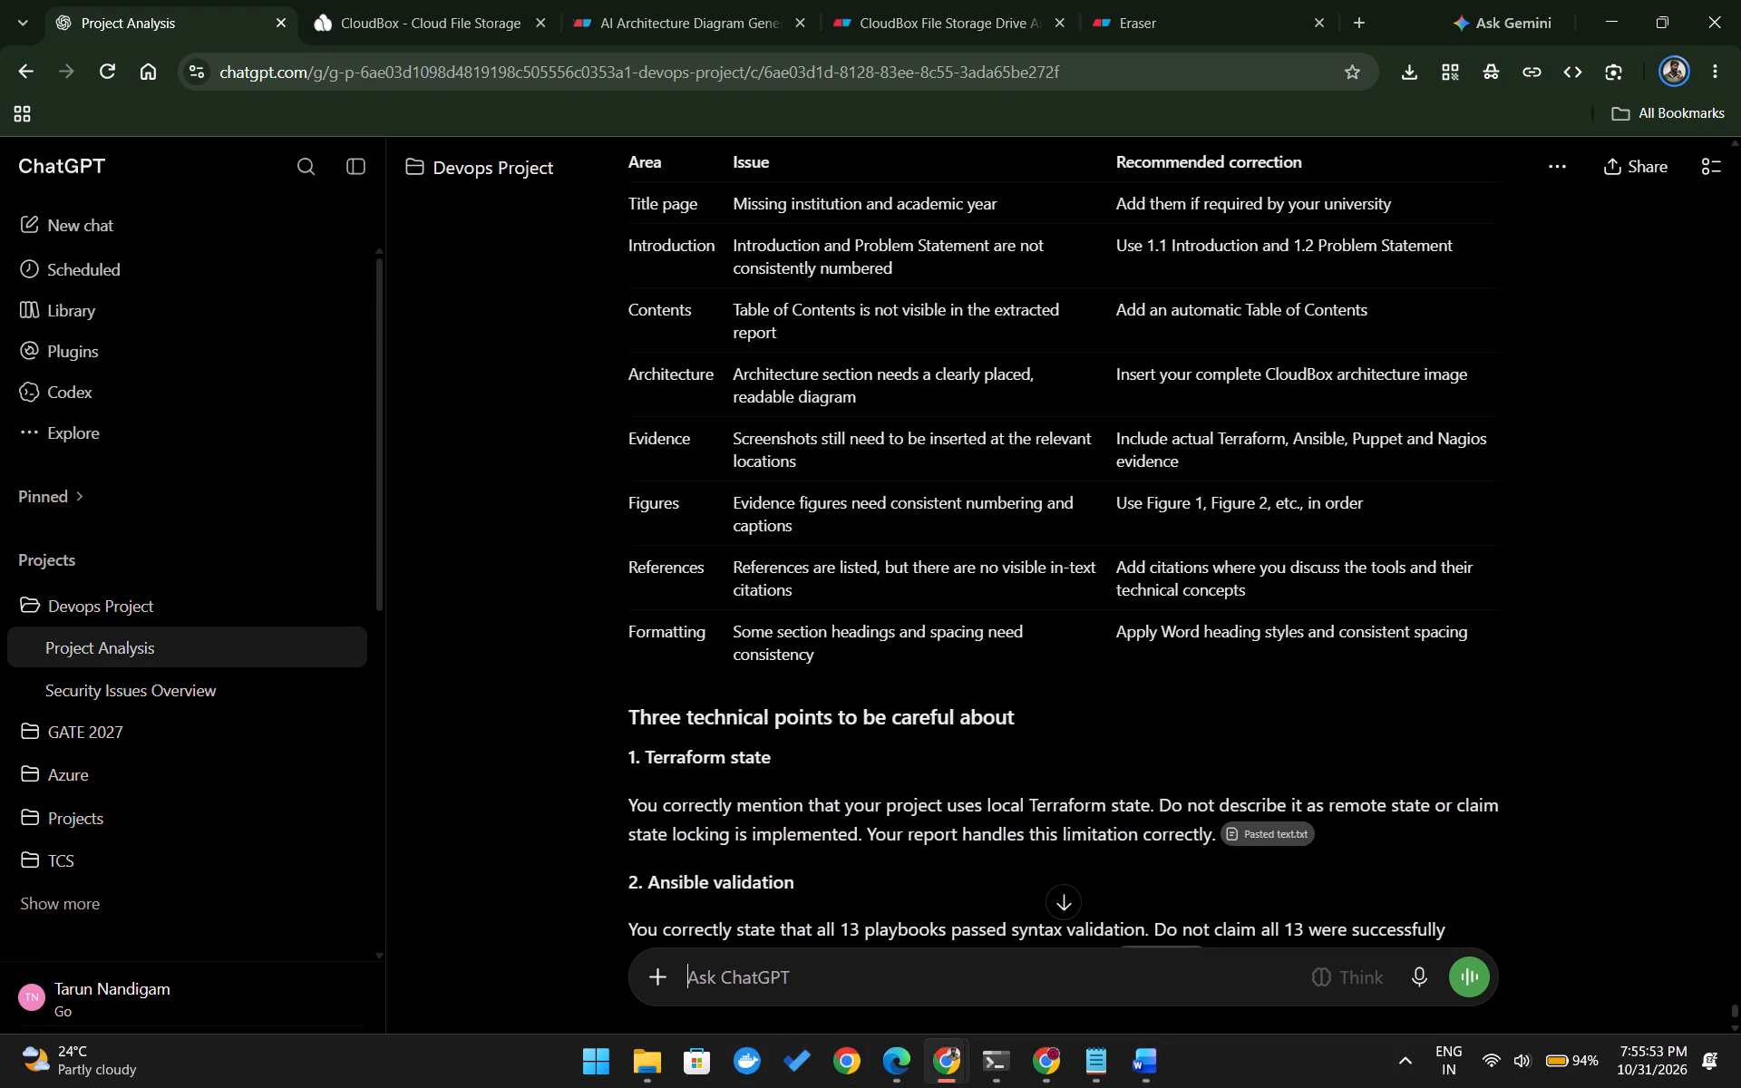
type("doo i")
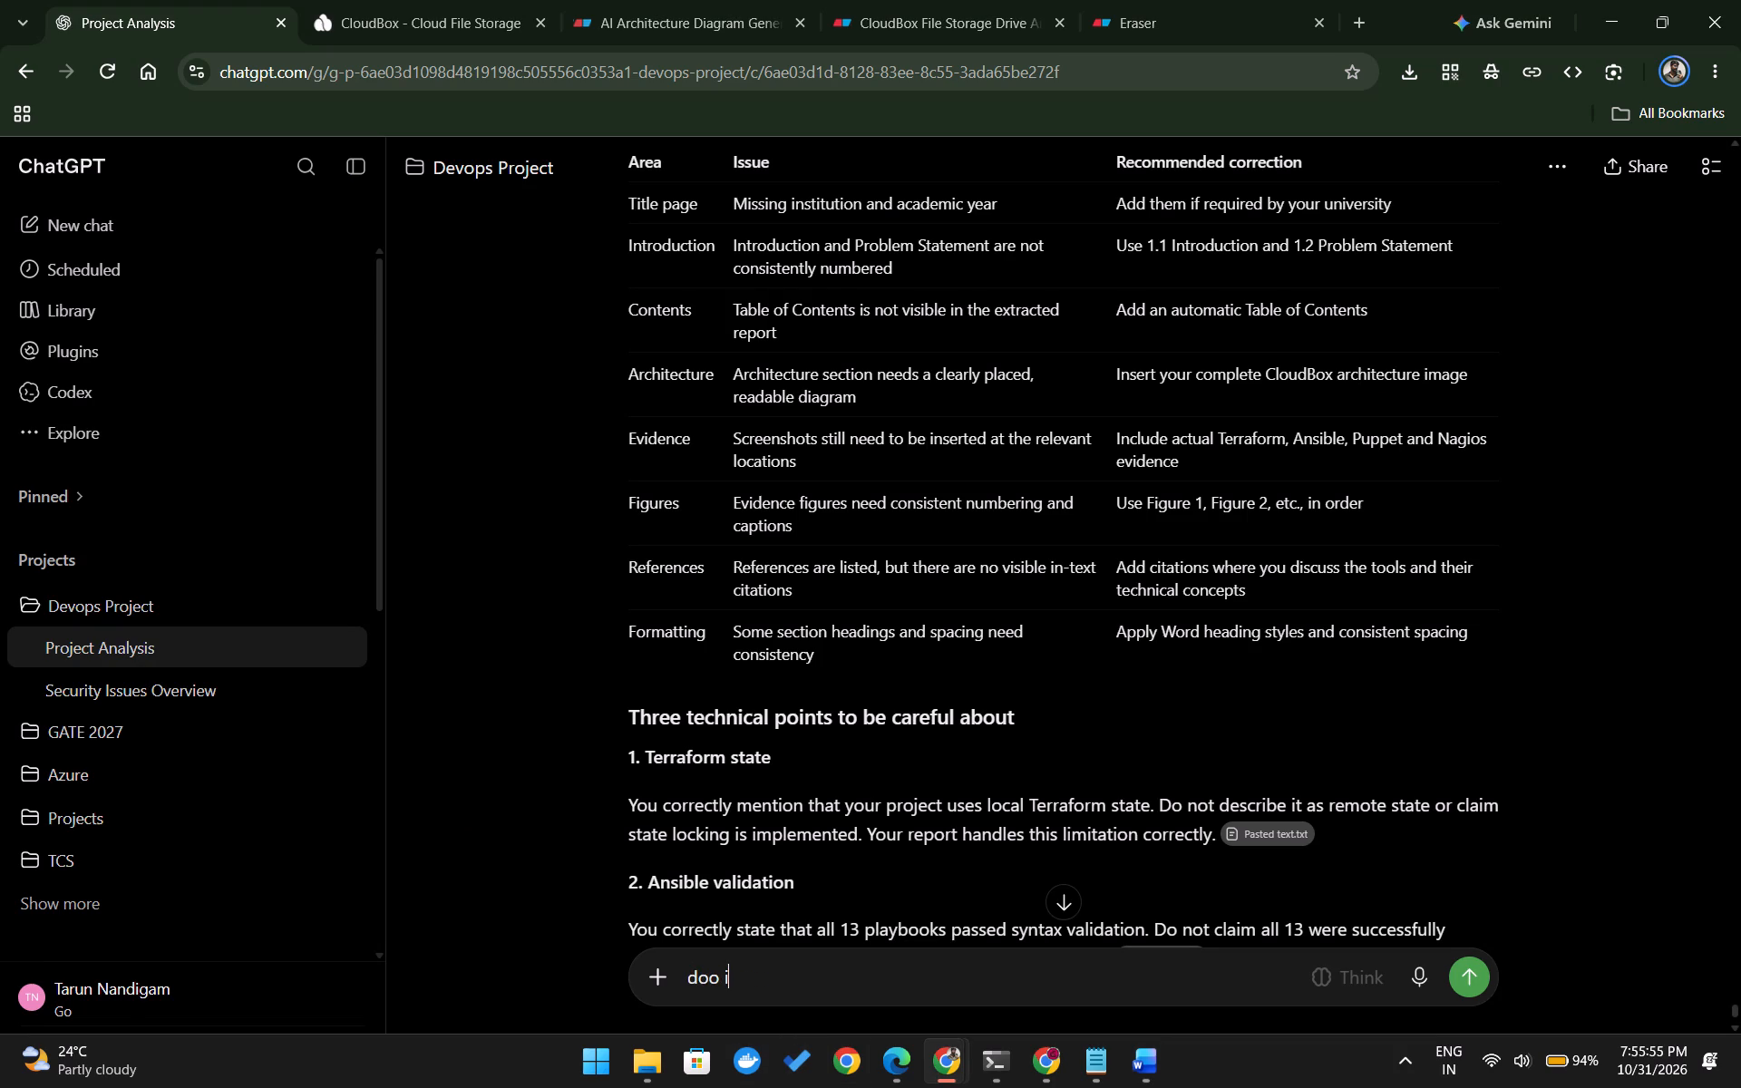
key("space")
type("need to a")
type("dd de")
key("BackSpace")
key("BackSpace")
type("deployi")
key("BackSpace")
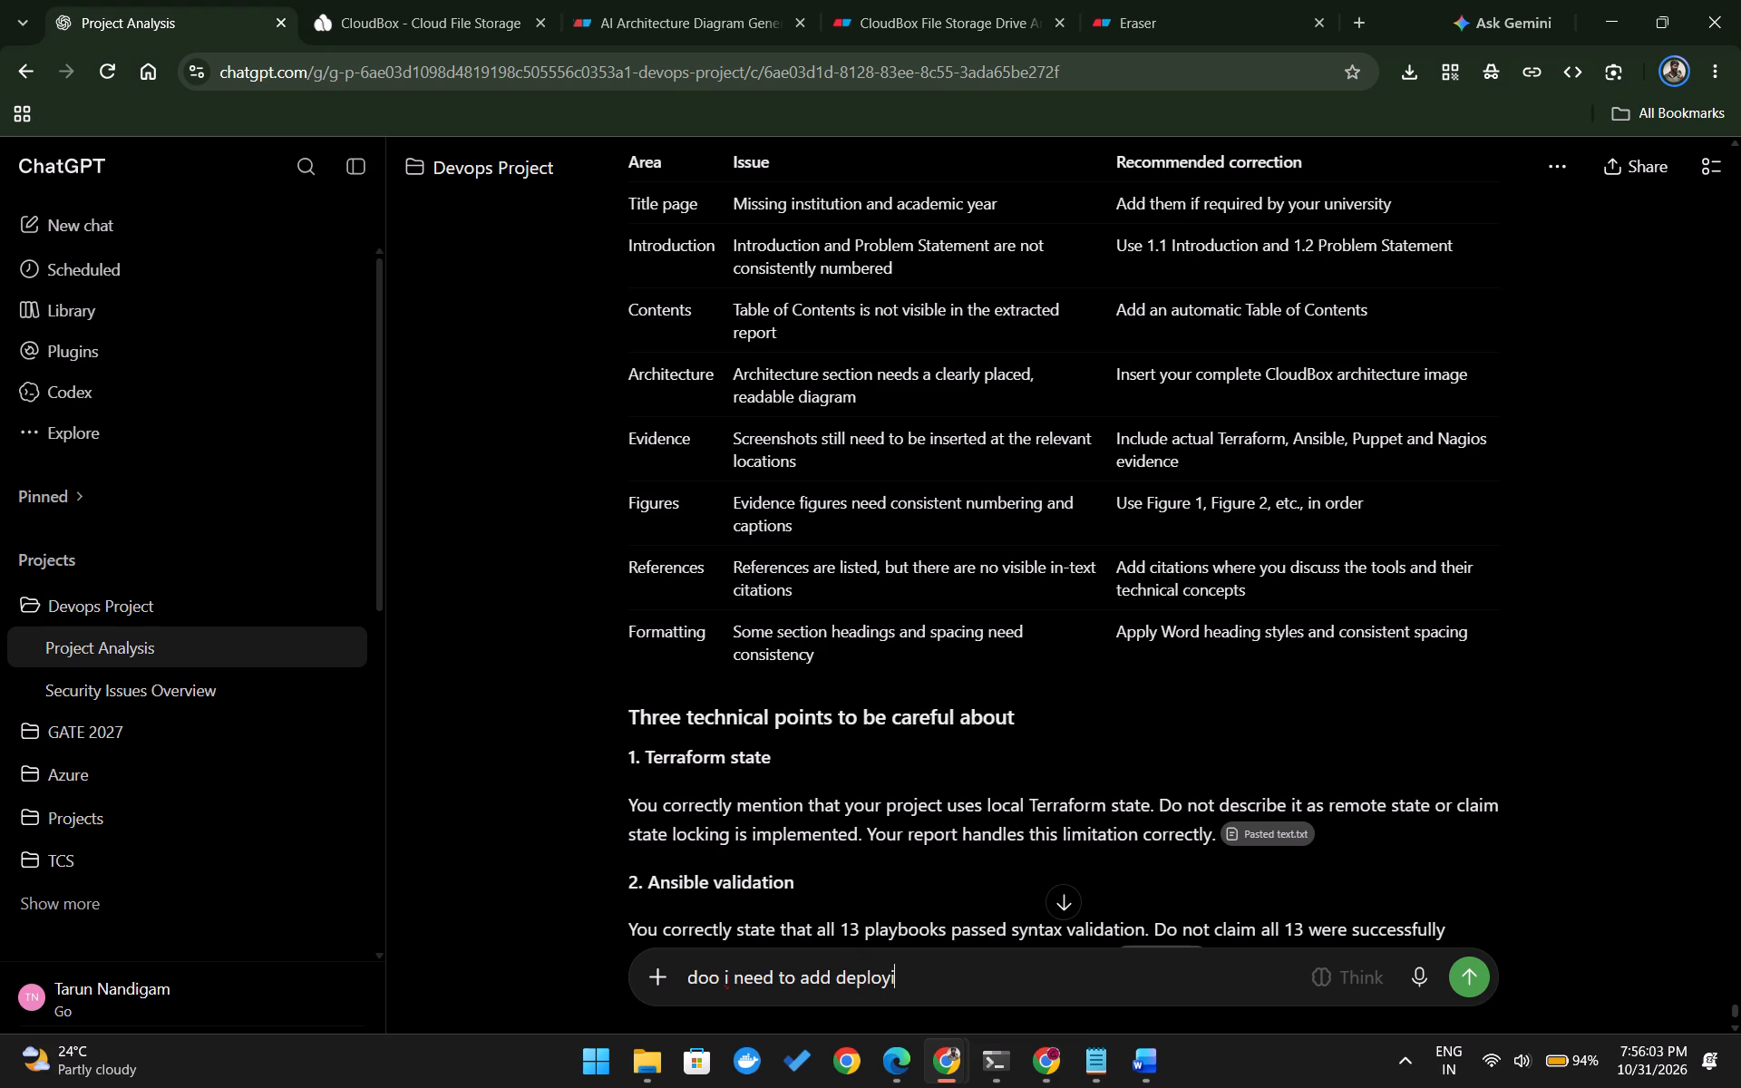
type("ment links")
key("space")
type("in report")
key("Return")
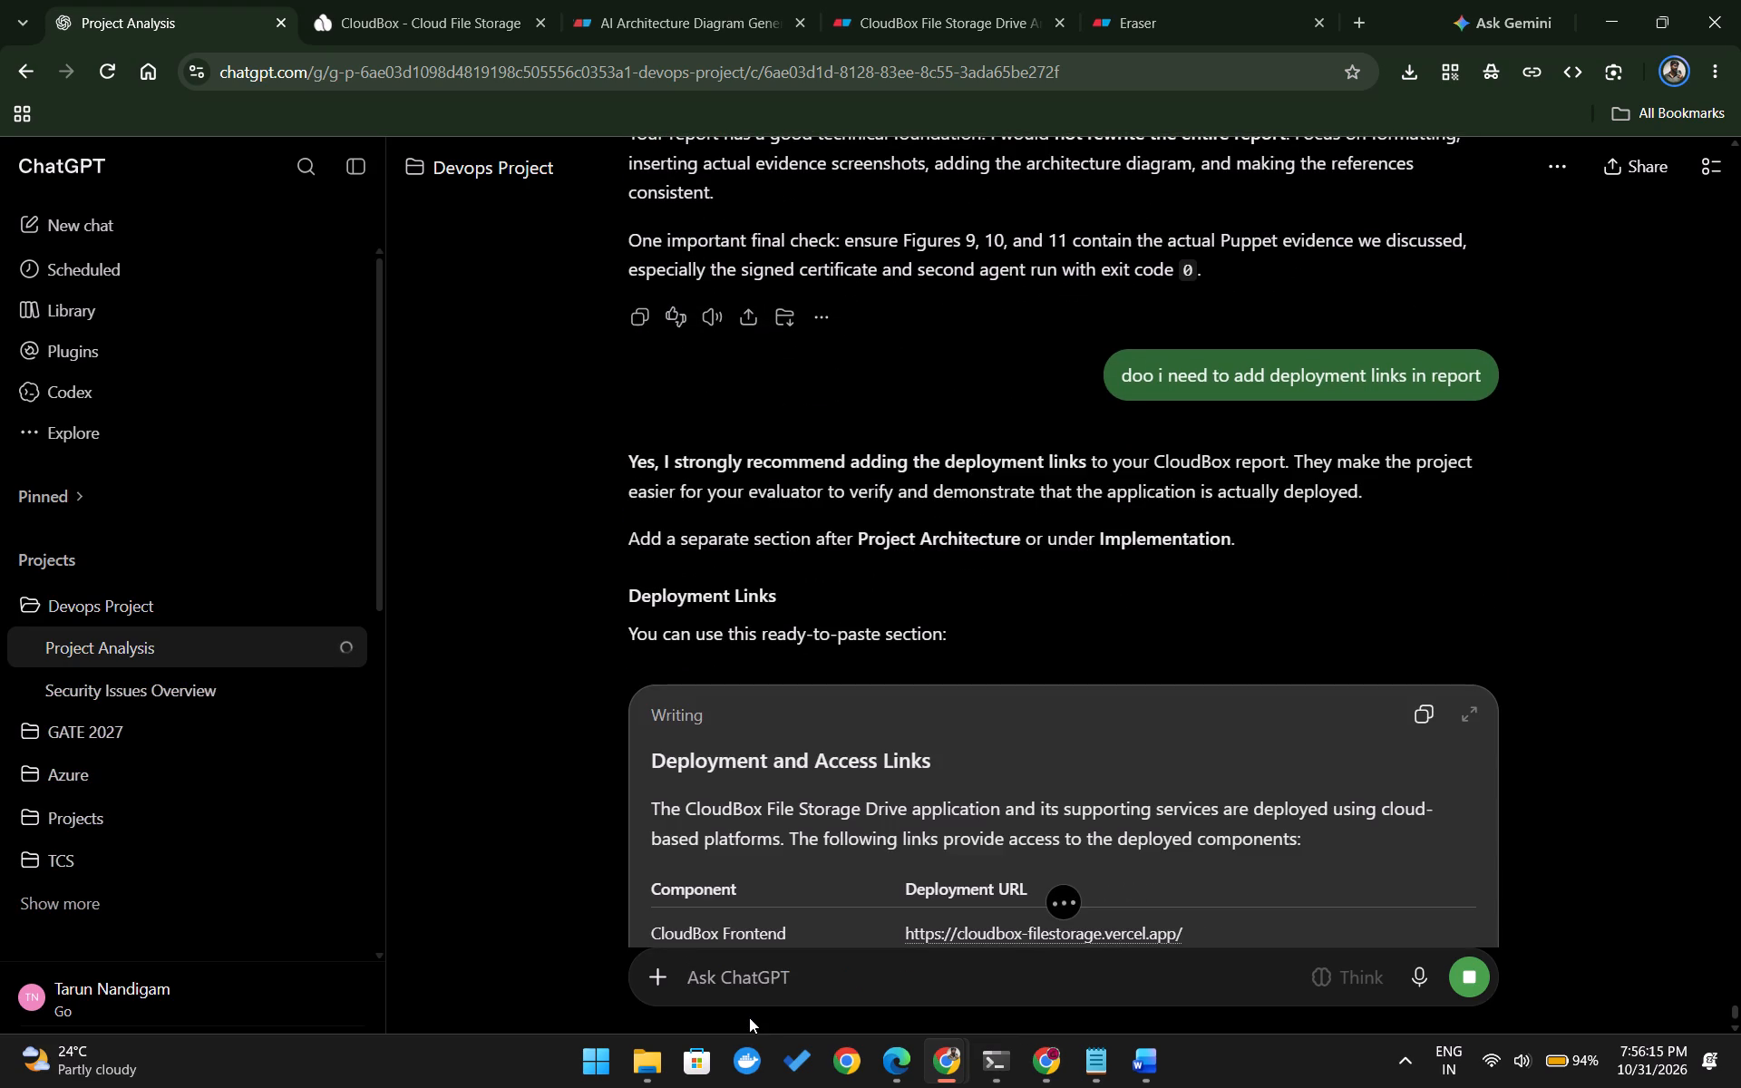
scroll(768, 705, "down", 3)
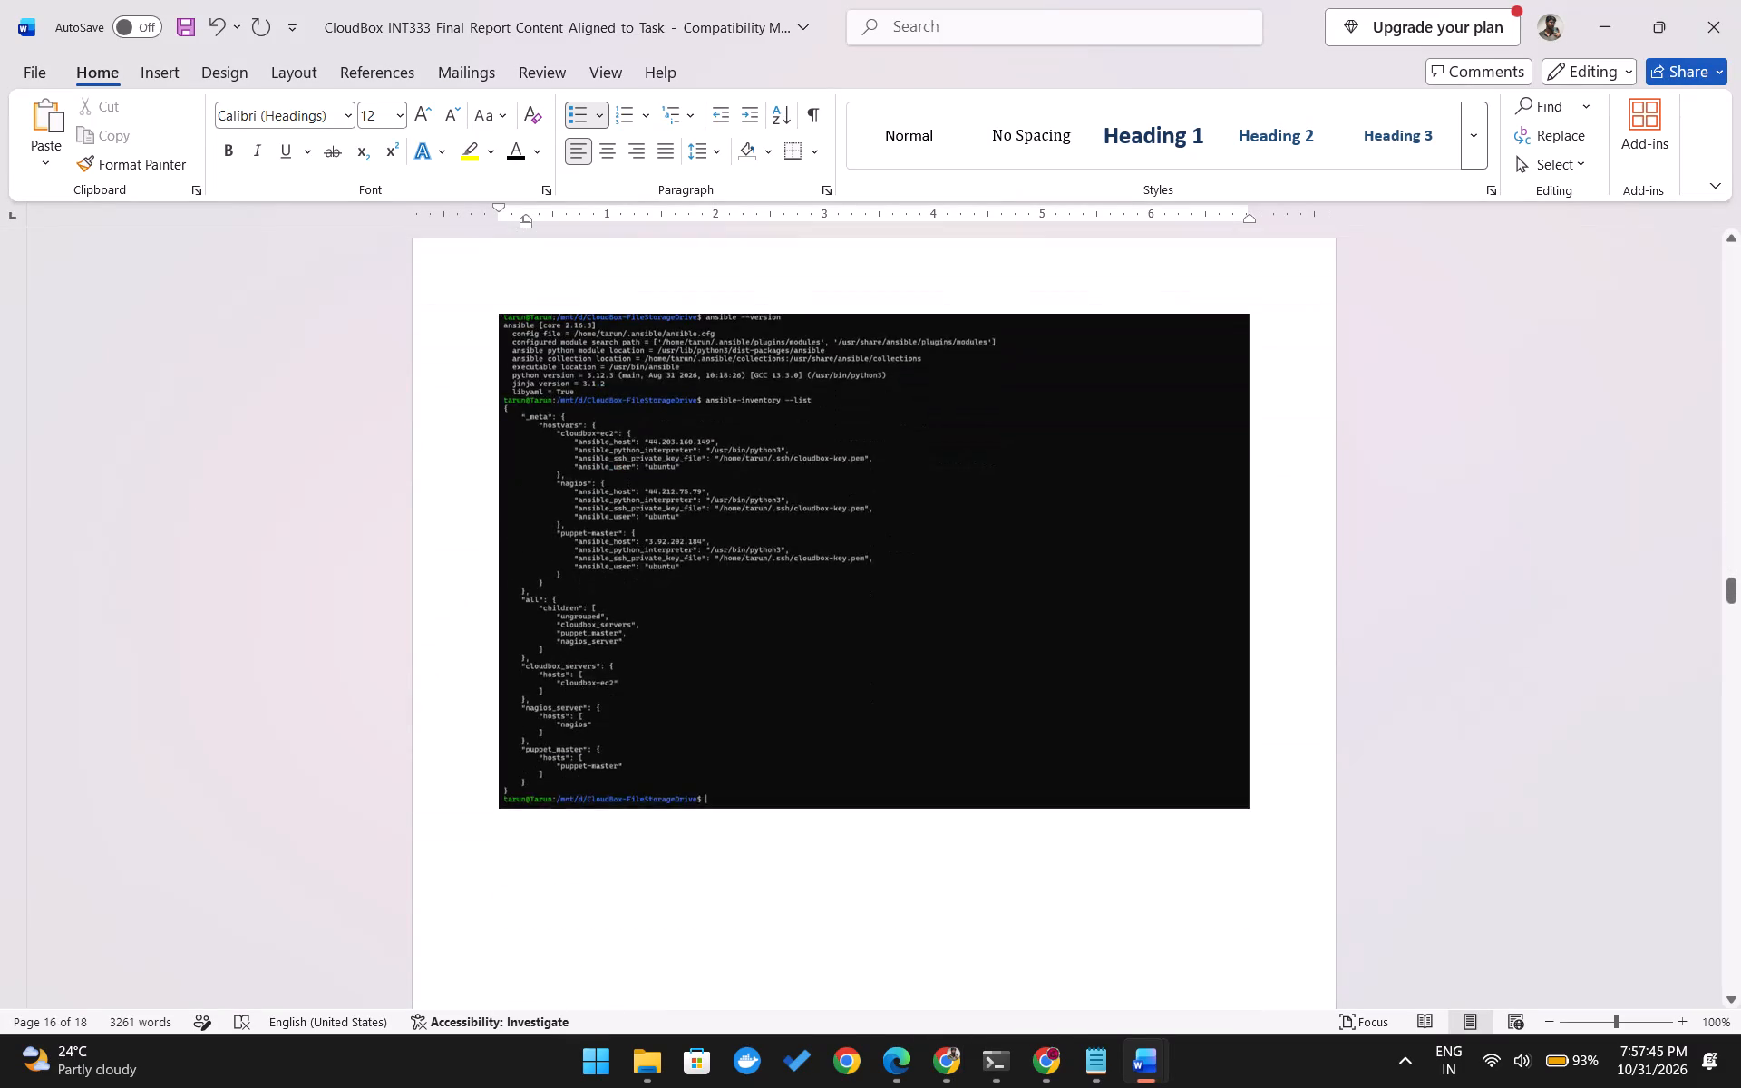
scroll(763, 698, "down", 3)
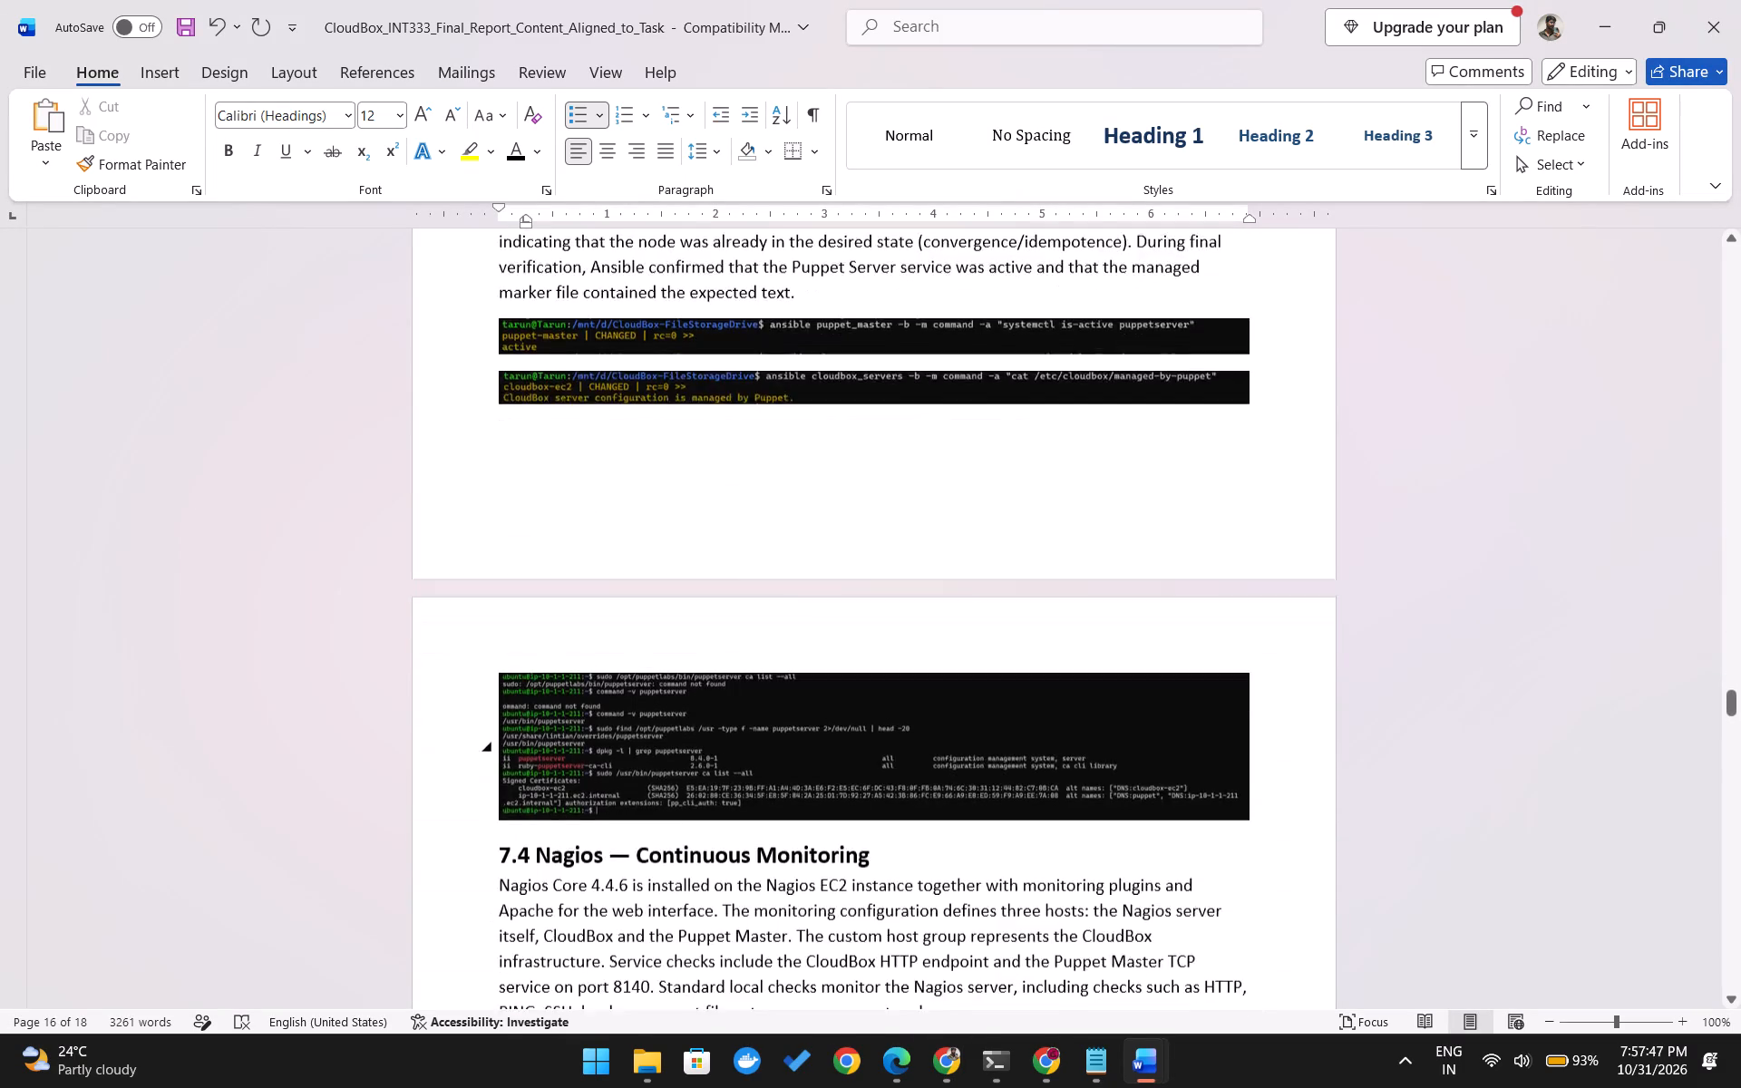
scroll(763, 698, "down", 5)
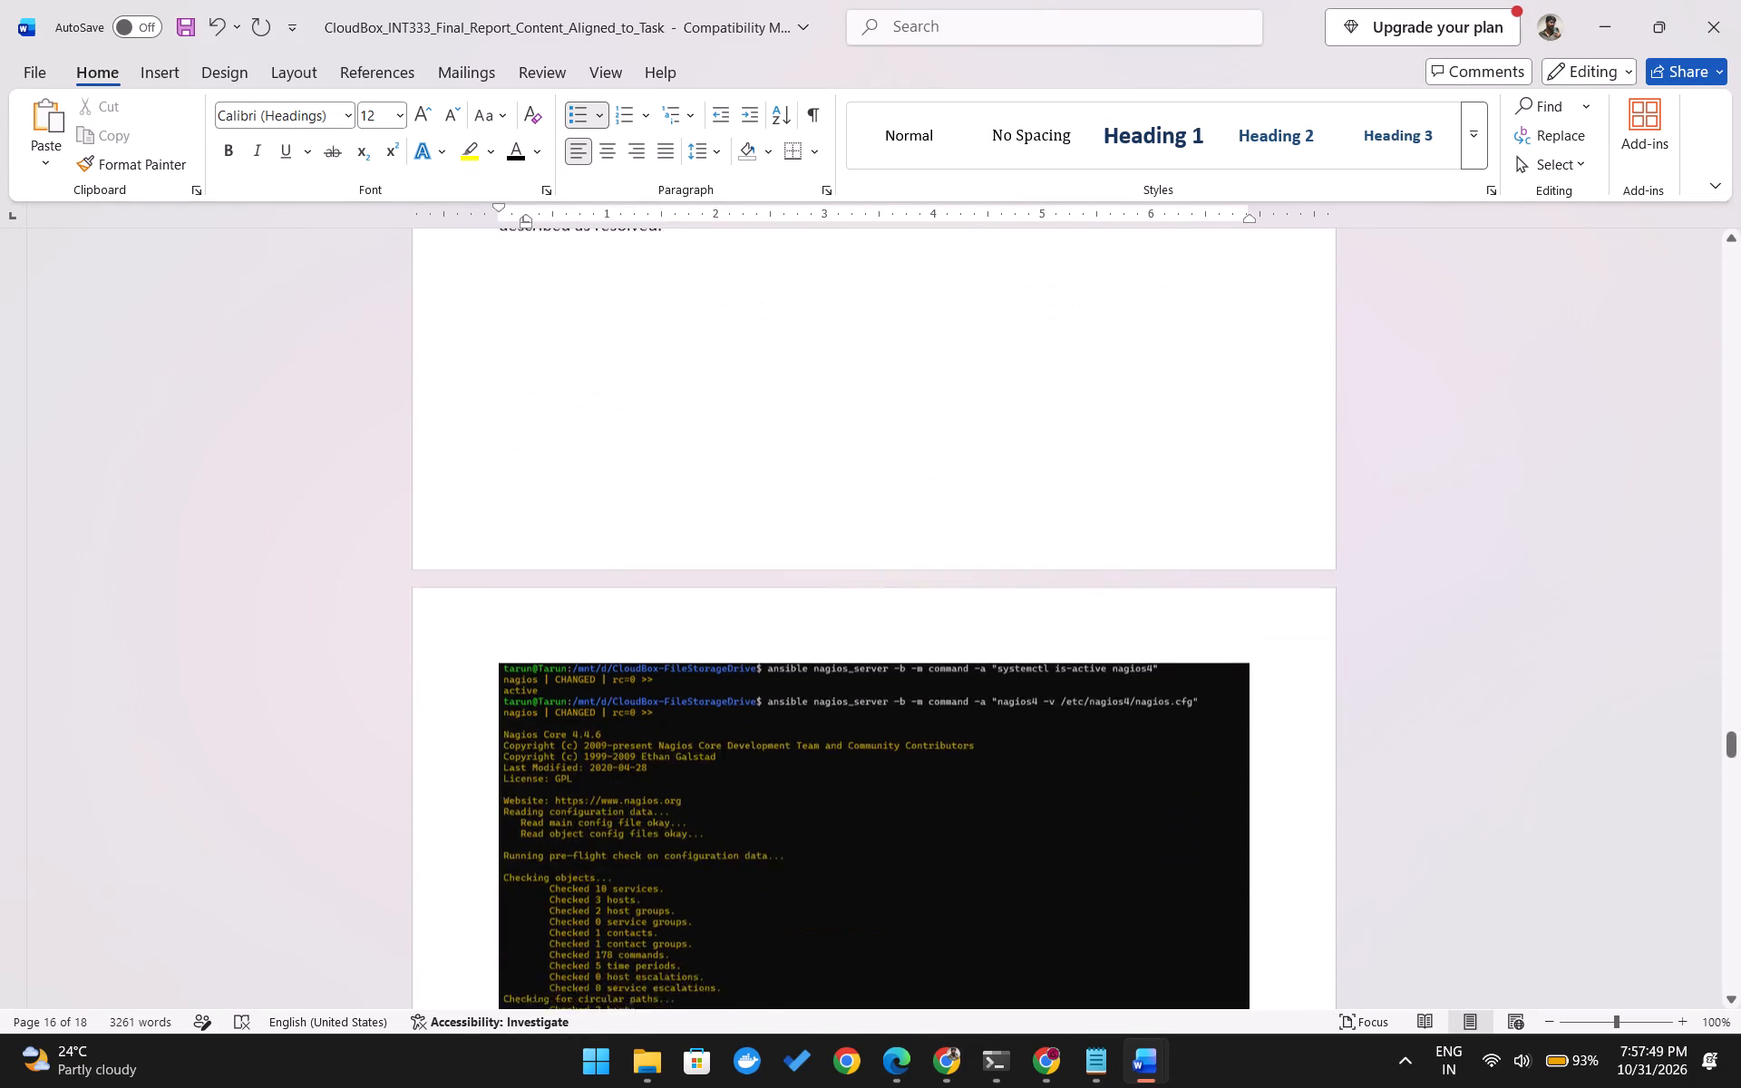
scroll(763, 698, "down", 1)
key("alt+Tab")
key("alt+Tab")
scroll(763, 698, "down", 8)
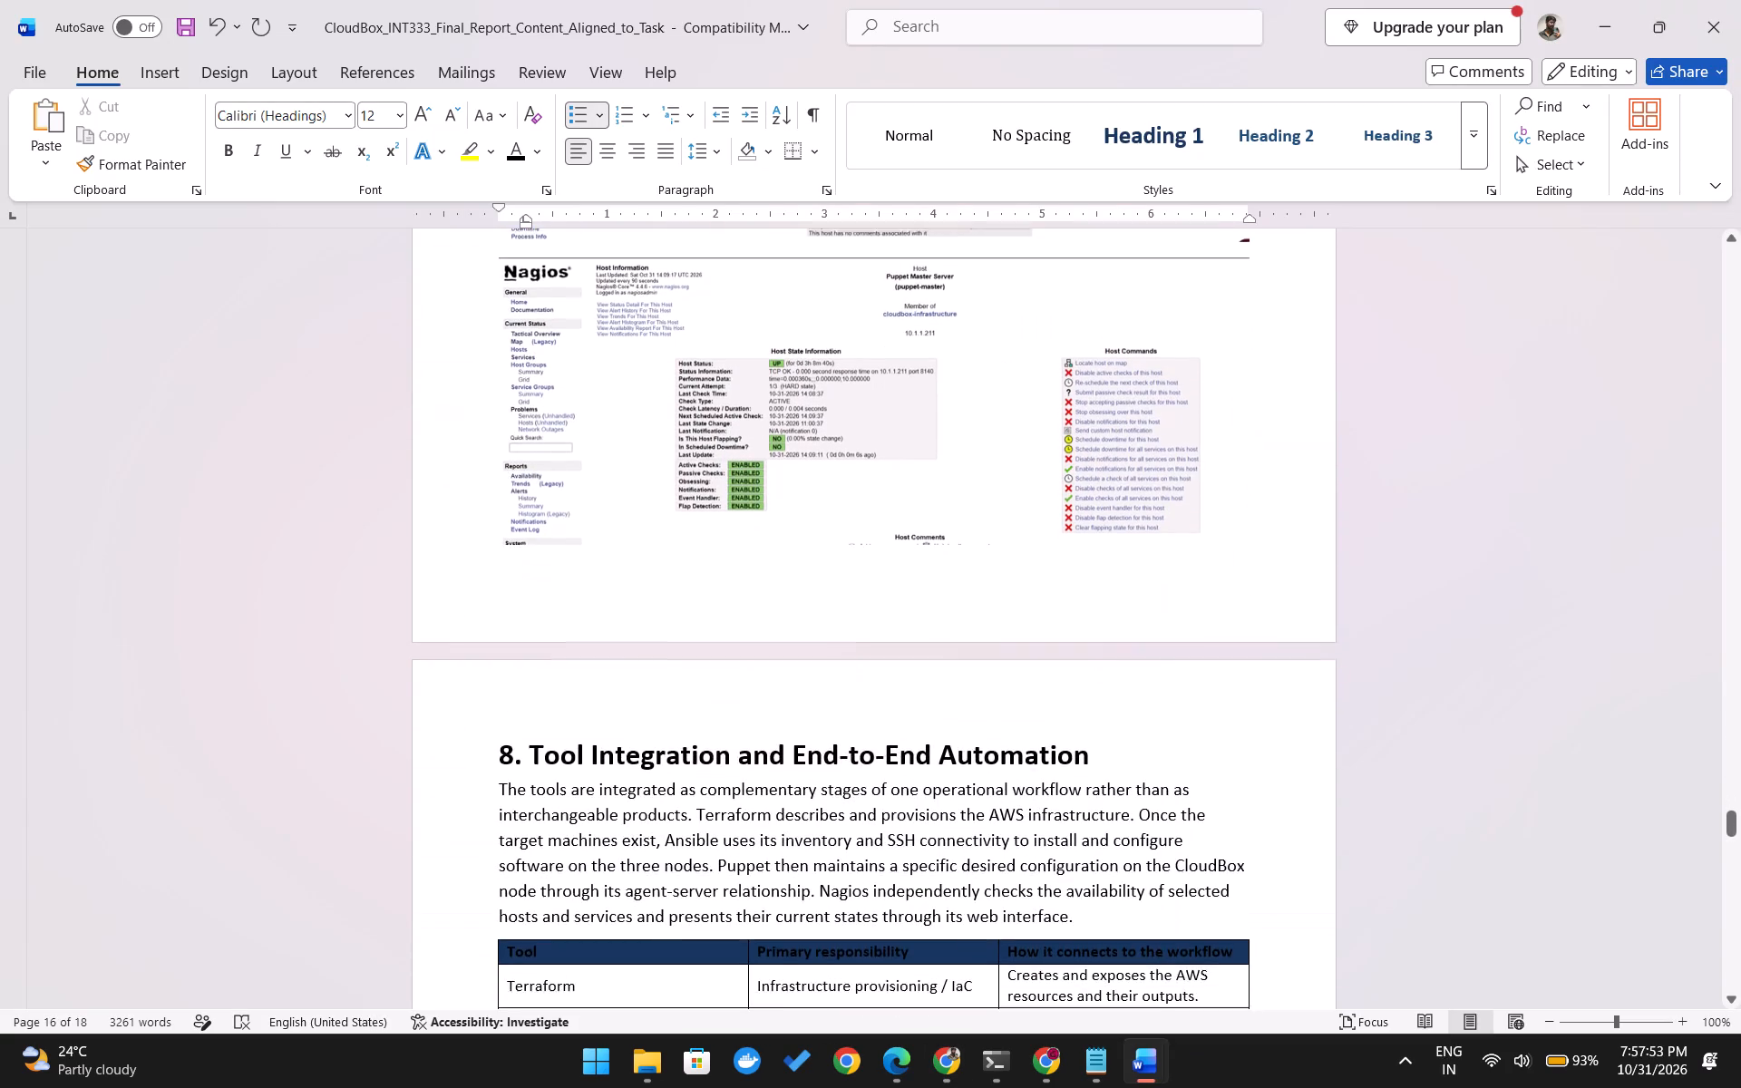
scroll(763, 698, "down", 6)
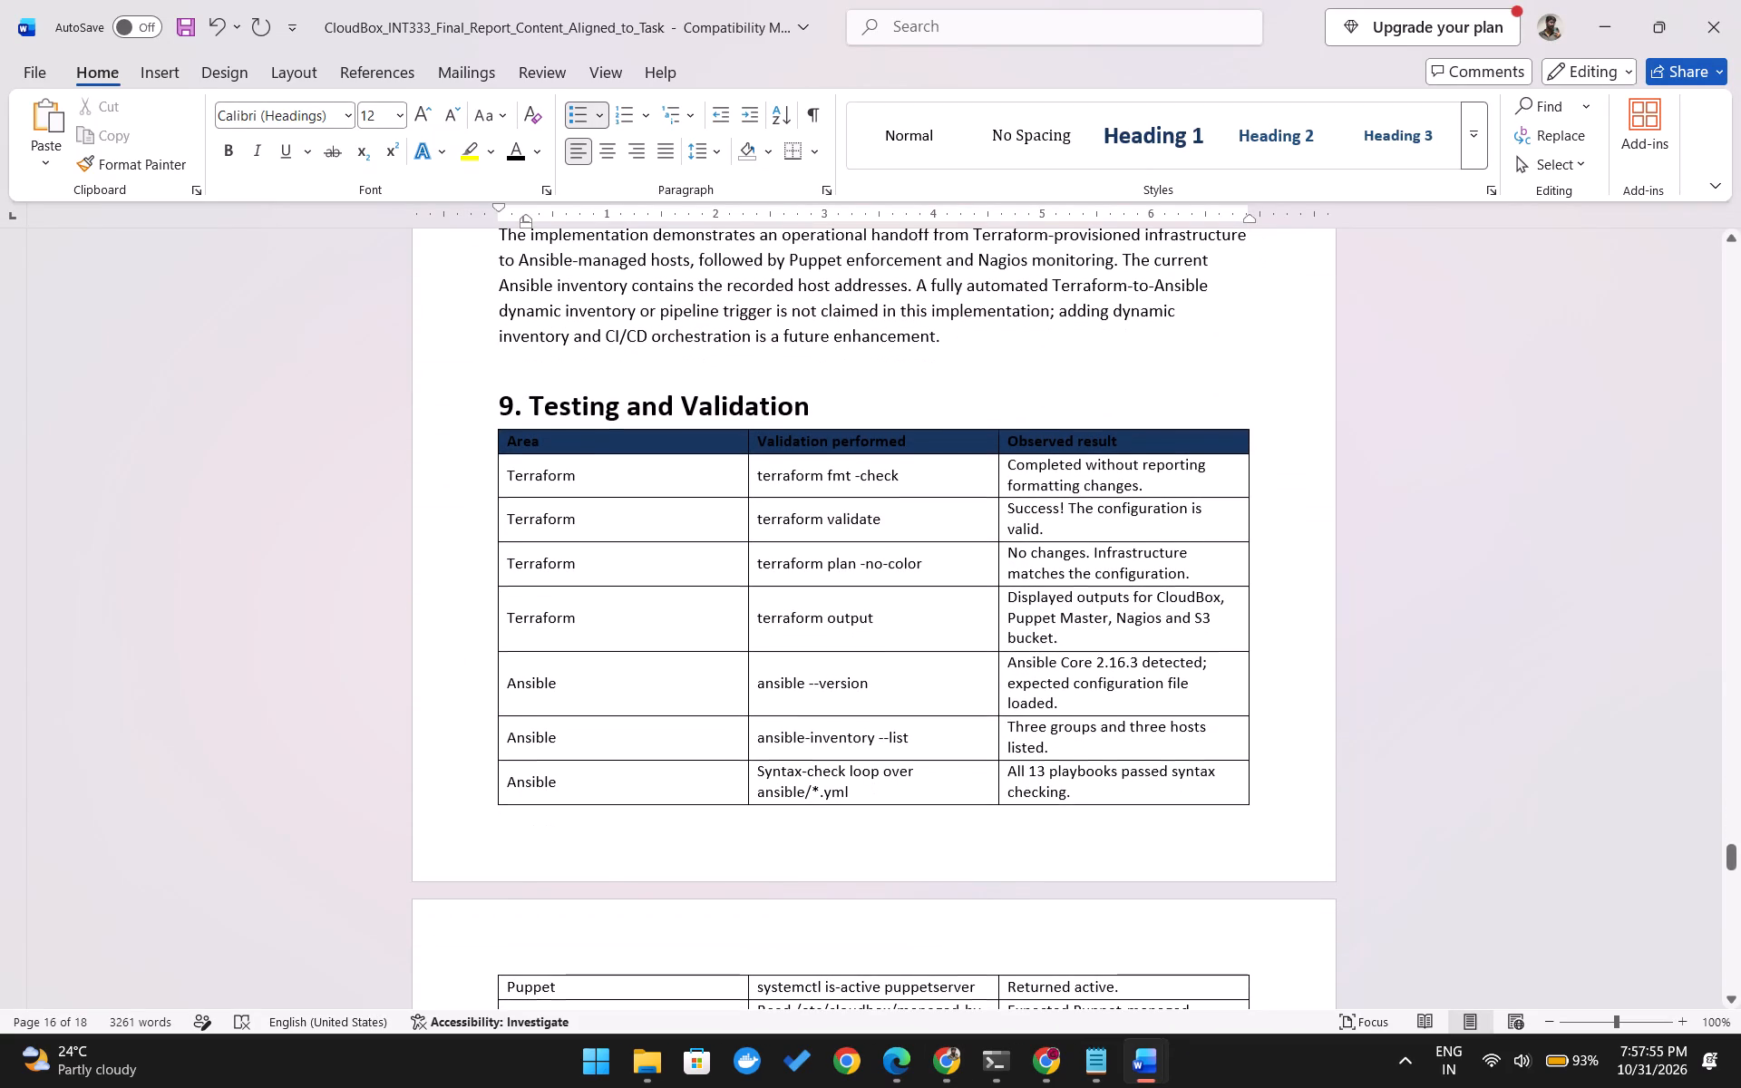
left_click(962, 344)
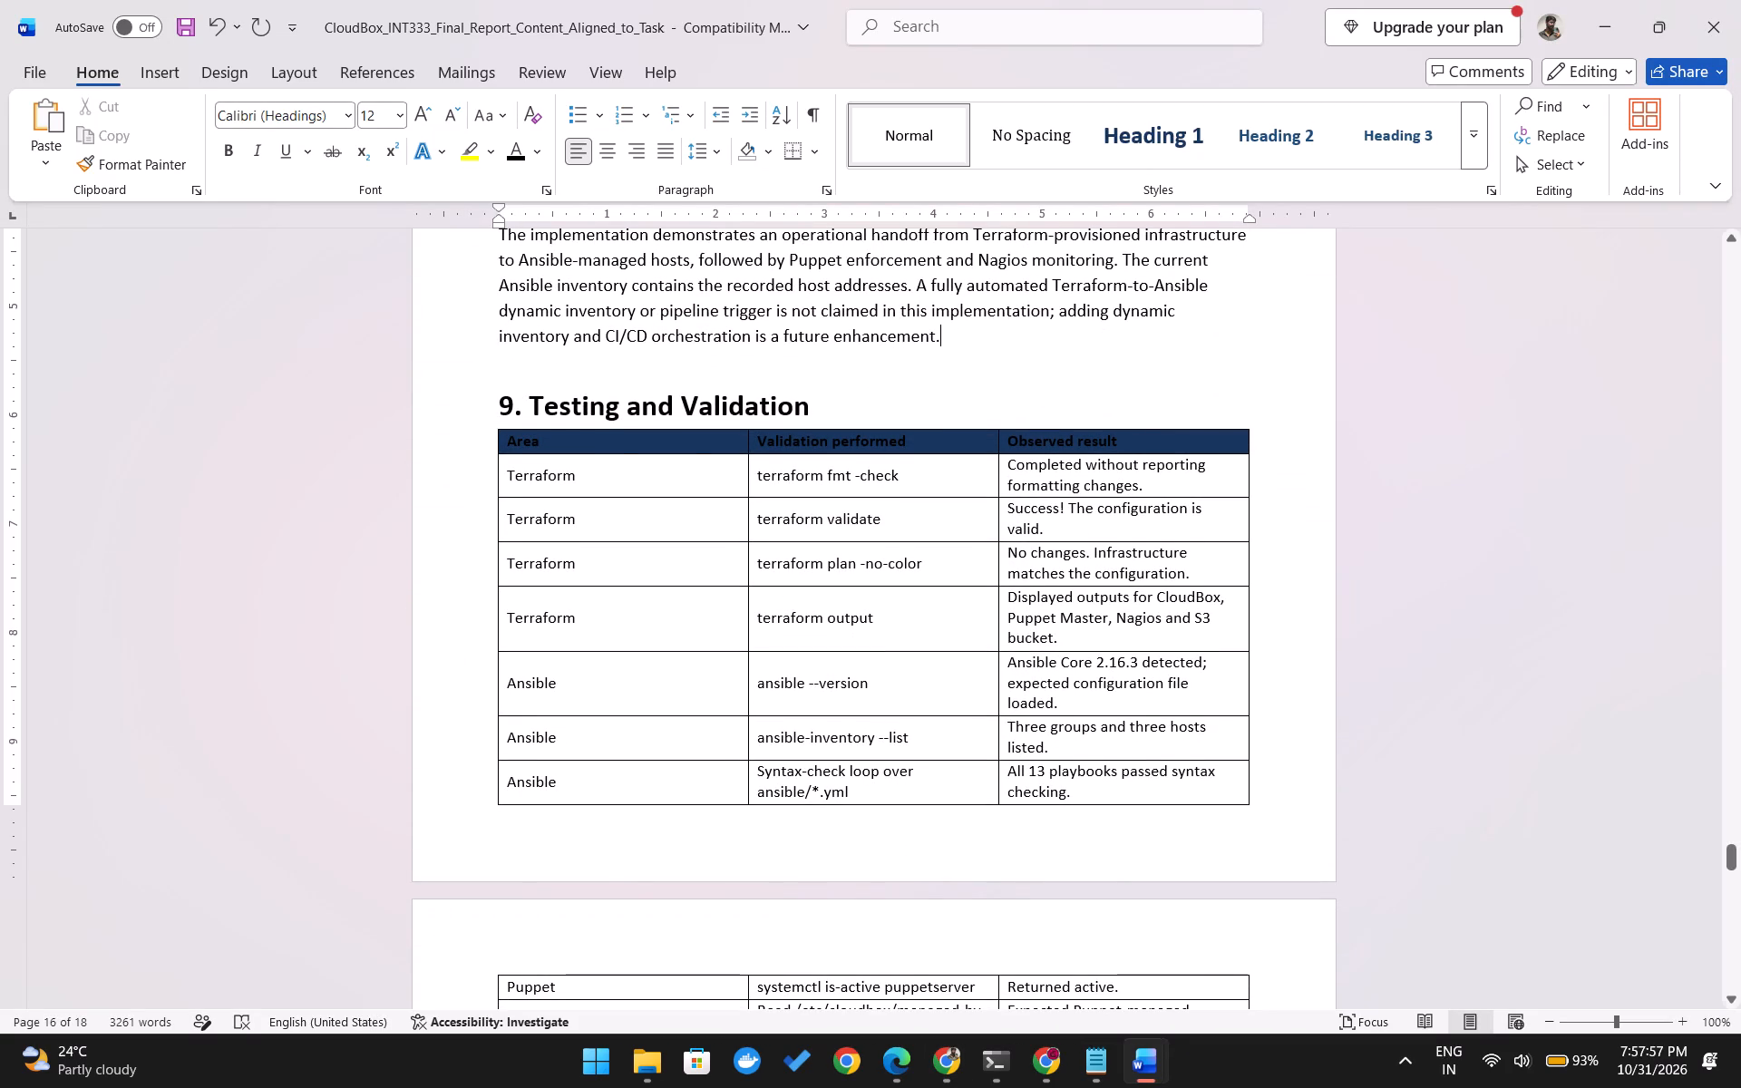
key("Return")
key("Return")
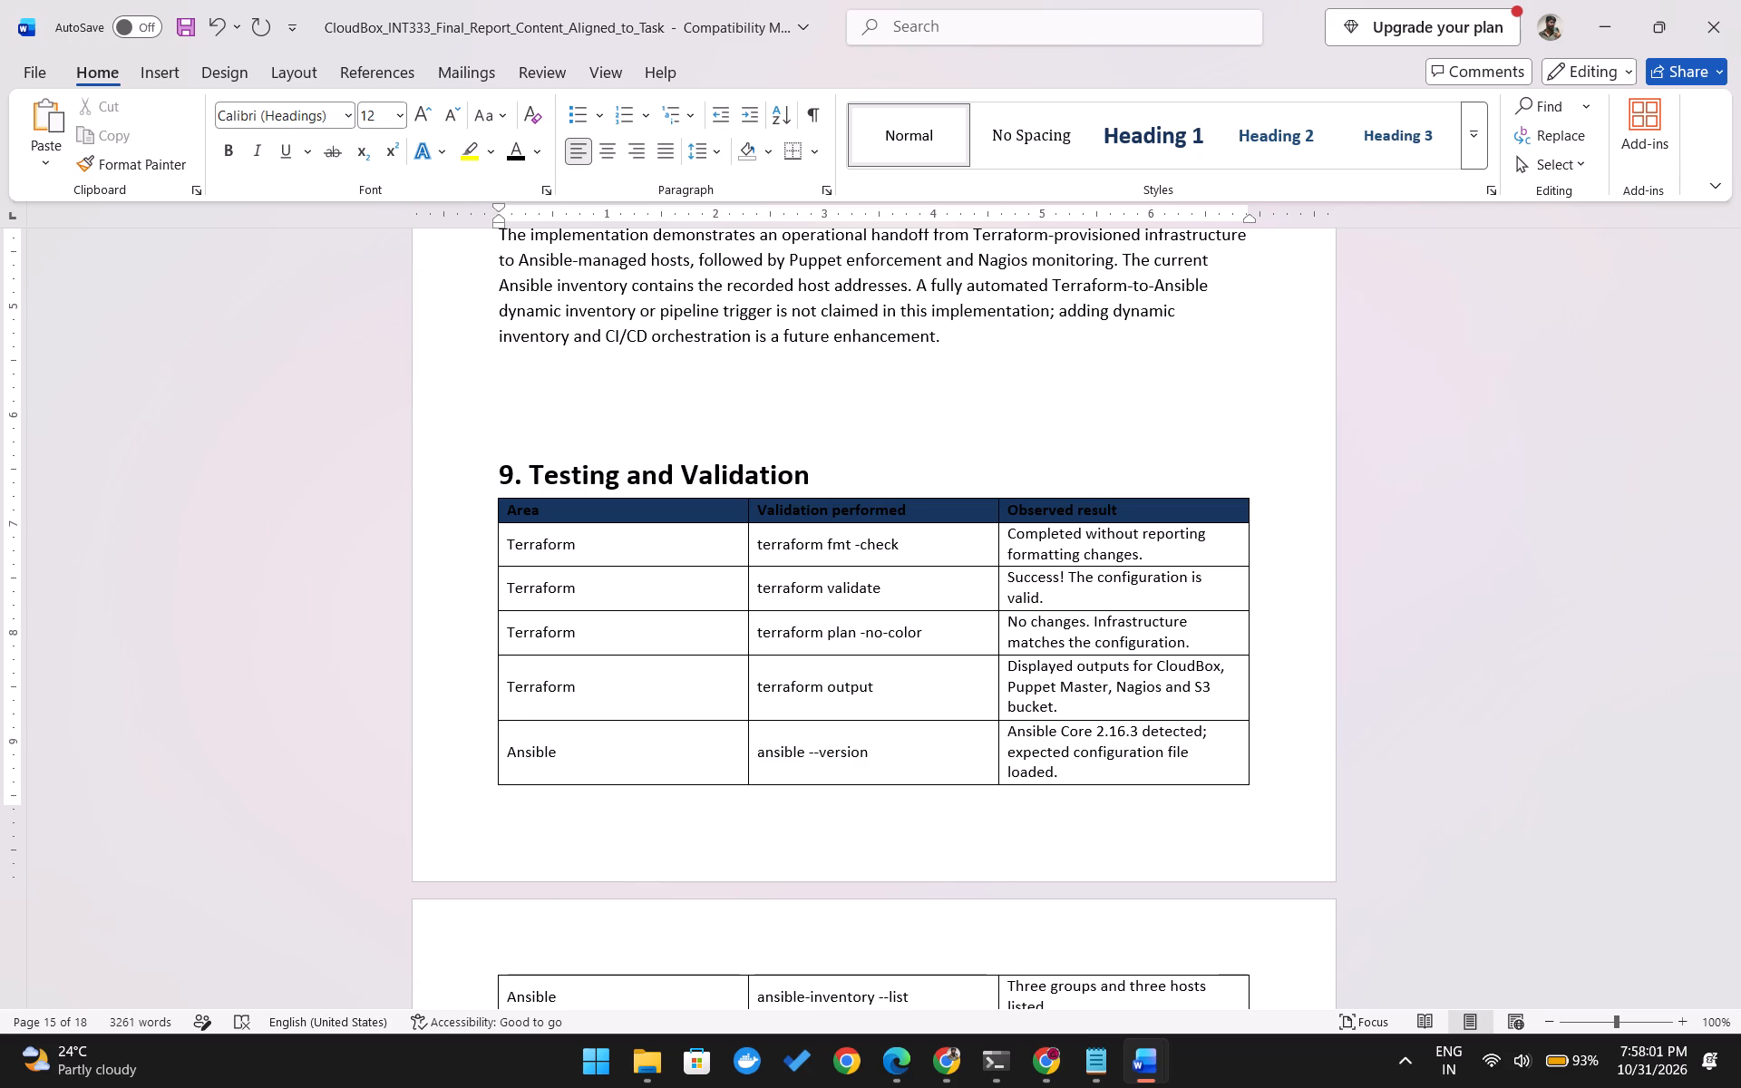
key("i")
type("nfras")
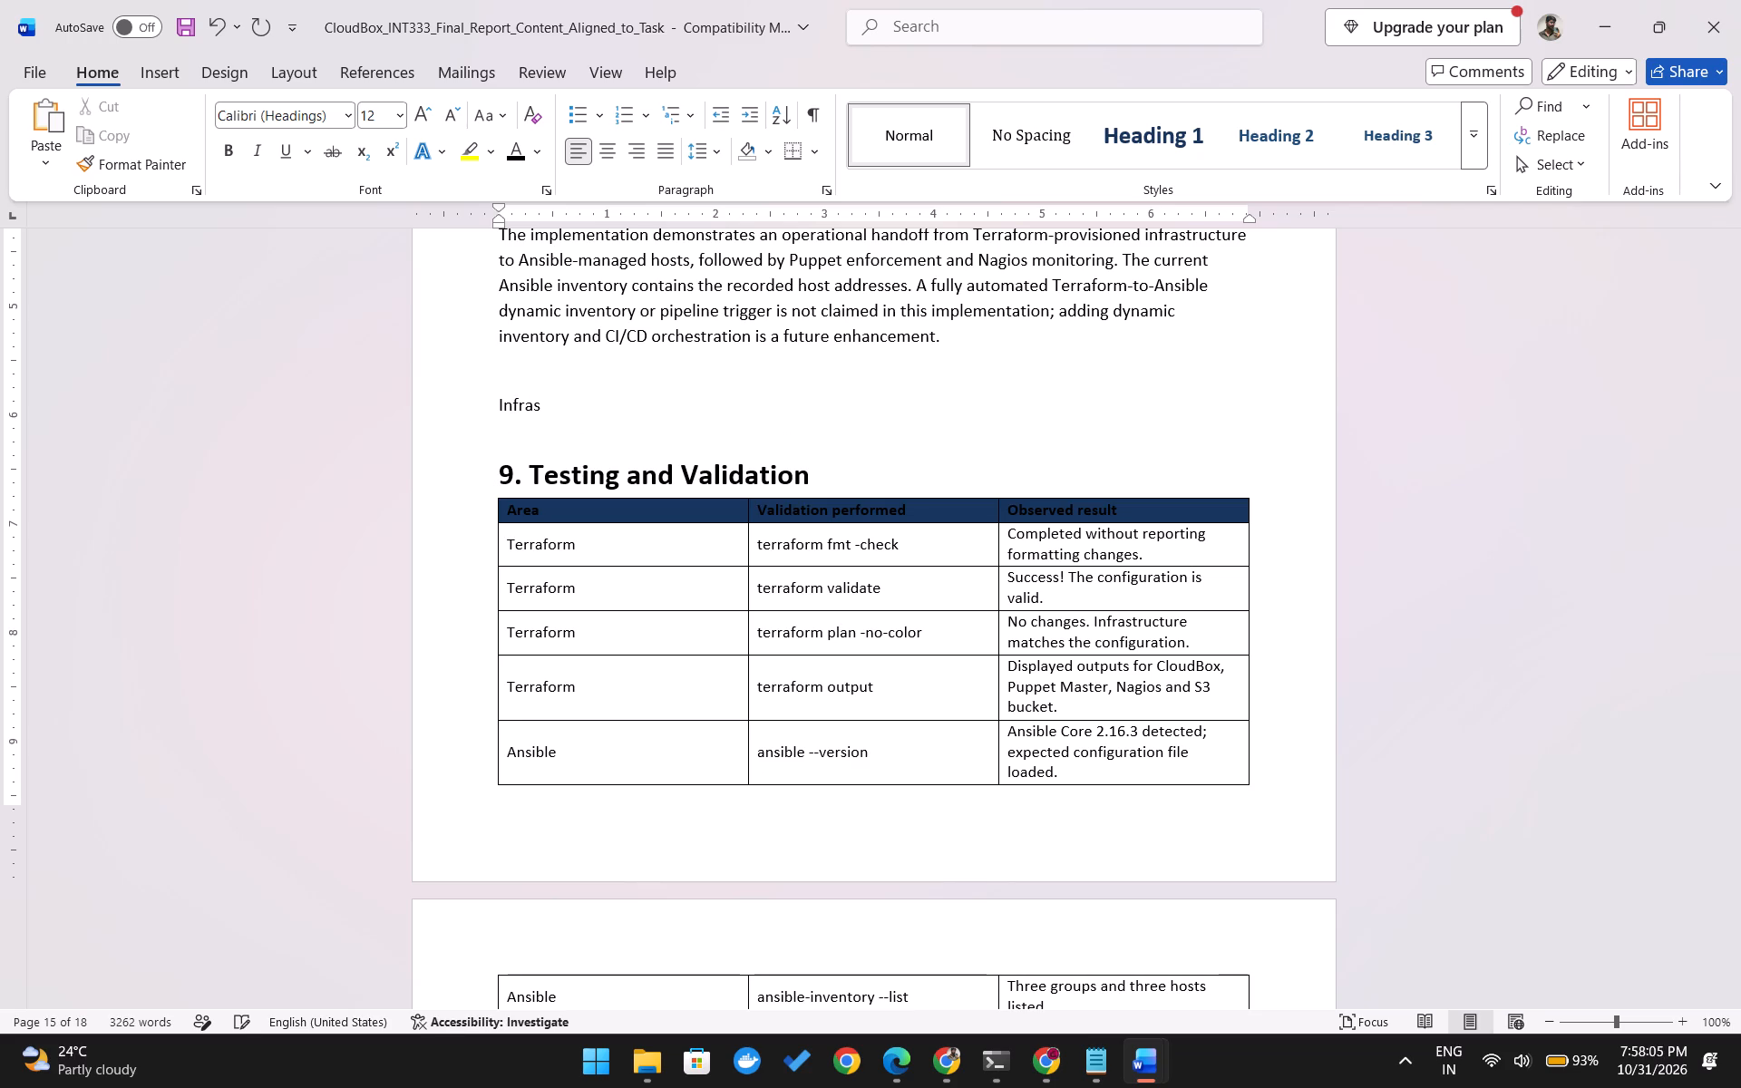
type("tructure access")
key("space")
type("details")
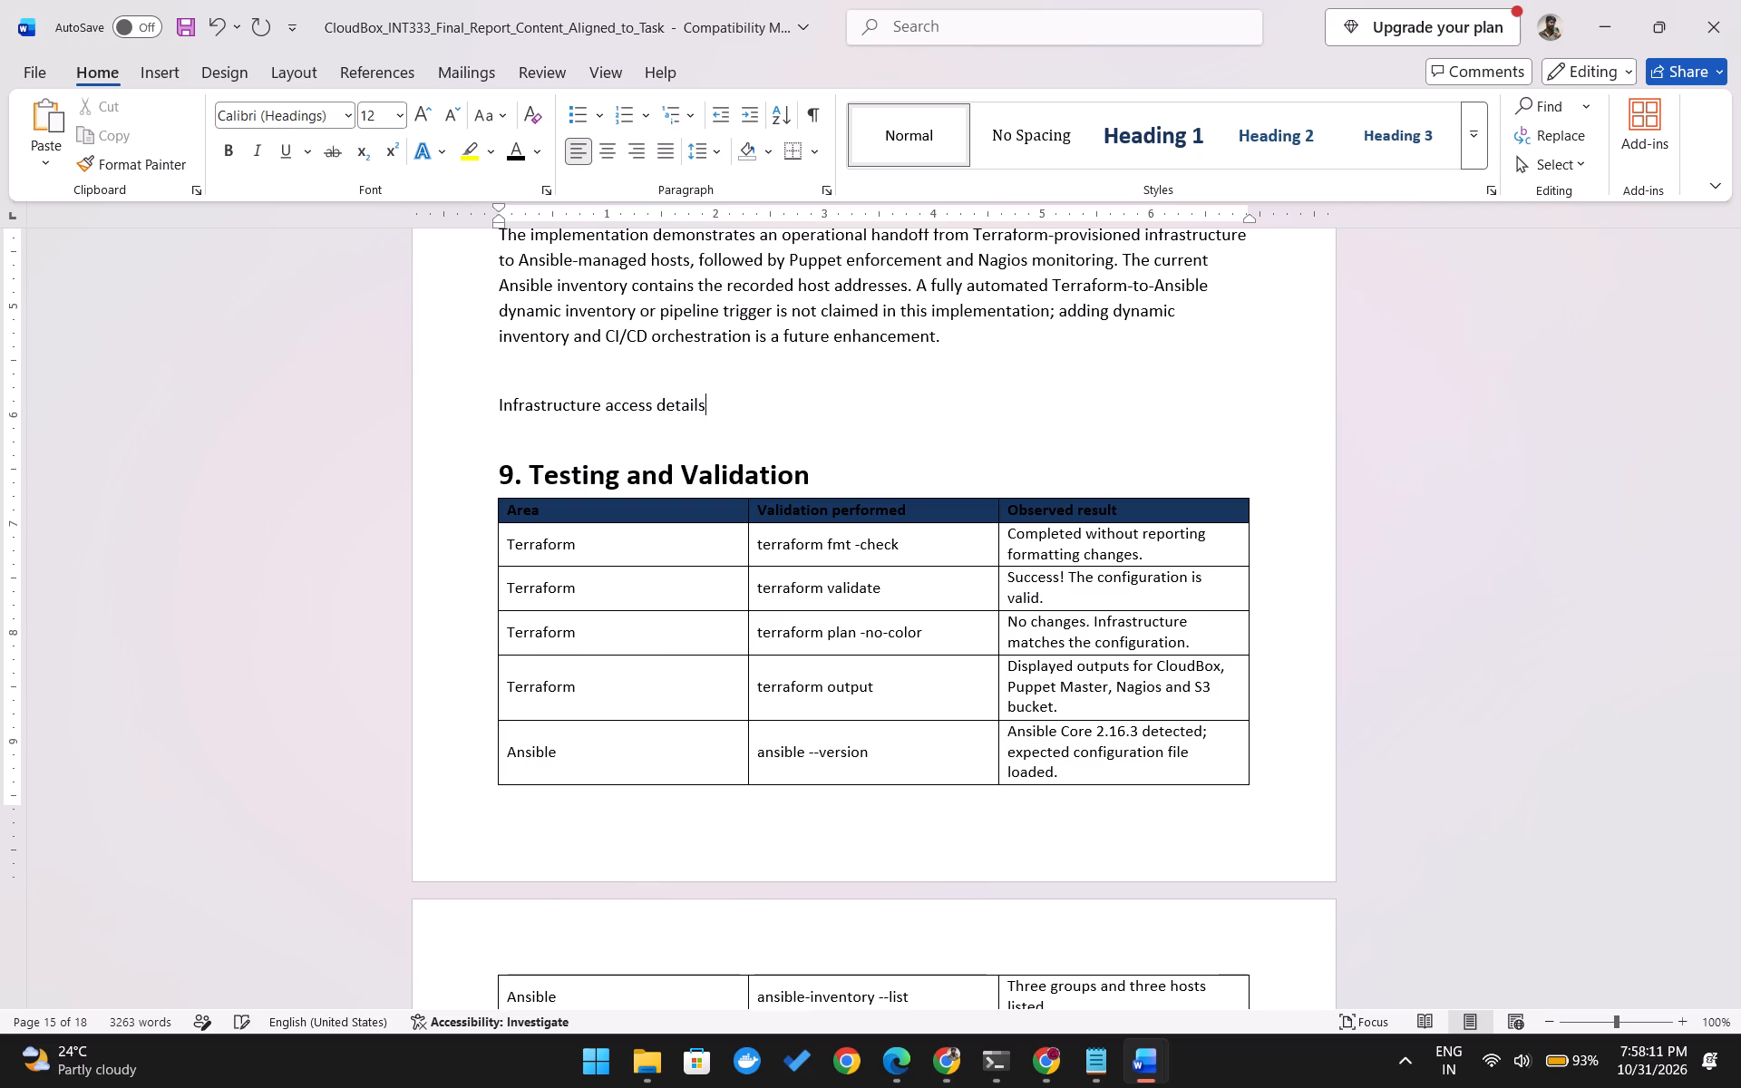
key("space")
Format the "Infrastructure access details" line as bold 18 pt text.
left_click_drag(708, 410, 526, 407)
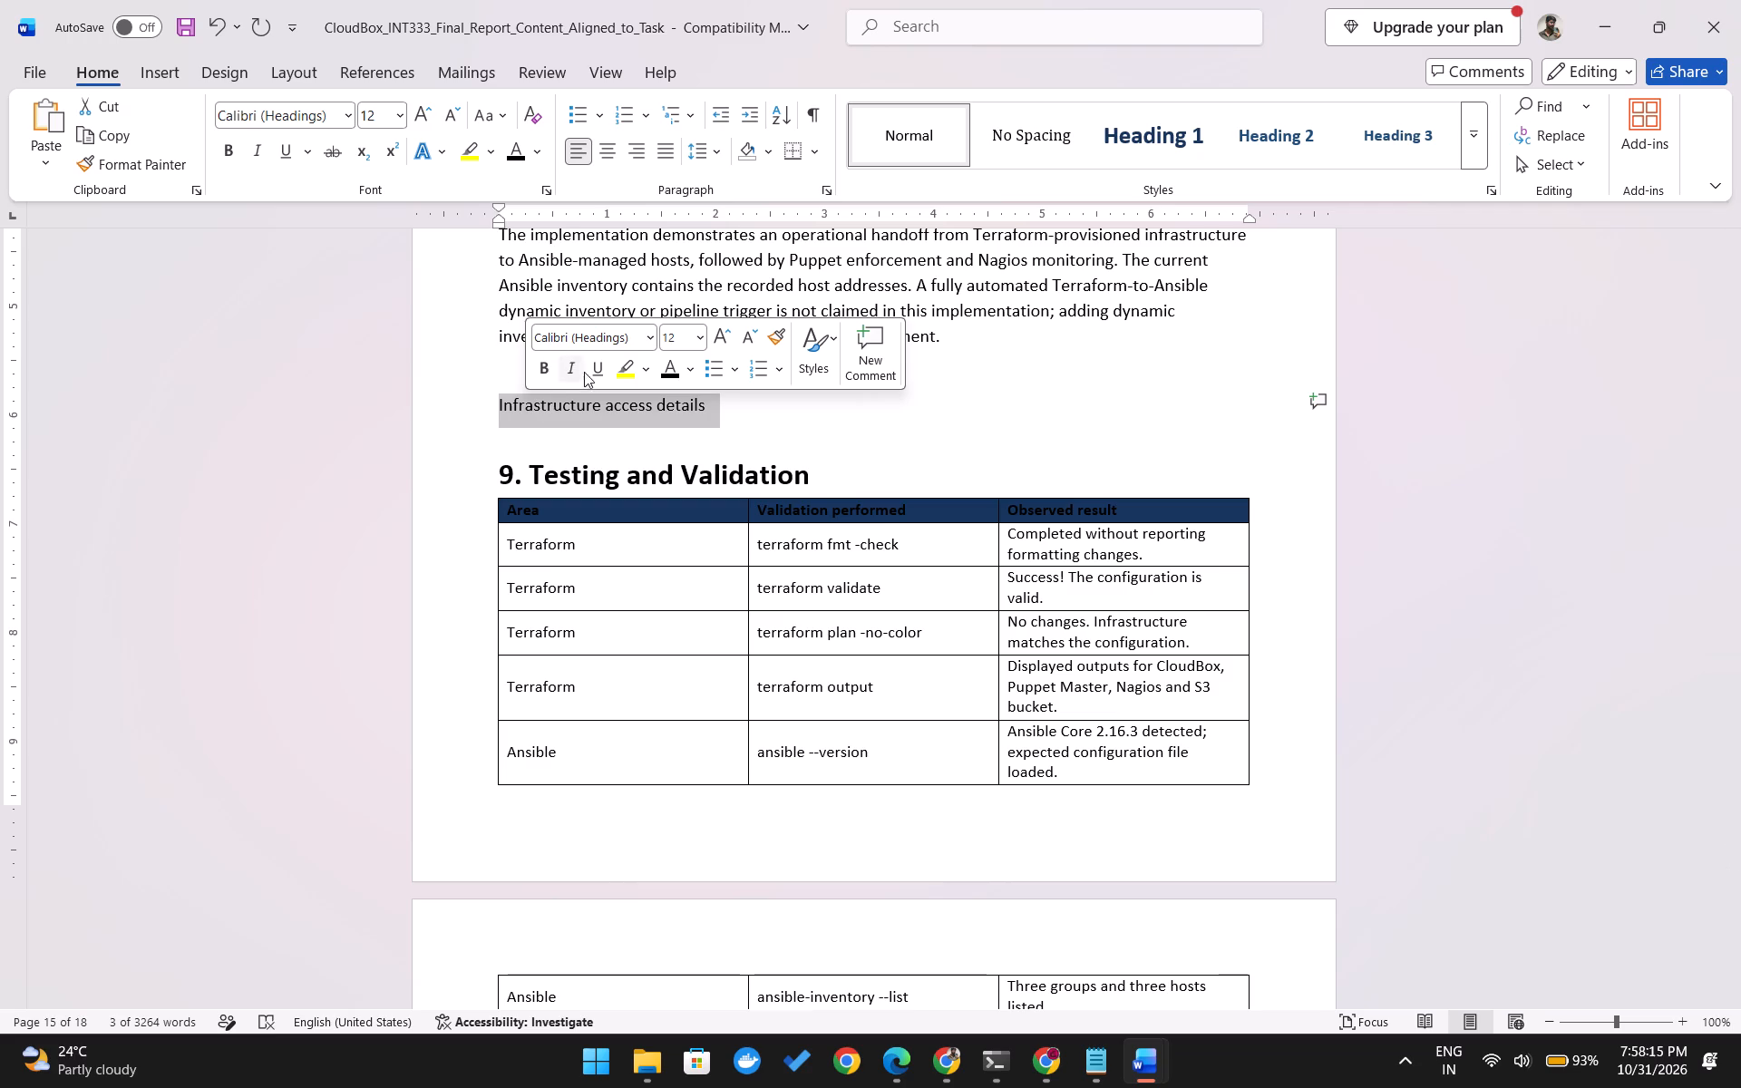
left_click(705, 339)
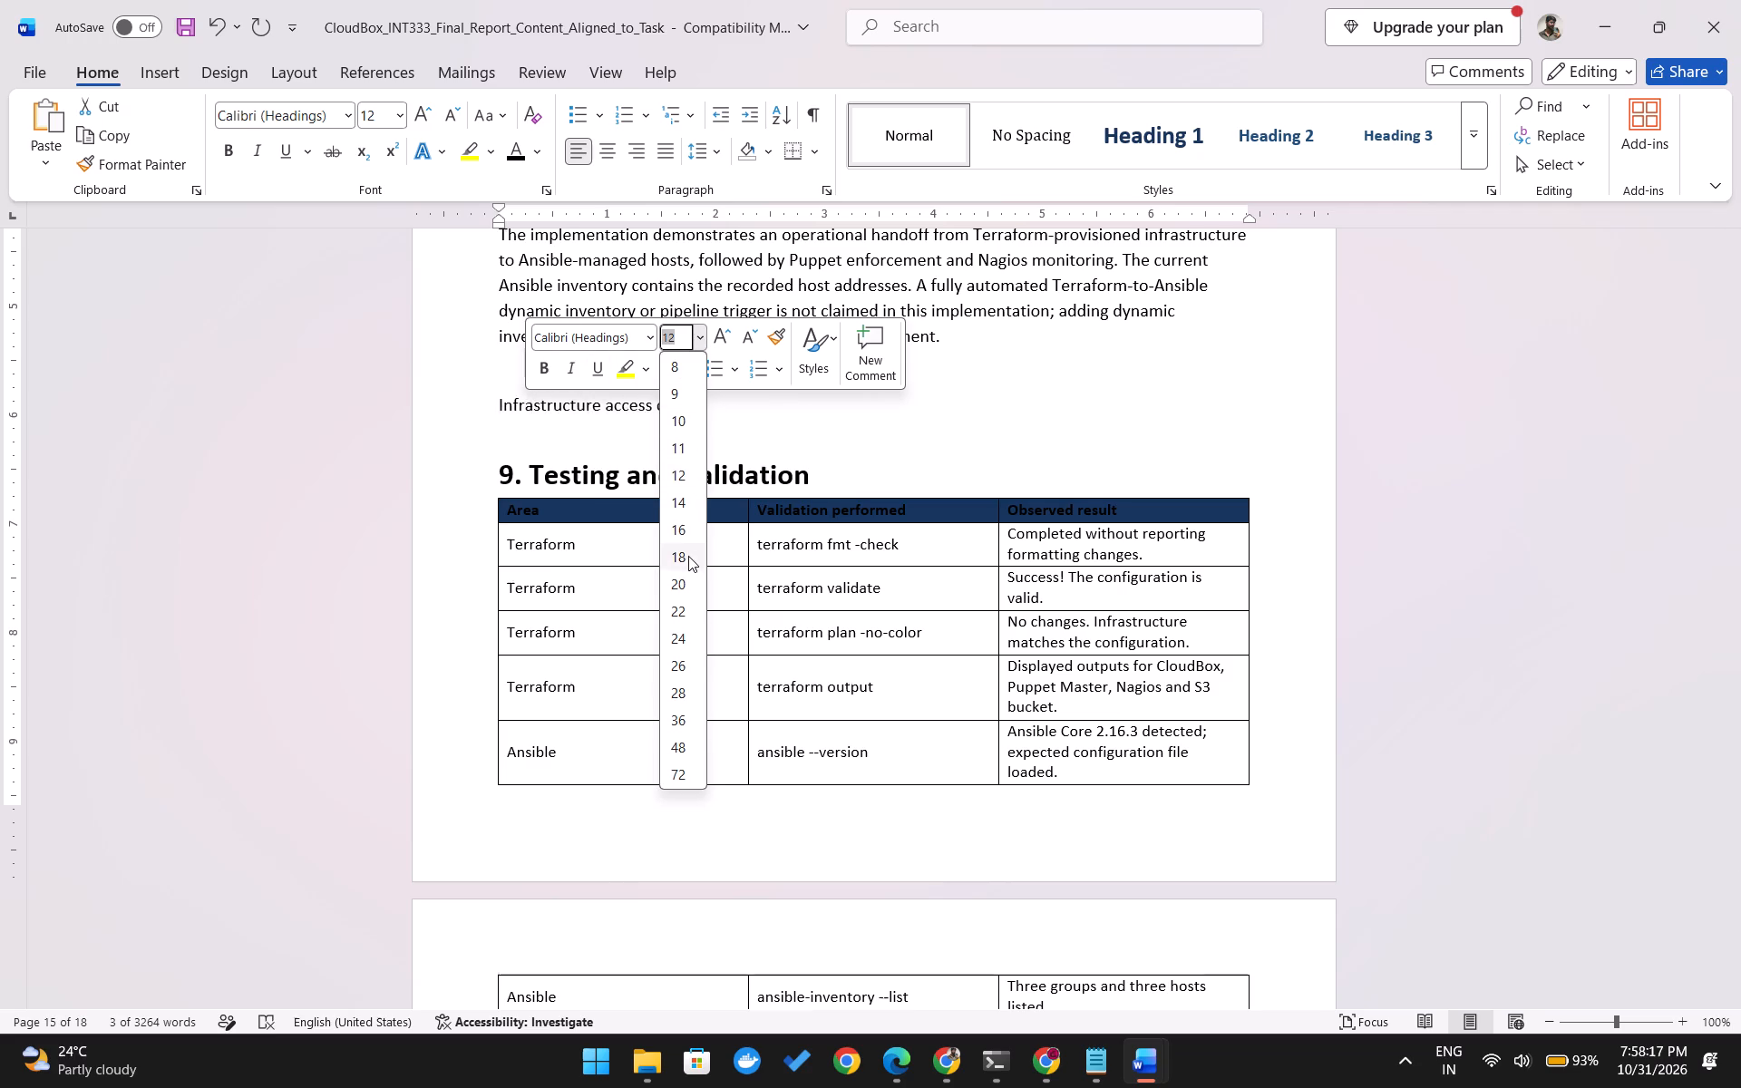
left_click(686, 555)
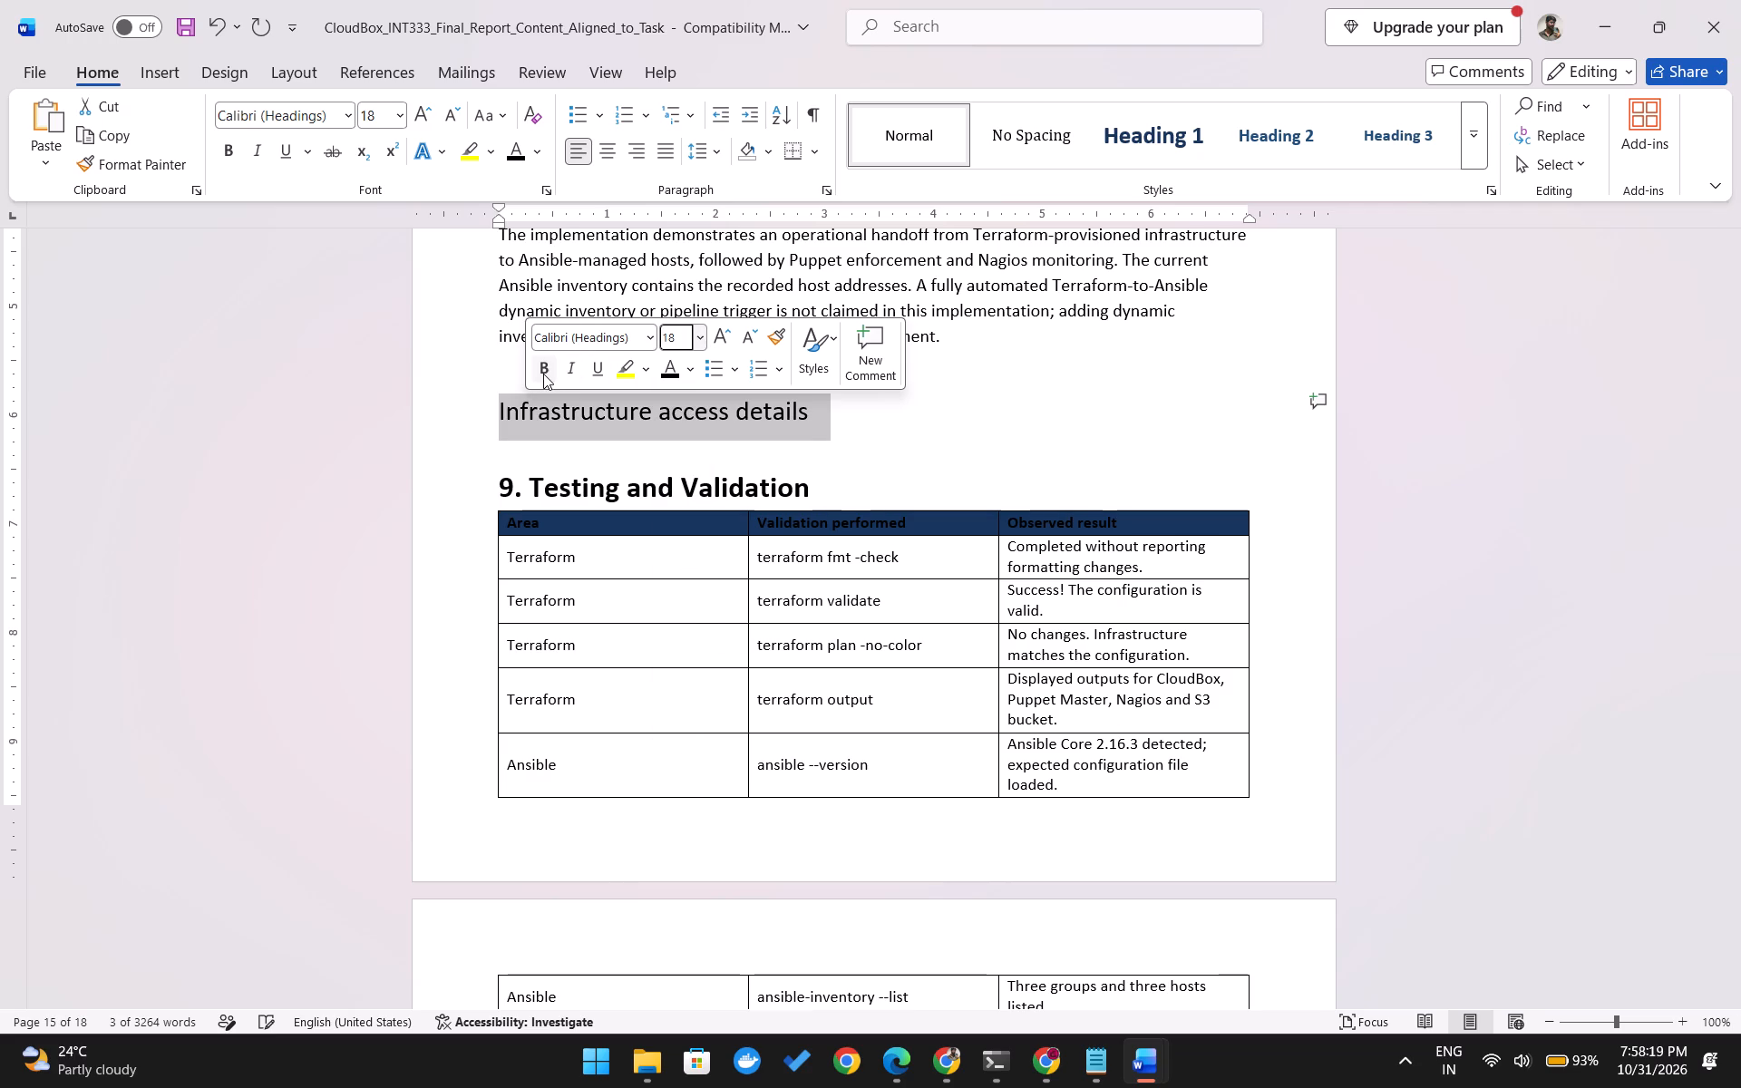
left_click(543, 374)
left_click(851, 415)
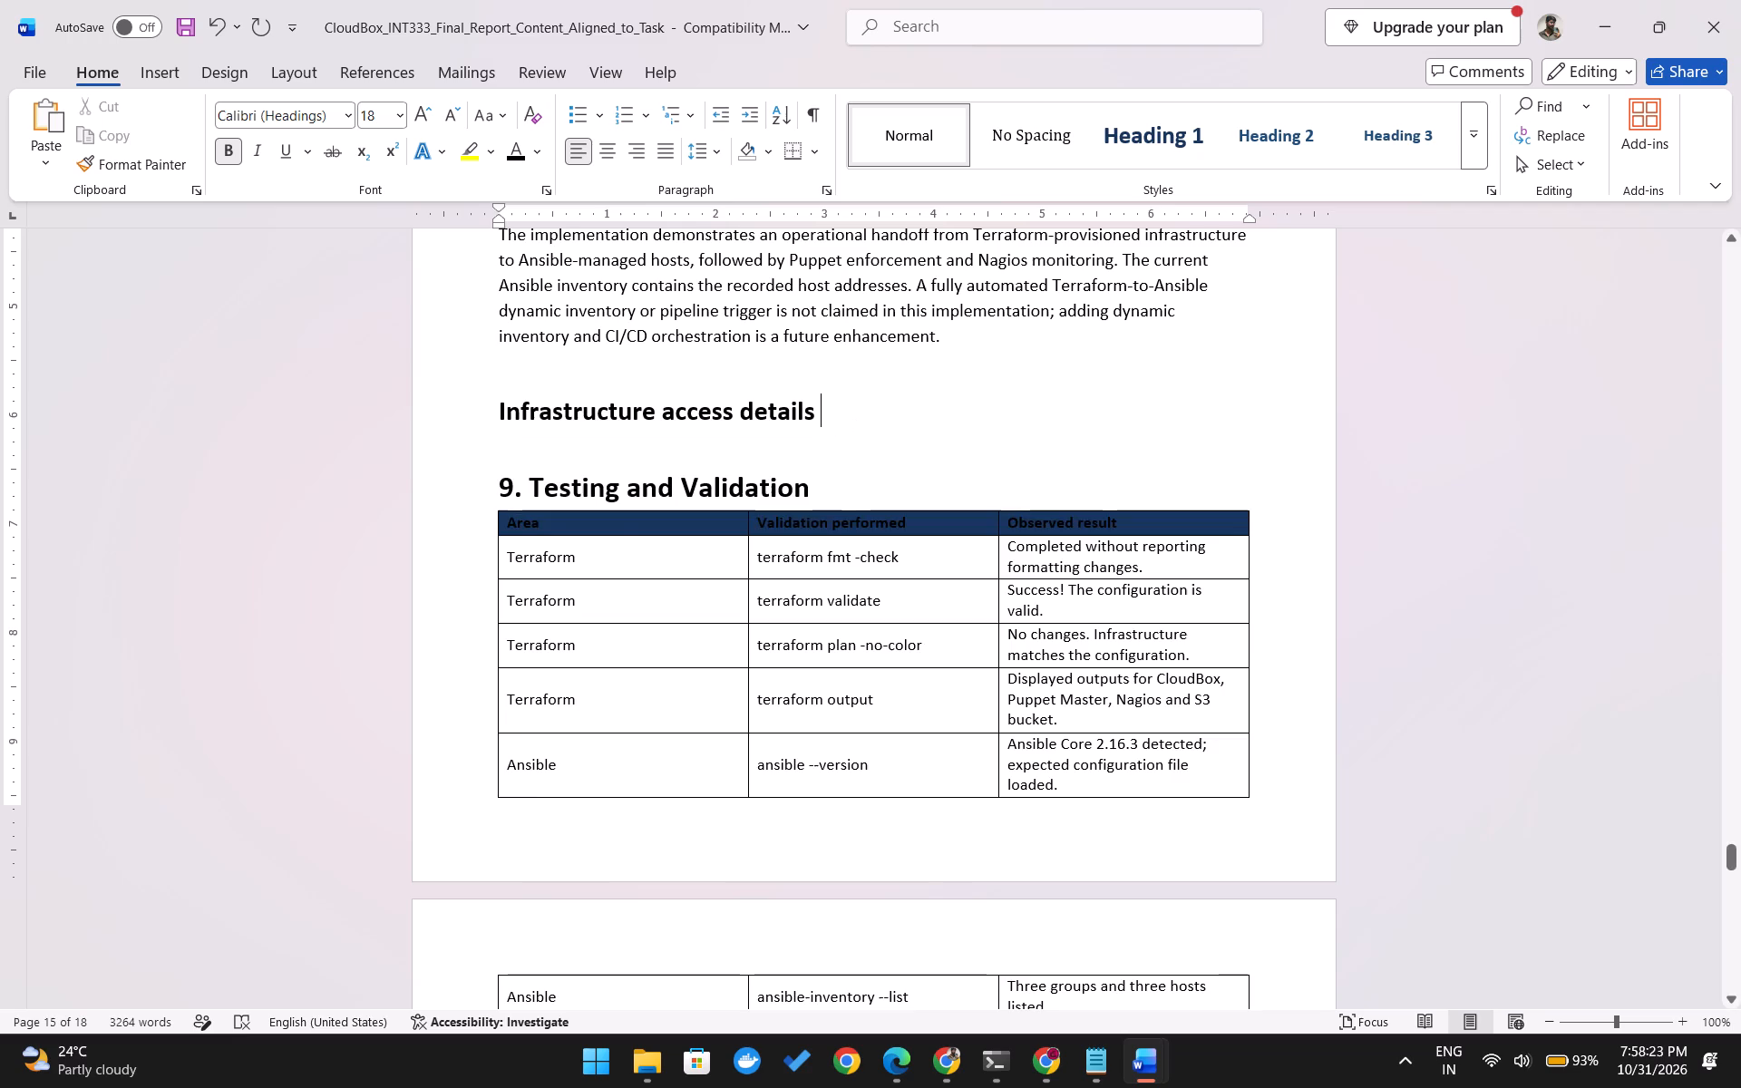
Add the label "Nagios Dashboard :" in bold 12 pt text on a new line under the "Infrastructure access details" heading.
key("Return")
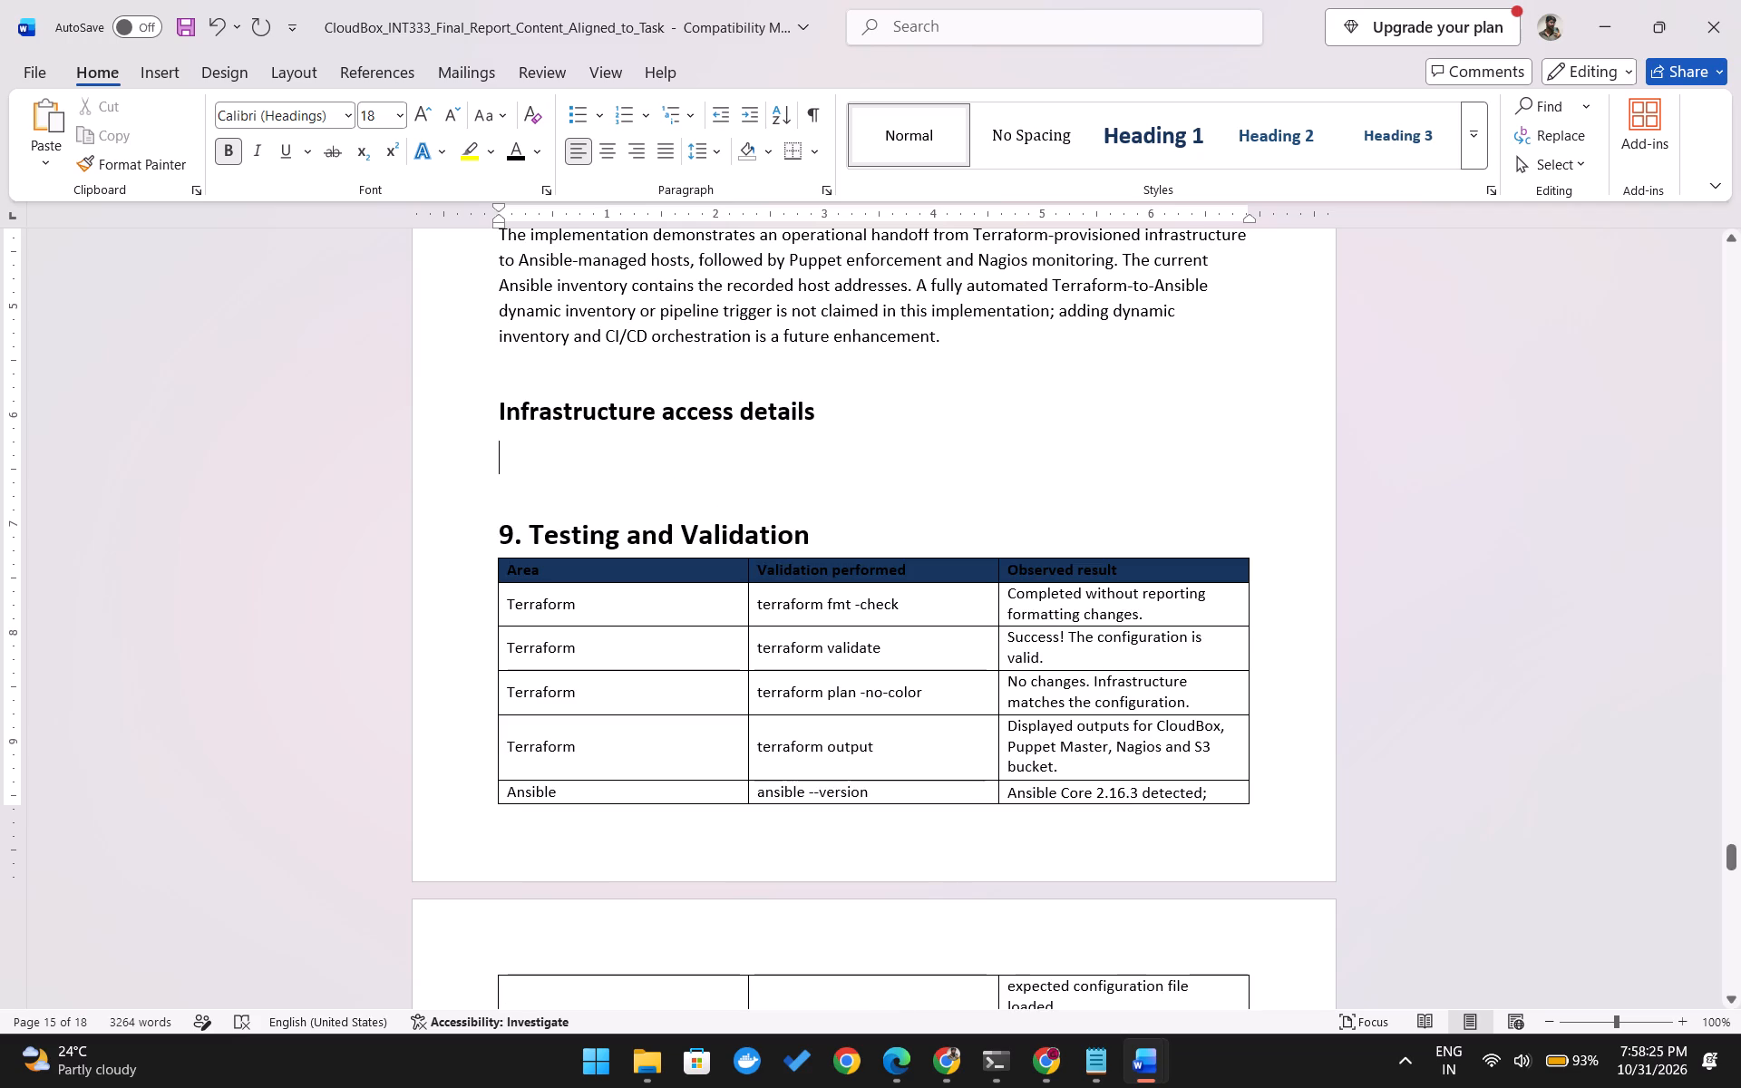
left_click(404, 119)
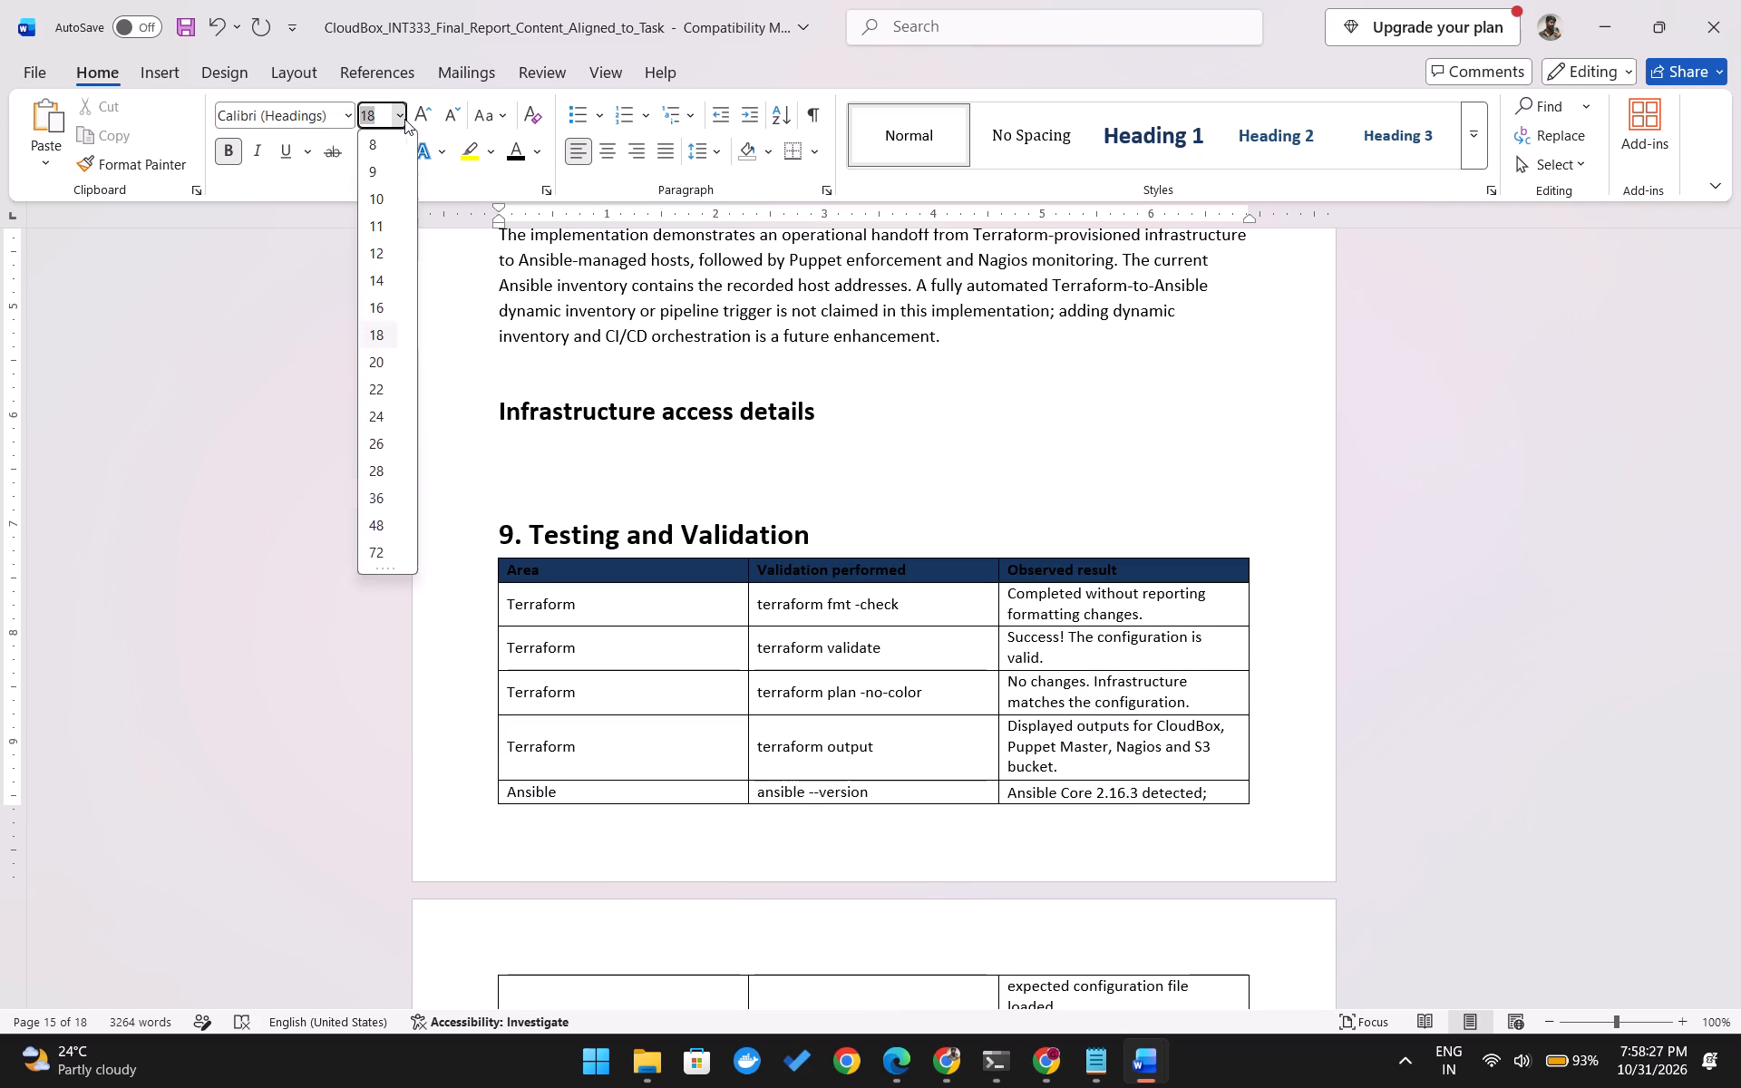
triple_click(551, 326)
left_click(544, 450)
triple_click(441, 112)
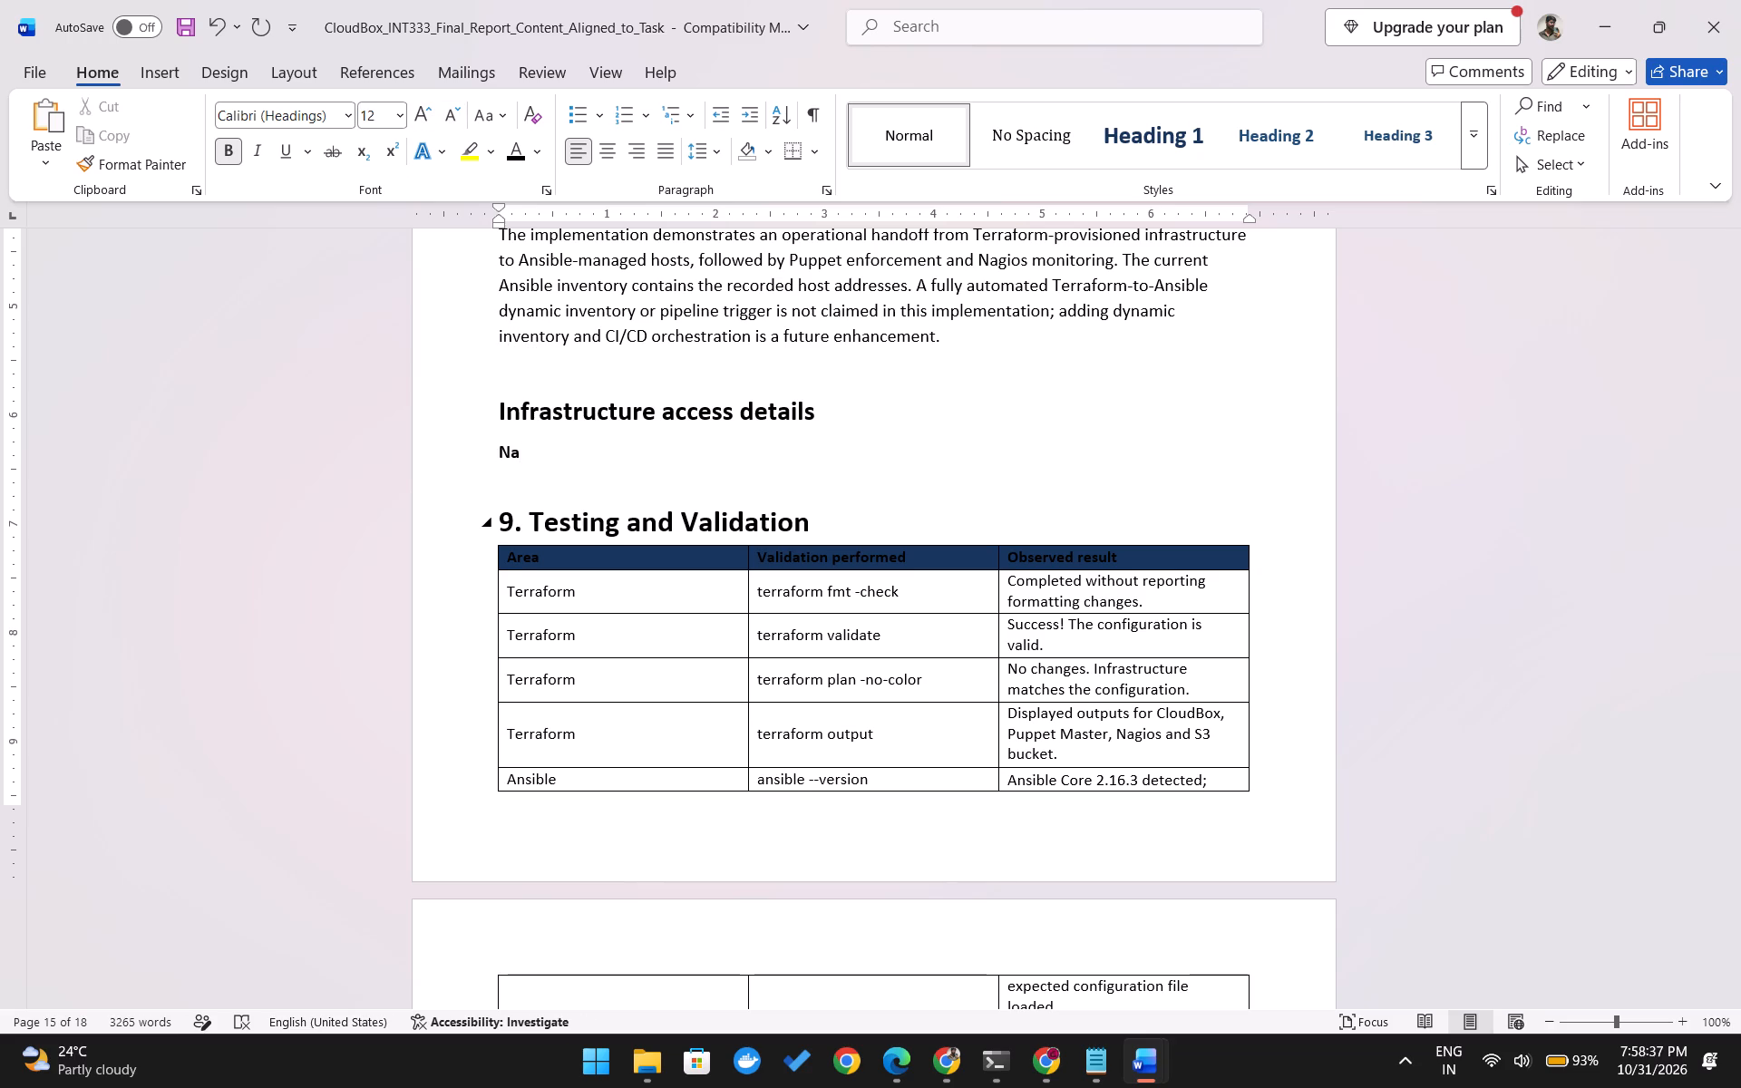
type("gios")
key("space")
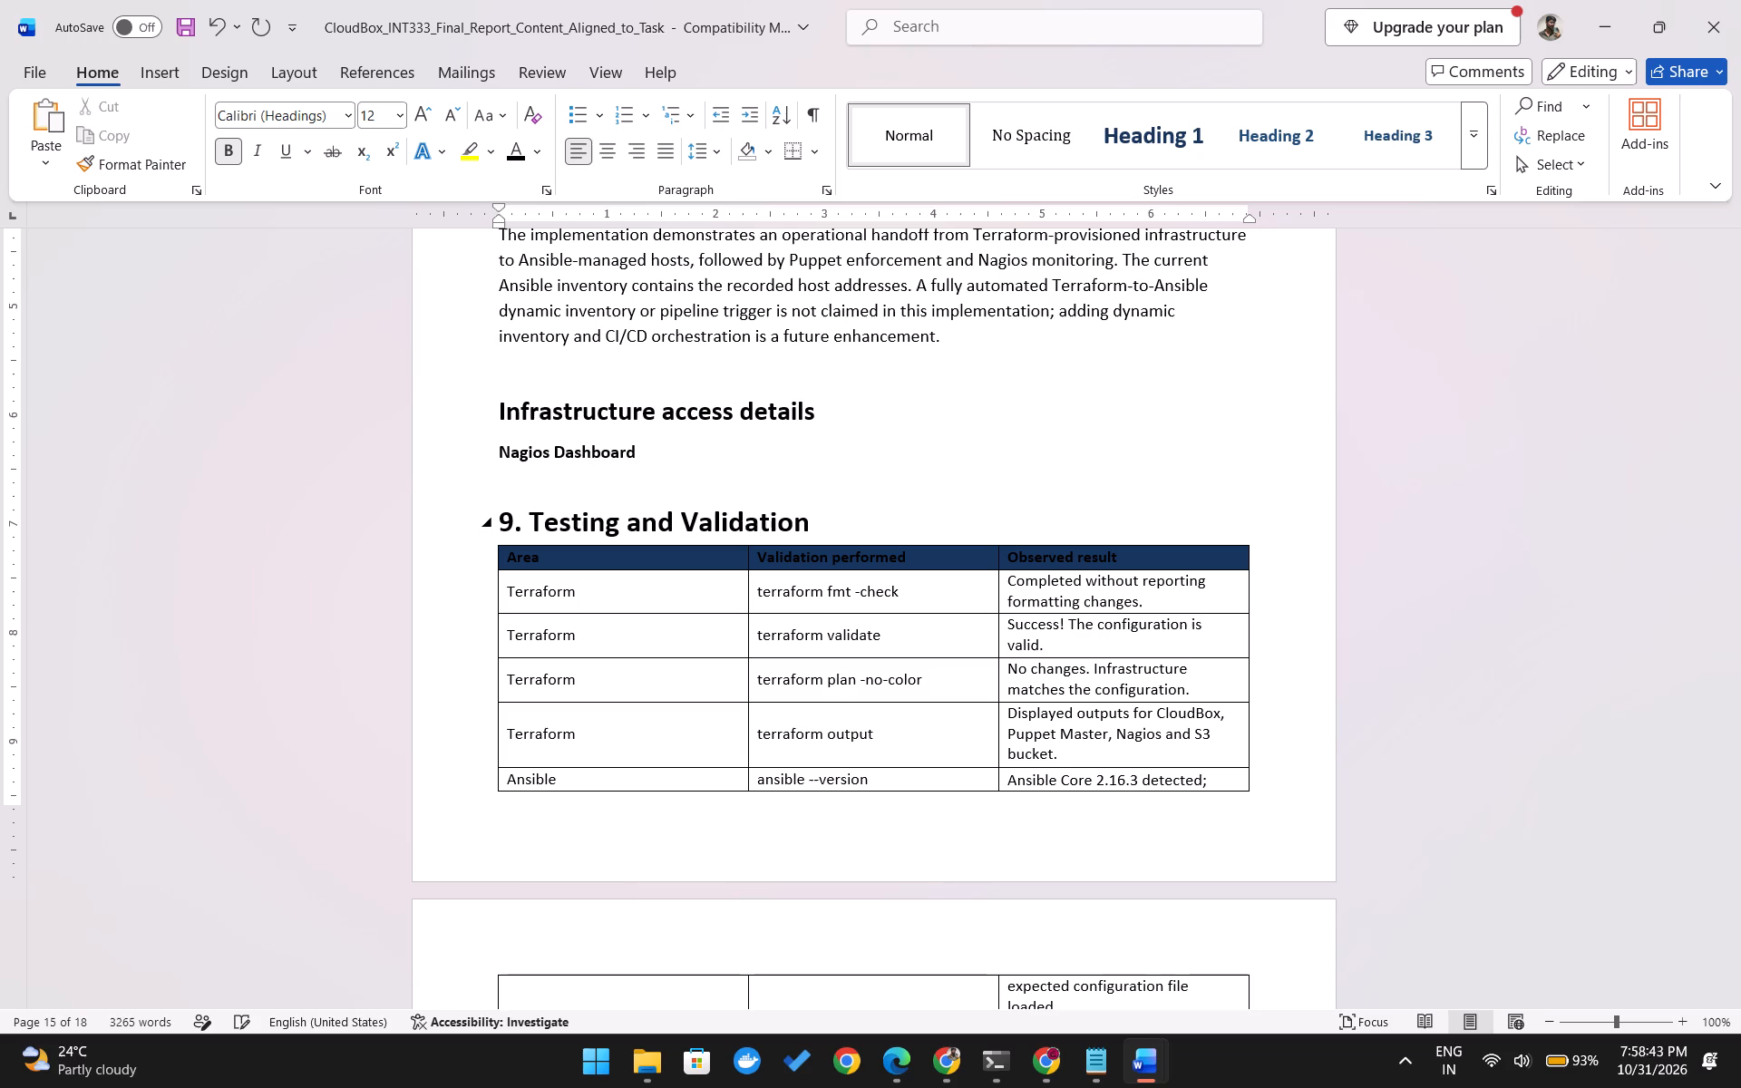
key("space")
type(":")
key("space")
key("space")
key("alt+Tab")
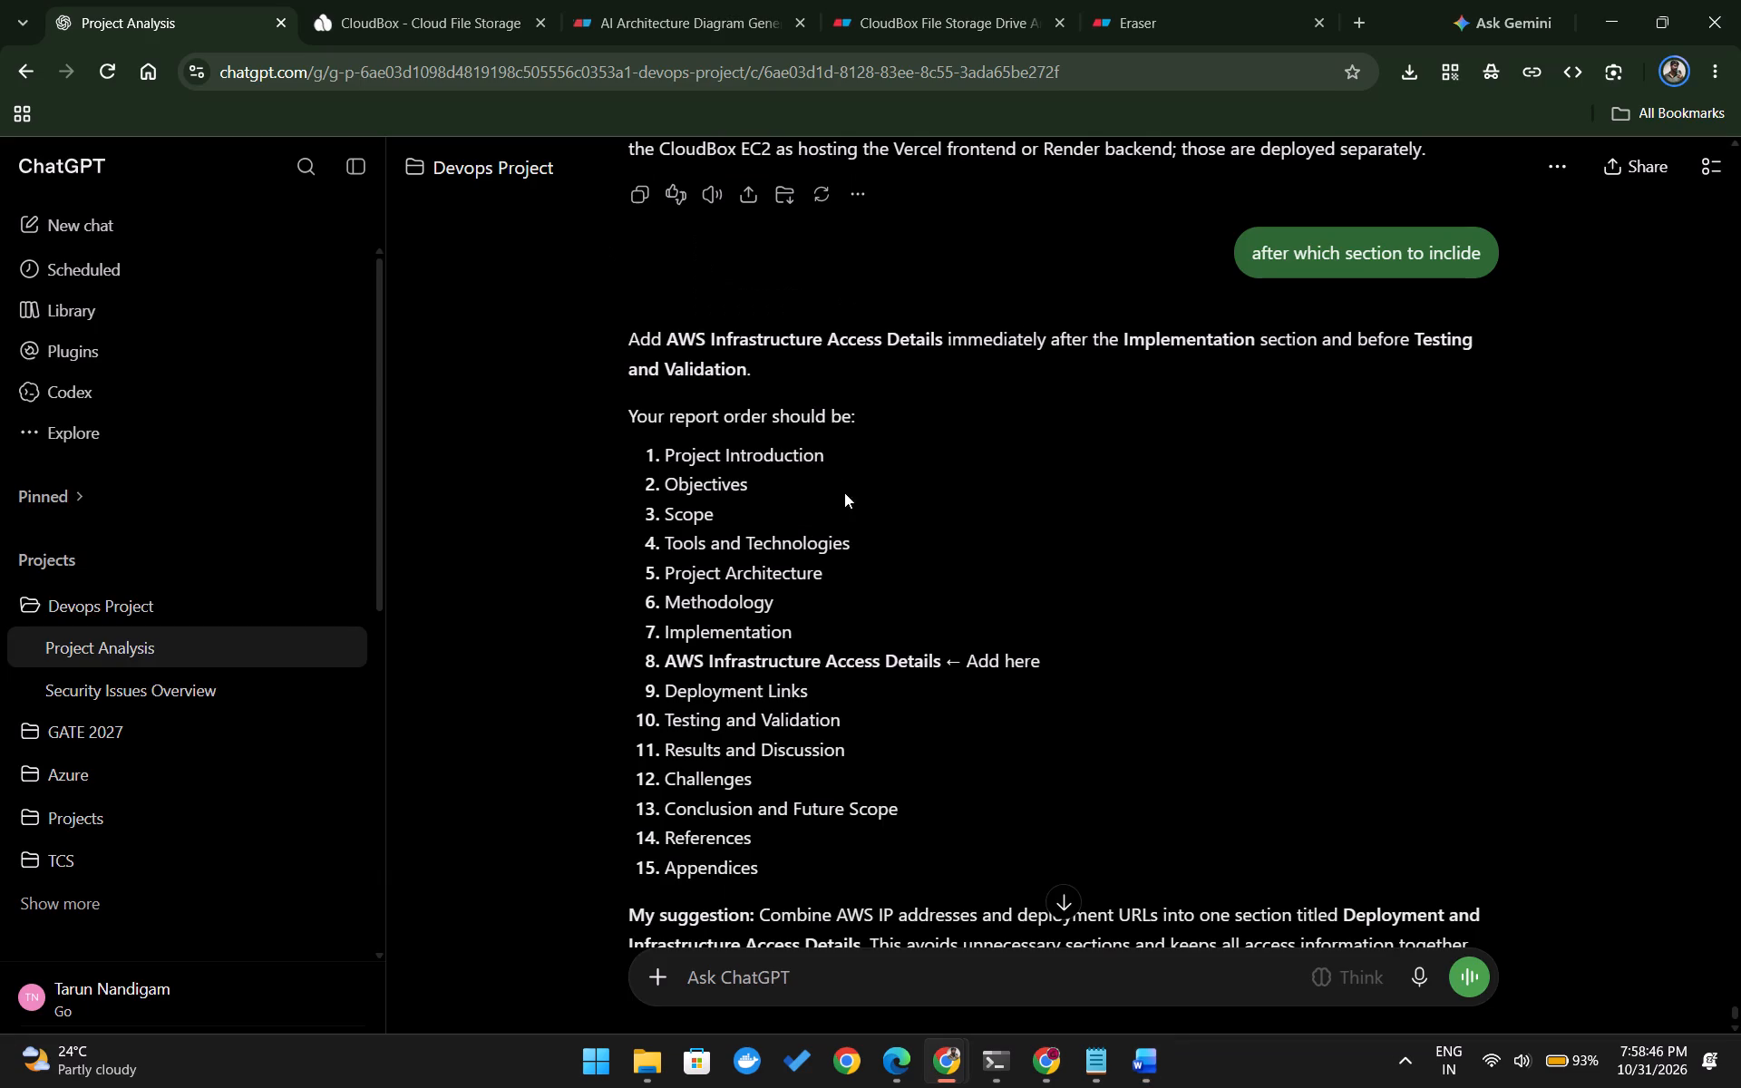
scroll(835, 672, "up", 4)
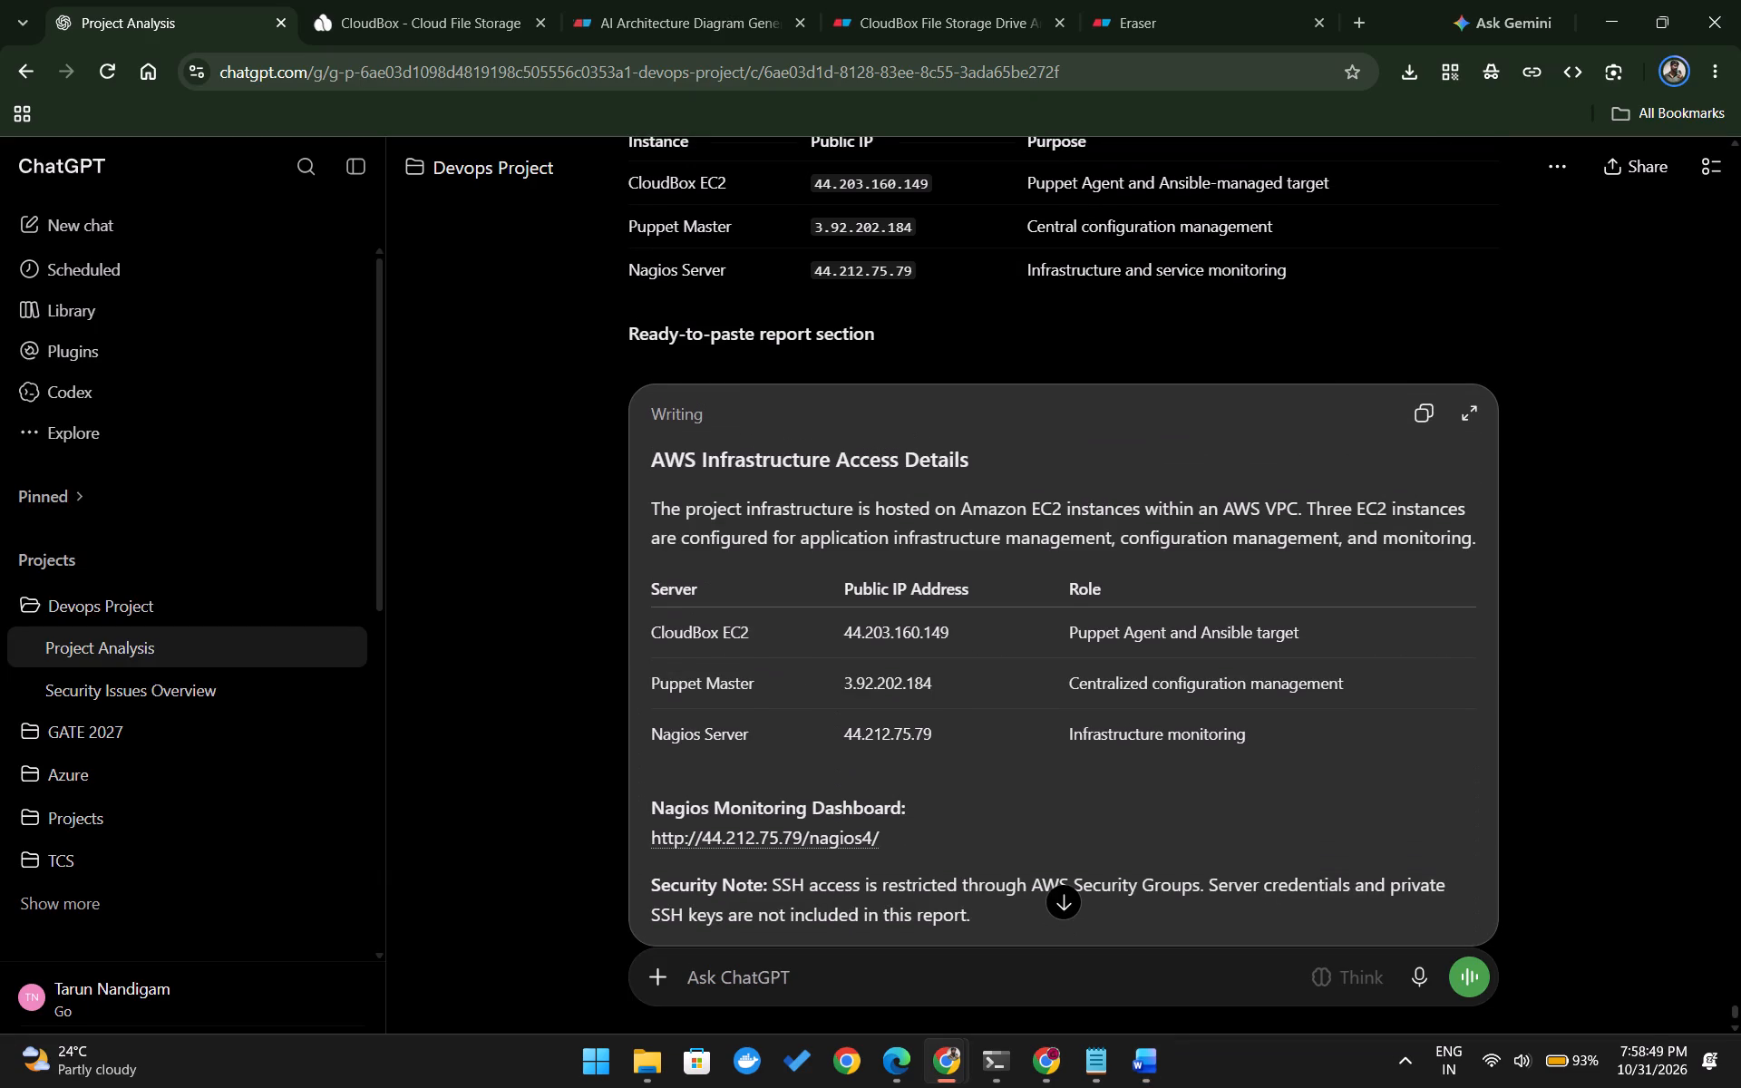
left_click_drag(884, 839, 652, 848)
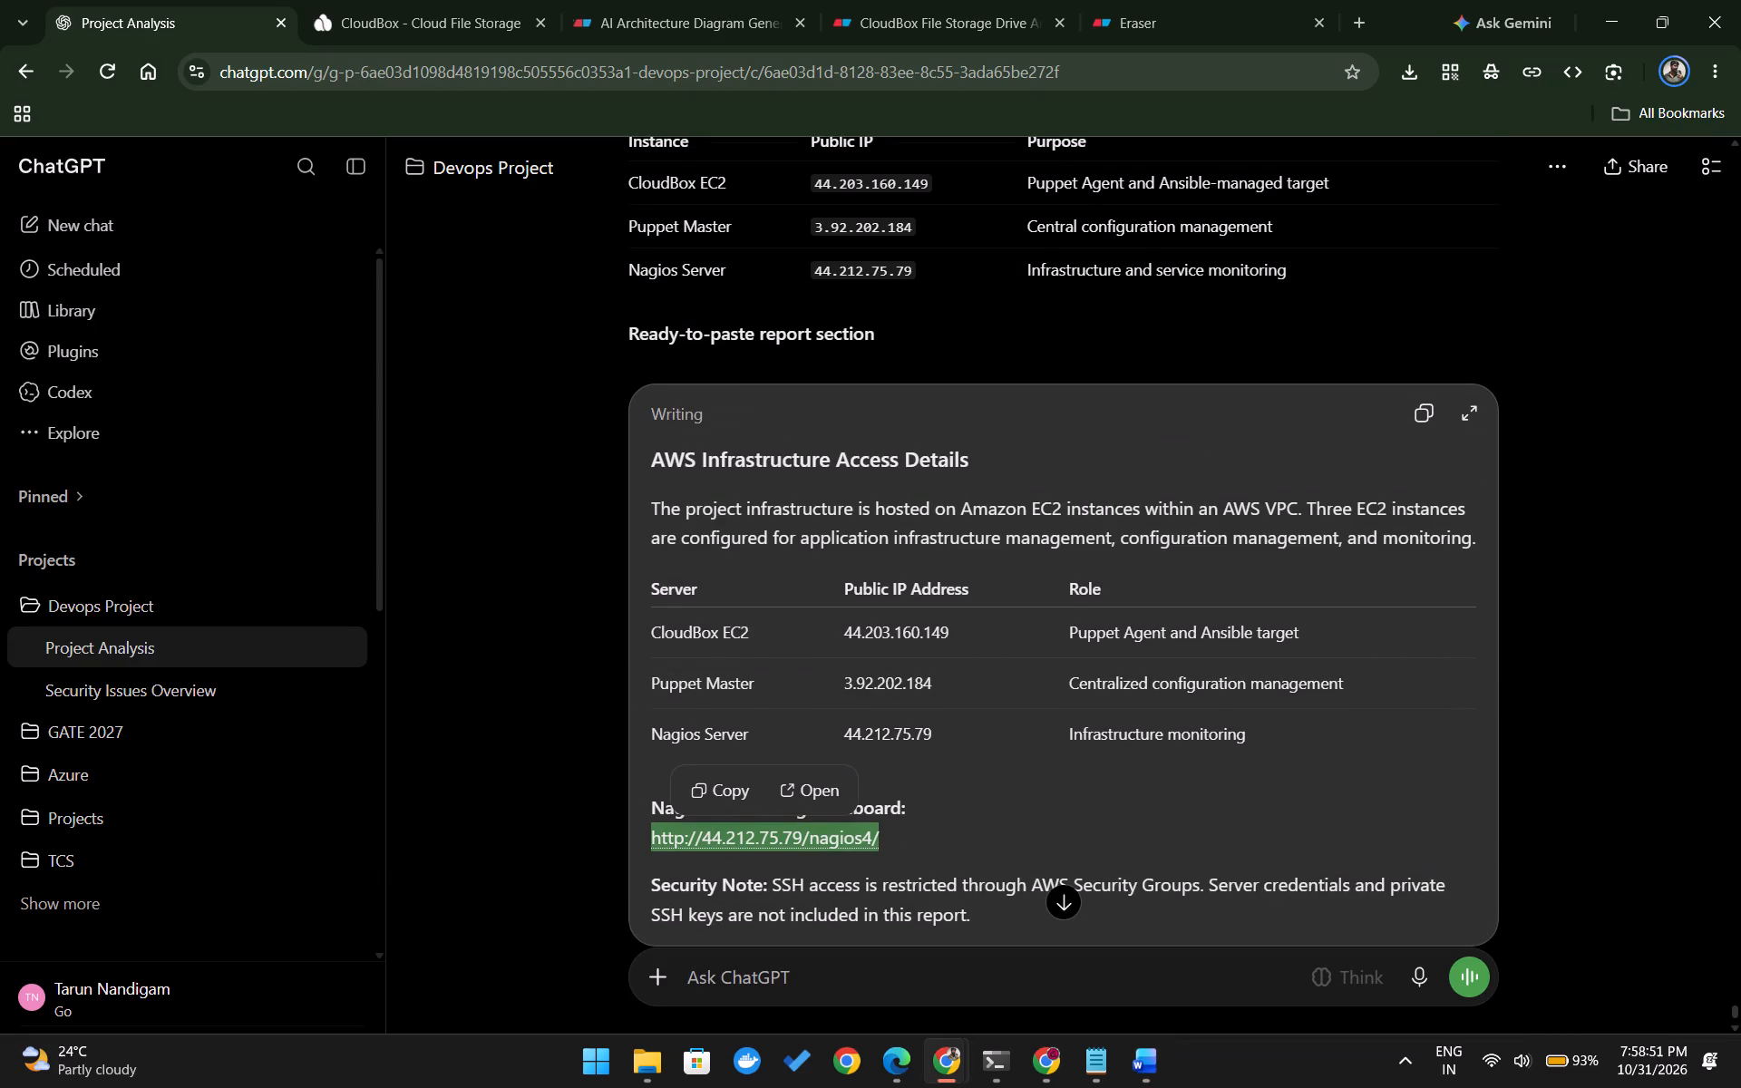
left_click(724, 778)
key("alt+Tab")
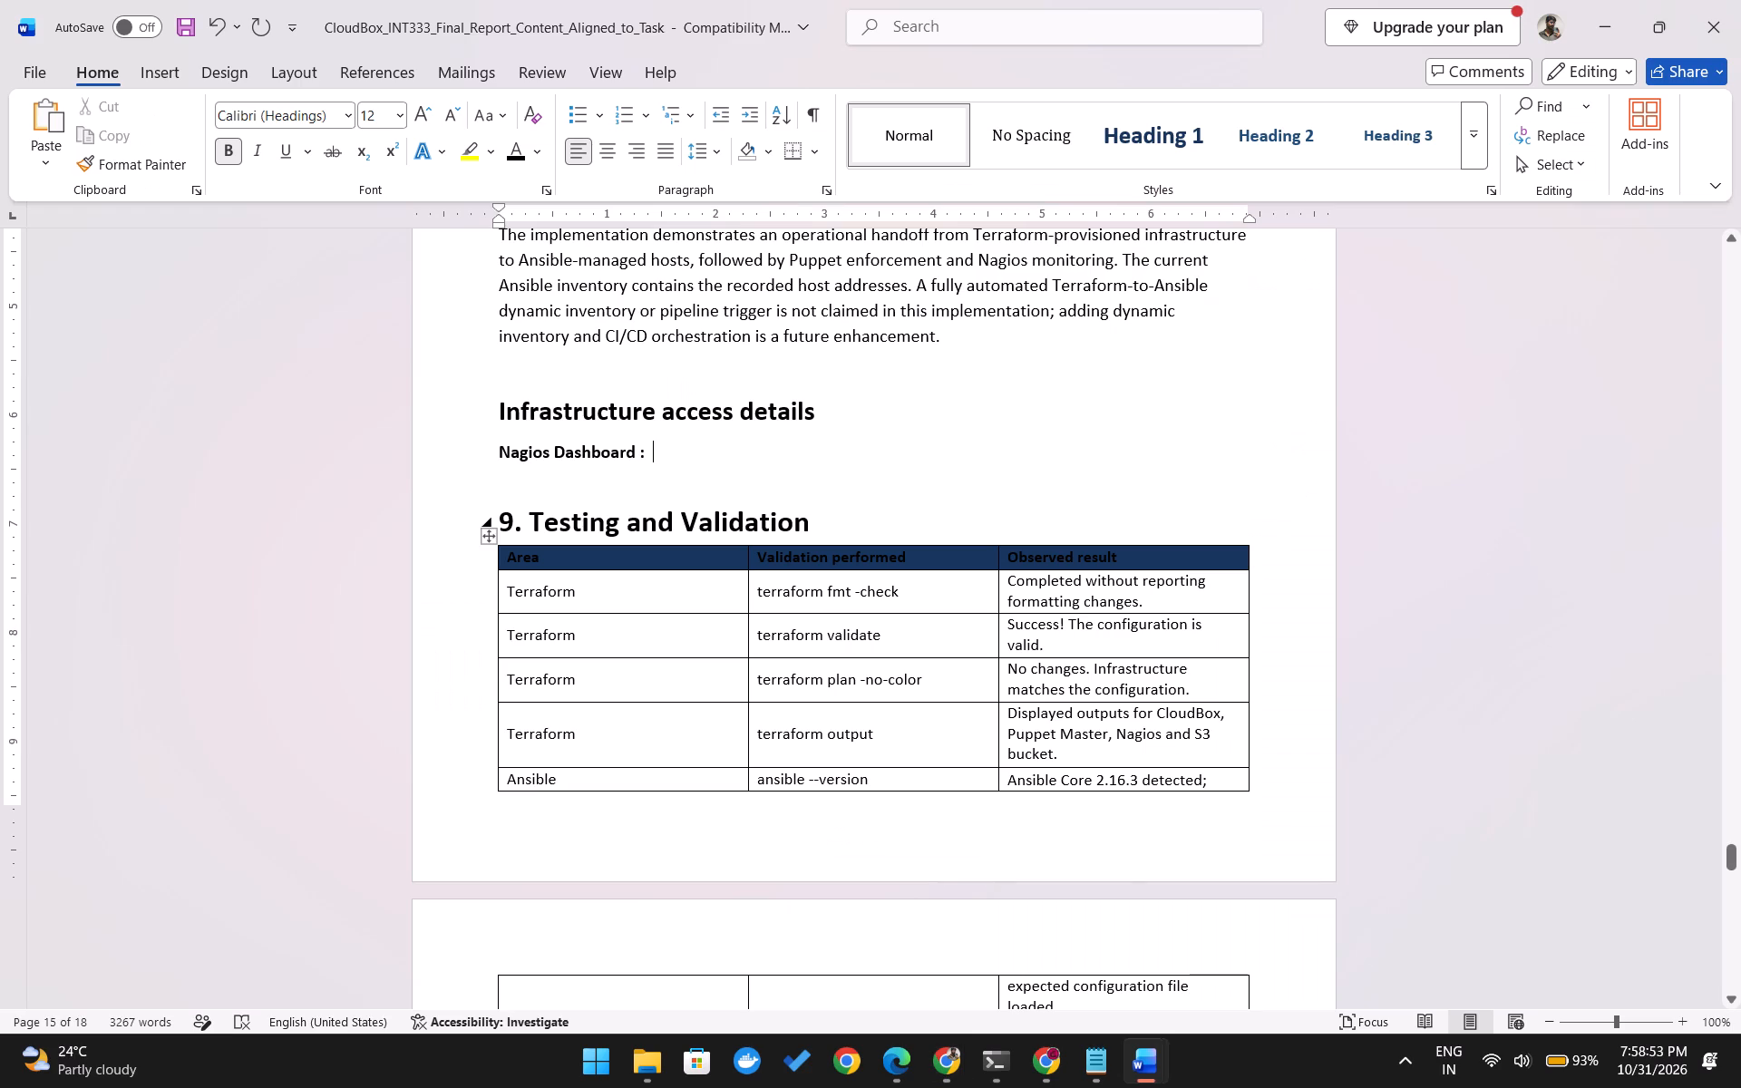
key("ctrl+v")
left_click_drag(880, 449, 654, 450)
left_click(662, 421)
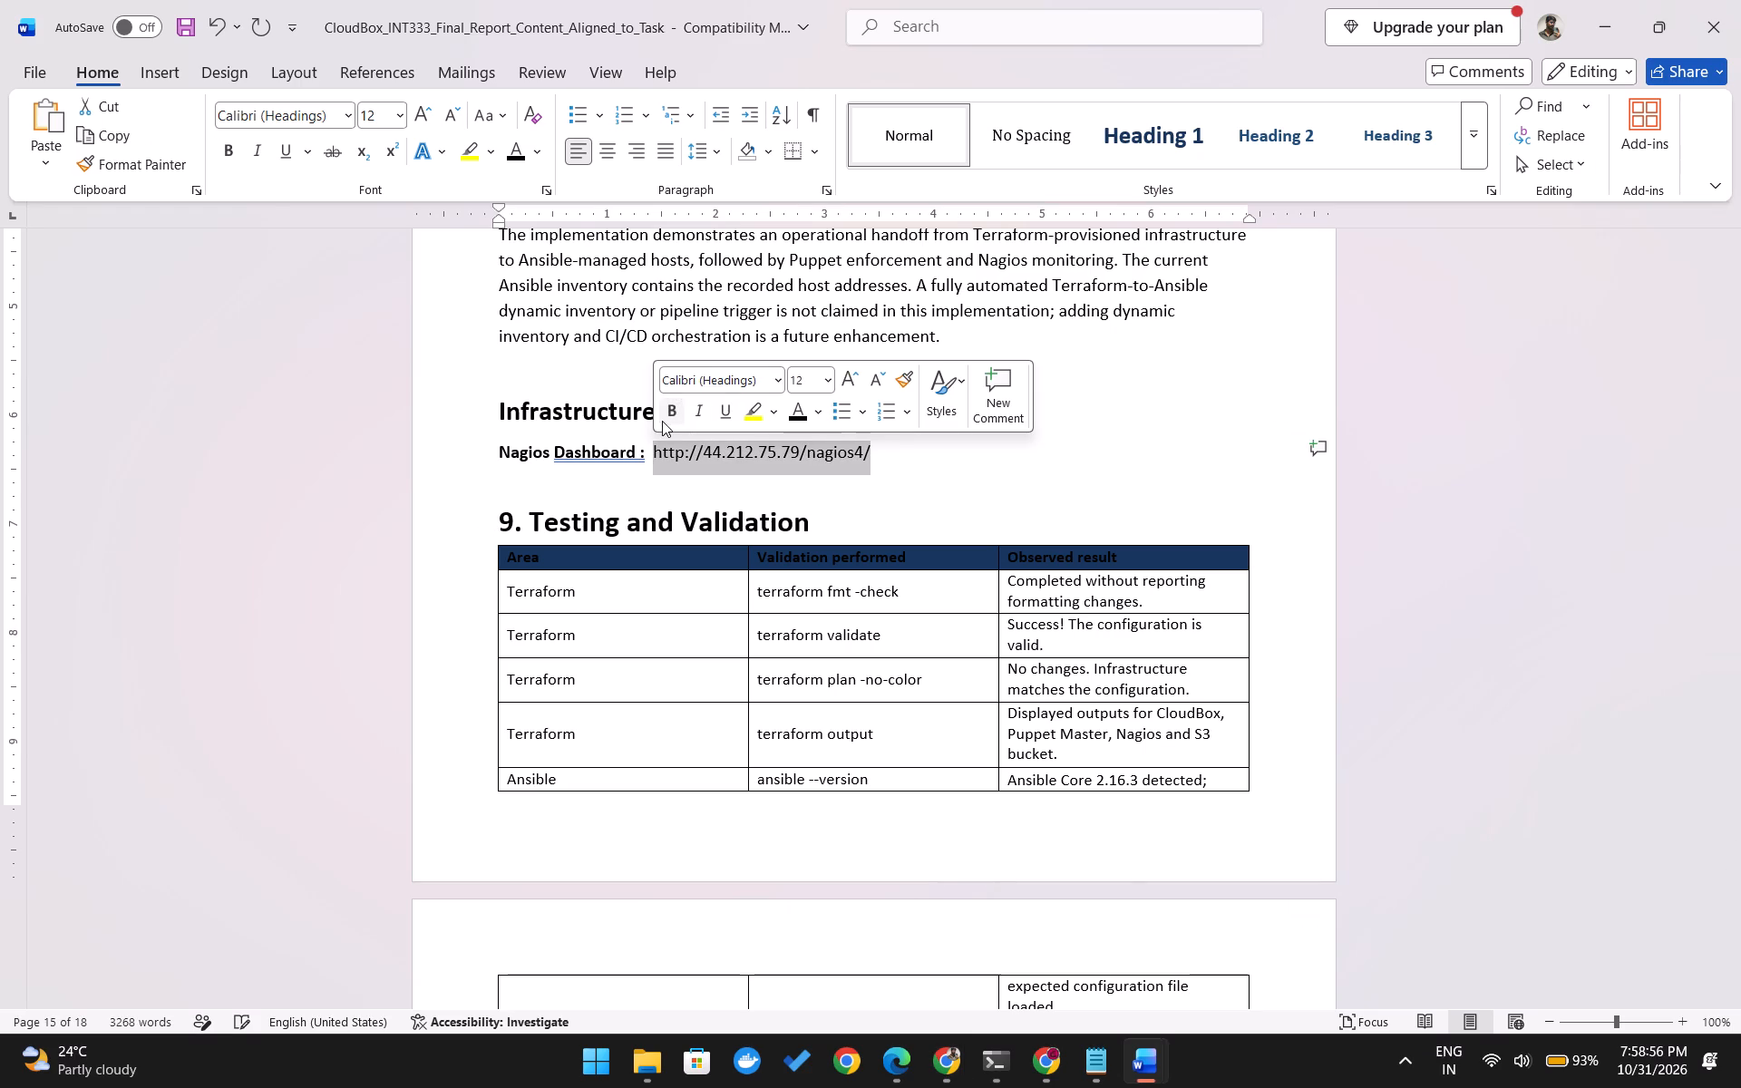
right_click(691, 452)
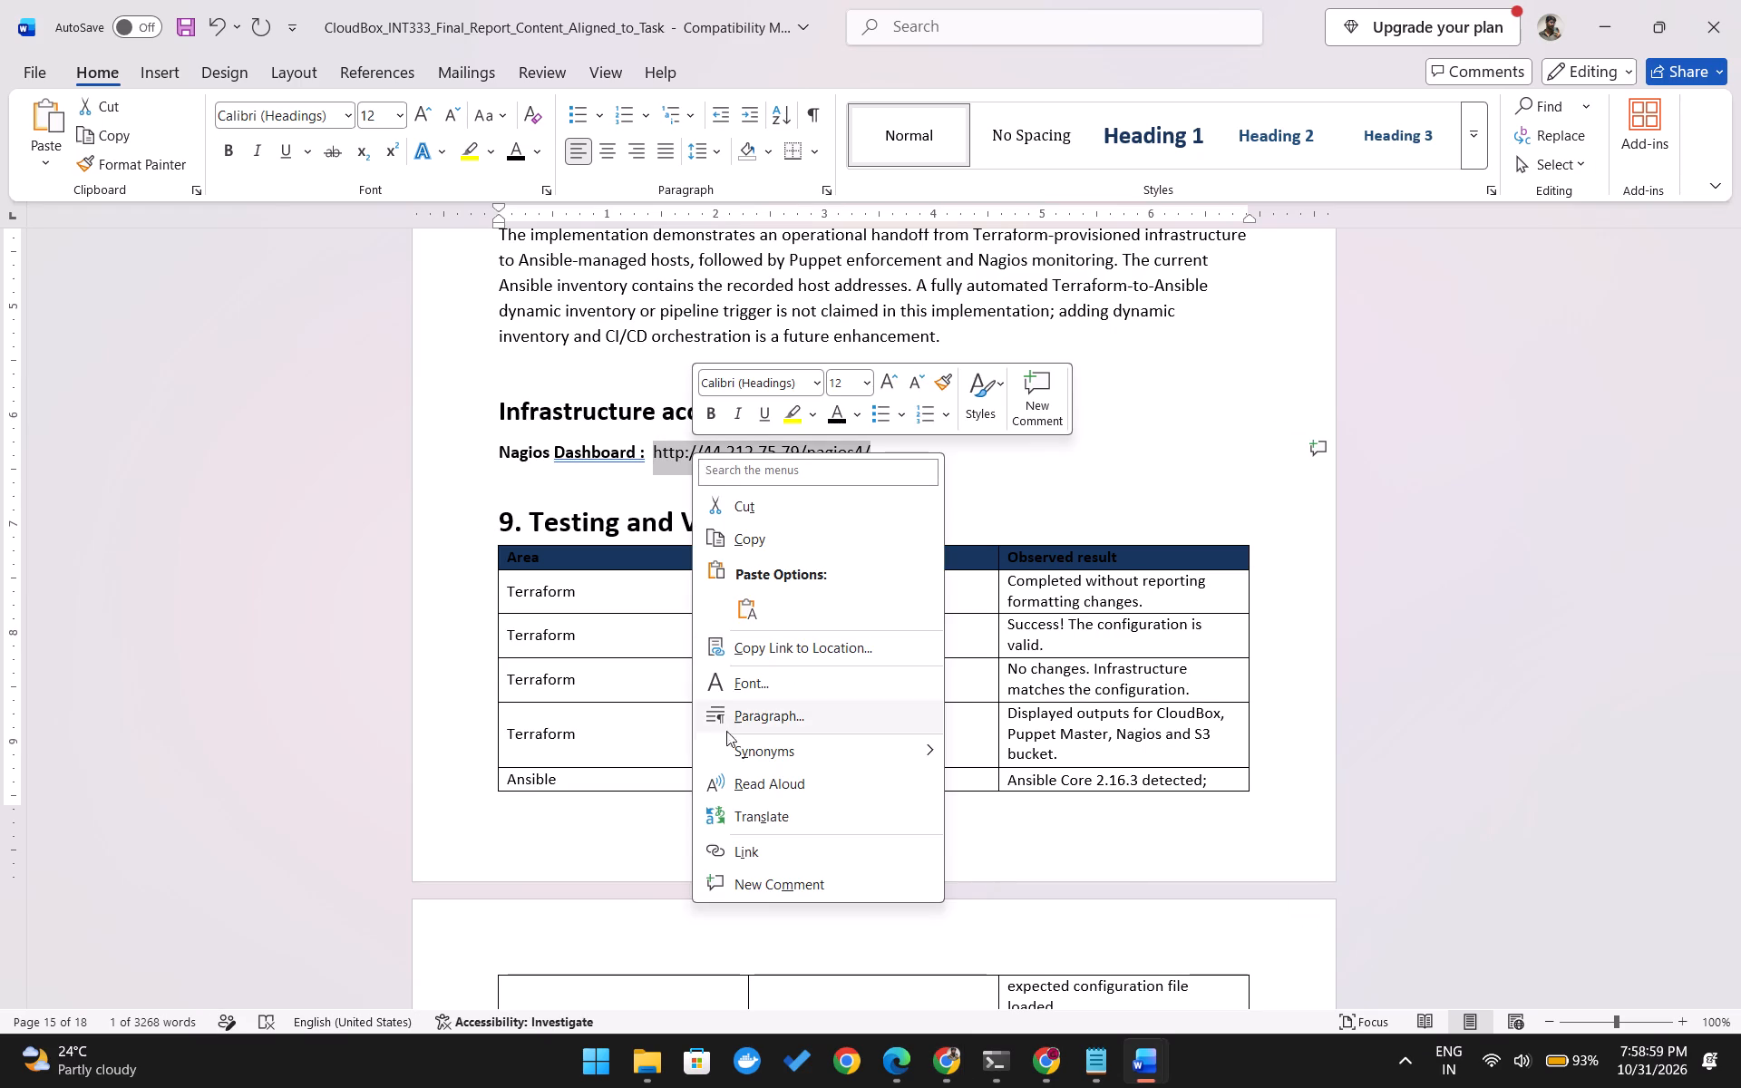
left_click(728, 839)
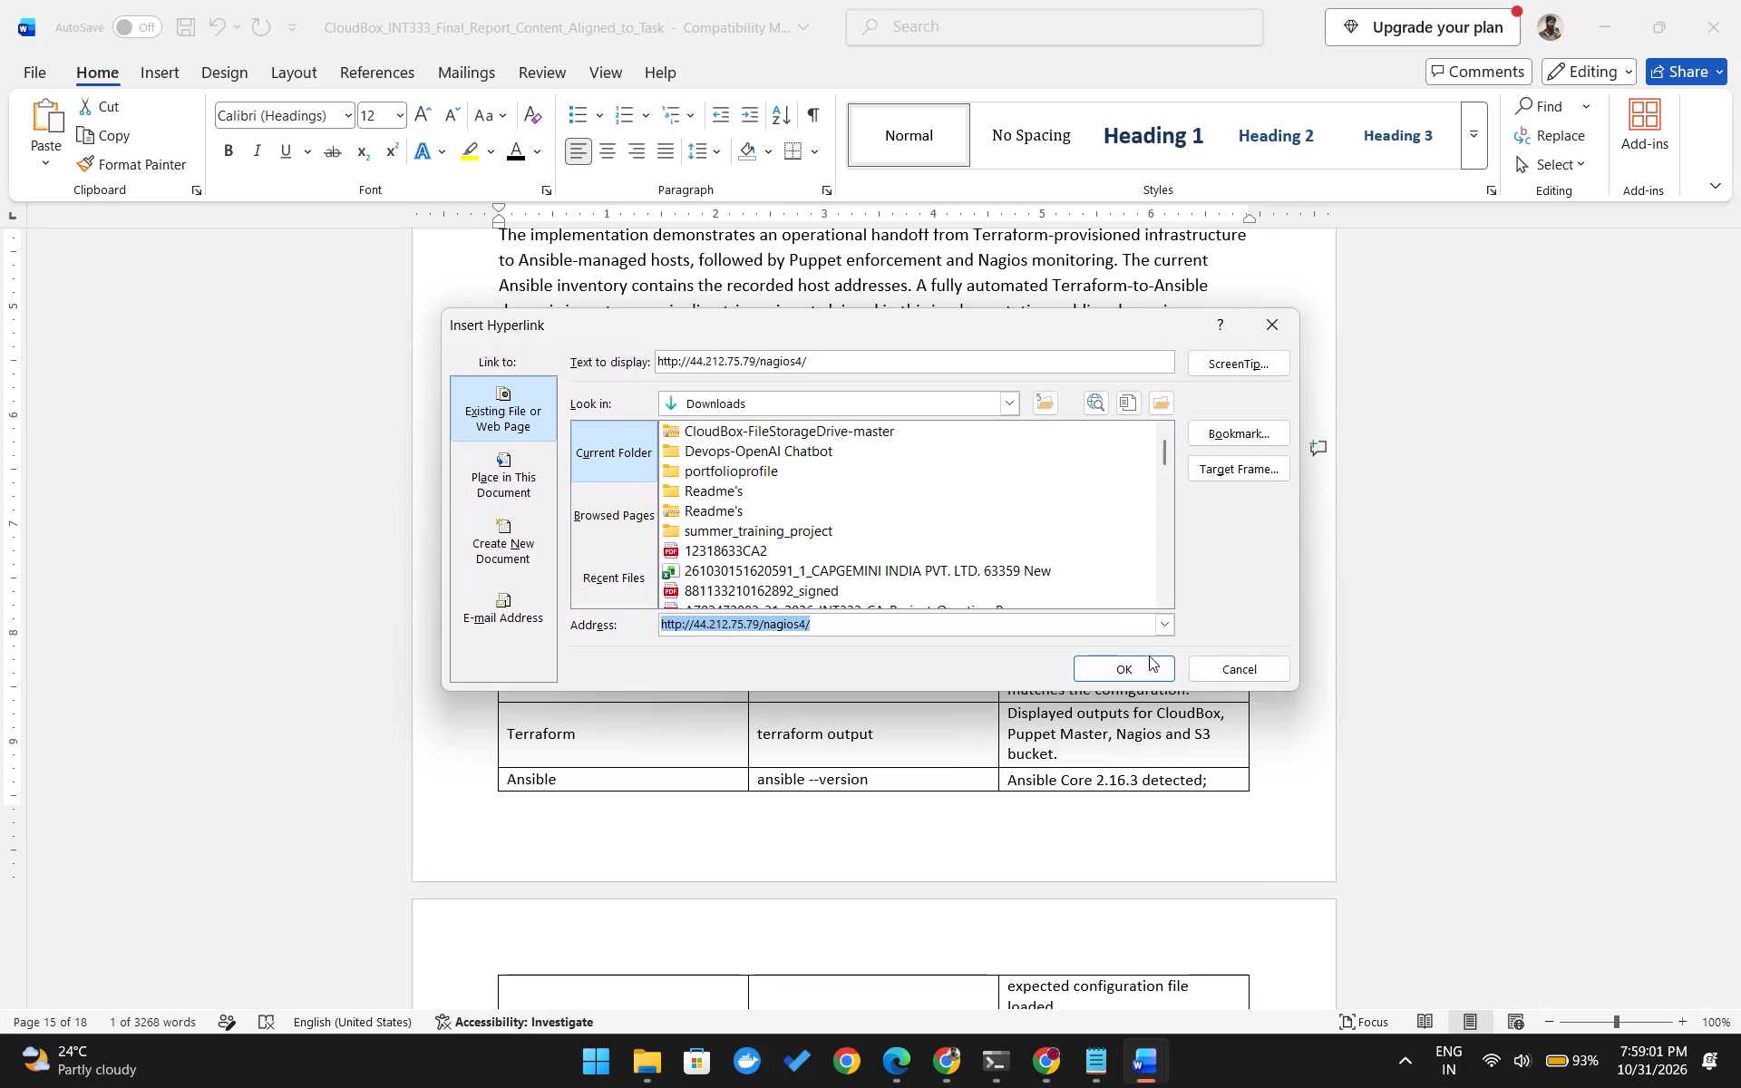
left_click(1146, 674)
key("Return")
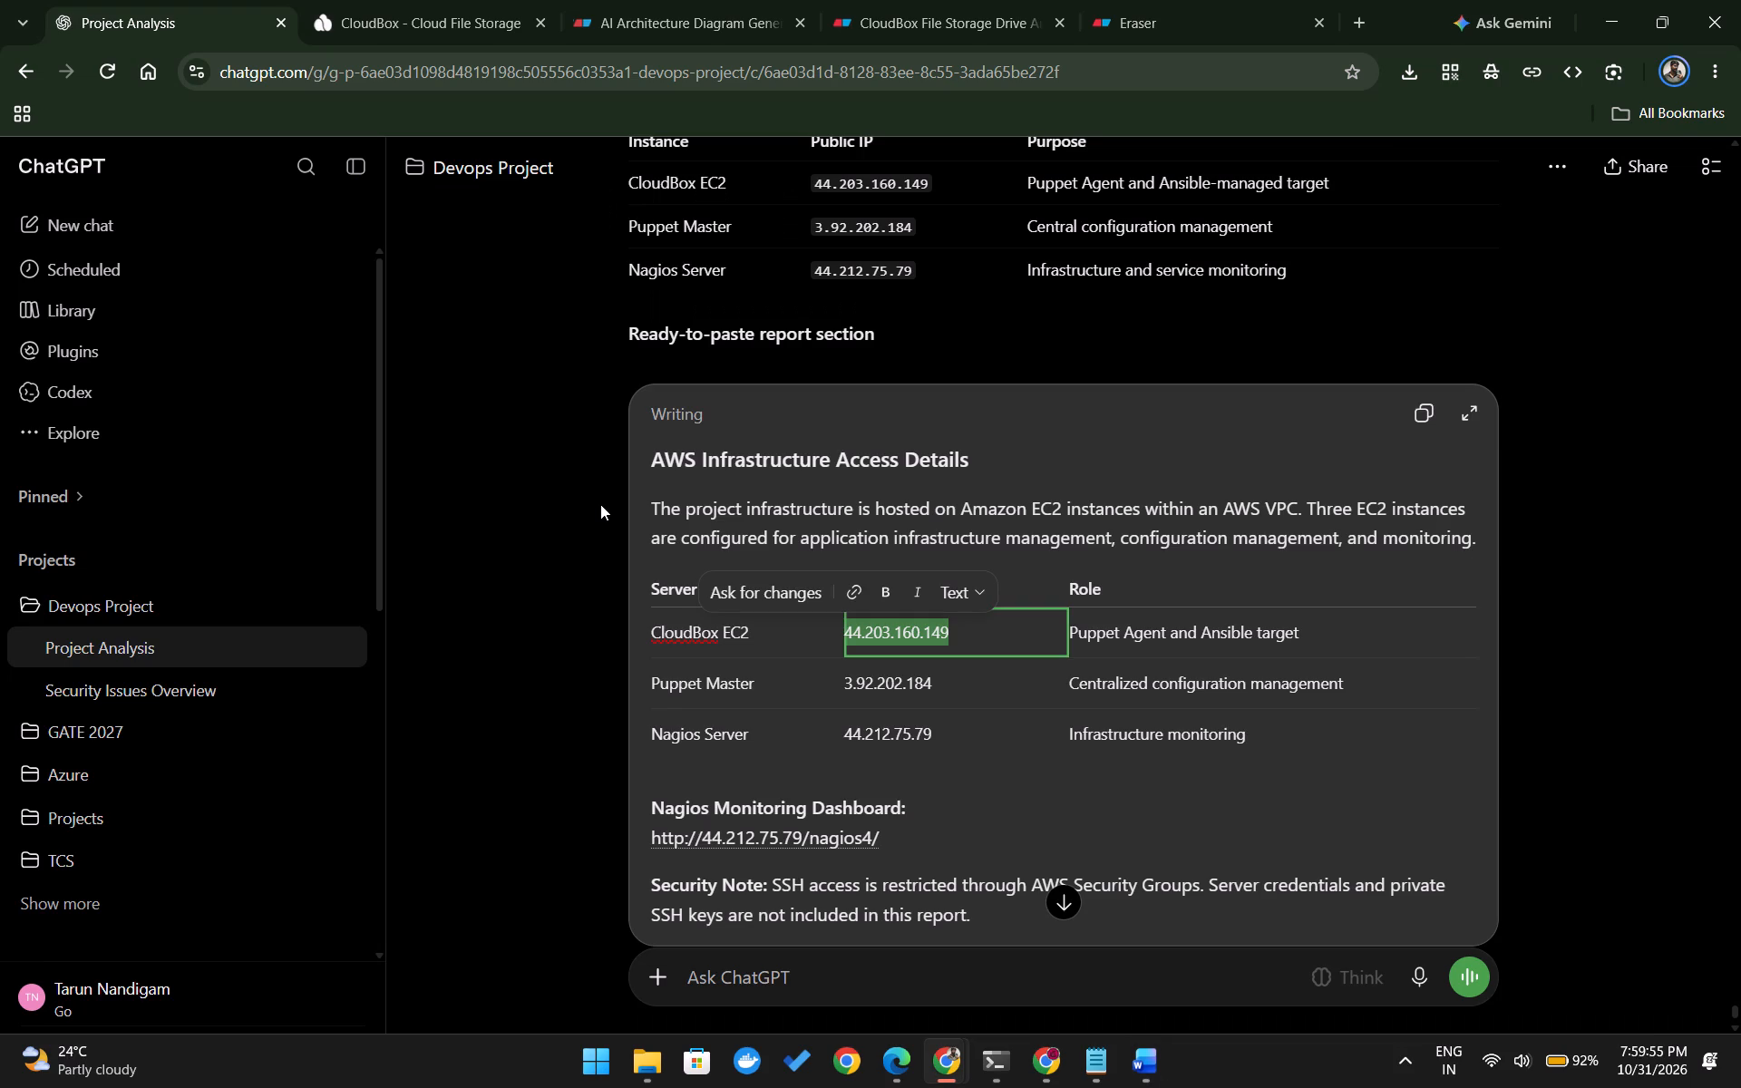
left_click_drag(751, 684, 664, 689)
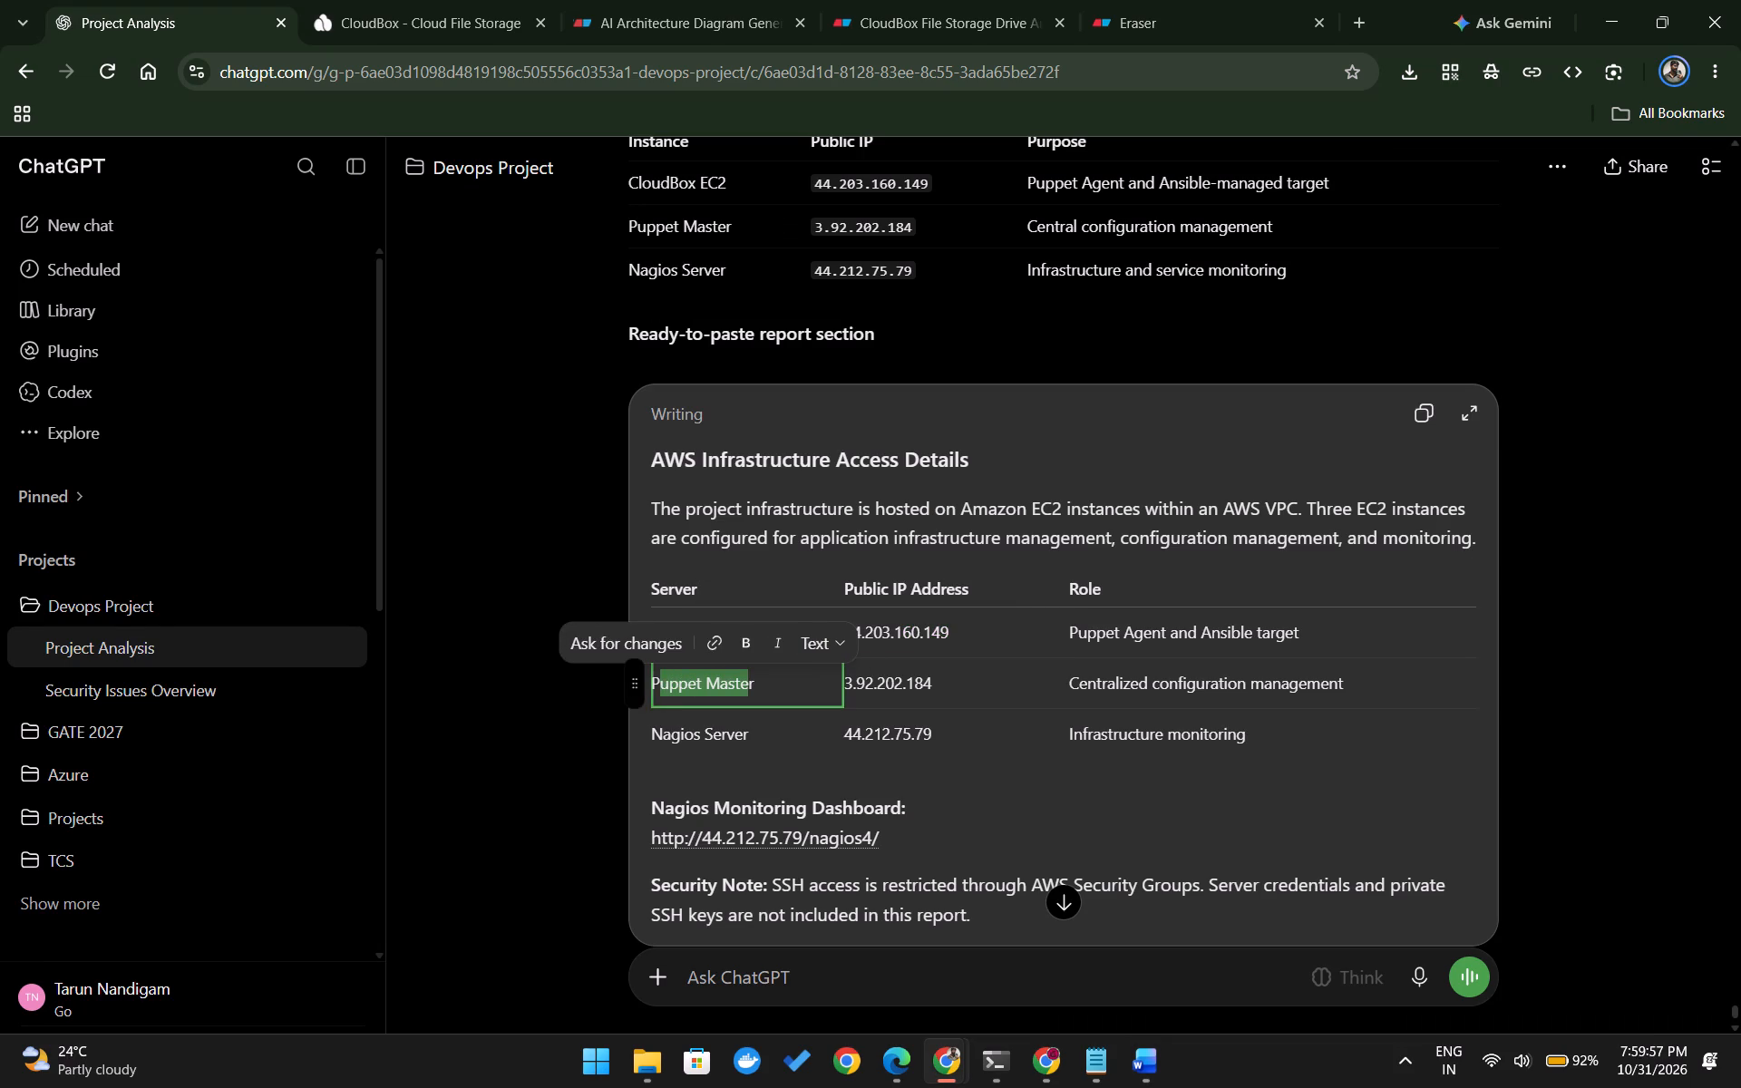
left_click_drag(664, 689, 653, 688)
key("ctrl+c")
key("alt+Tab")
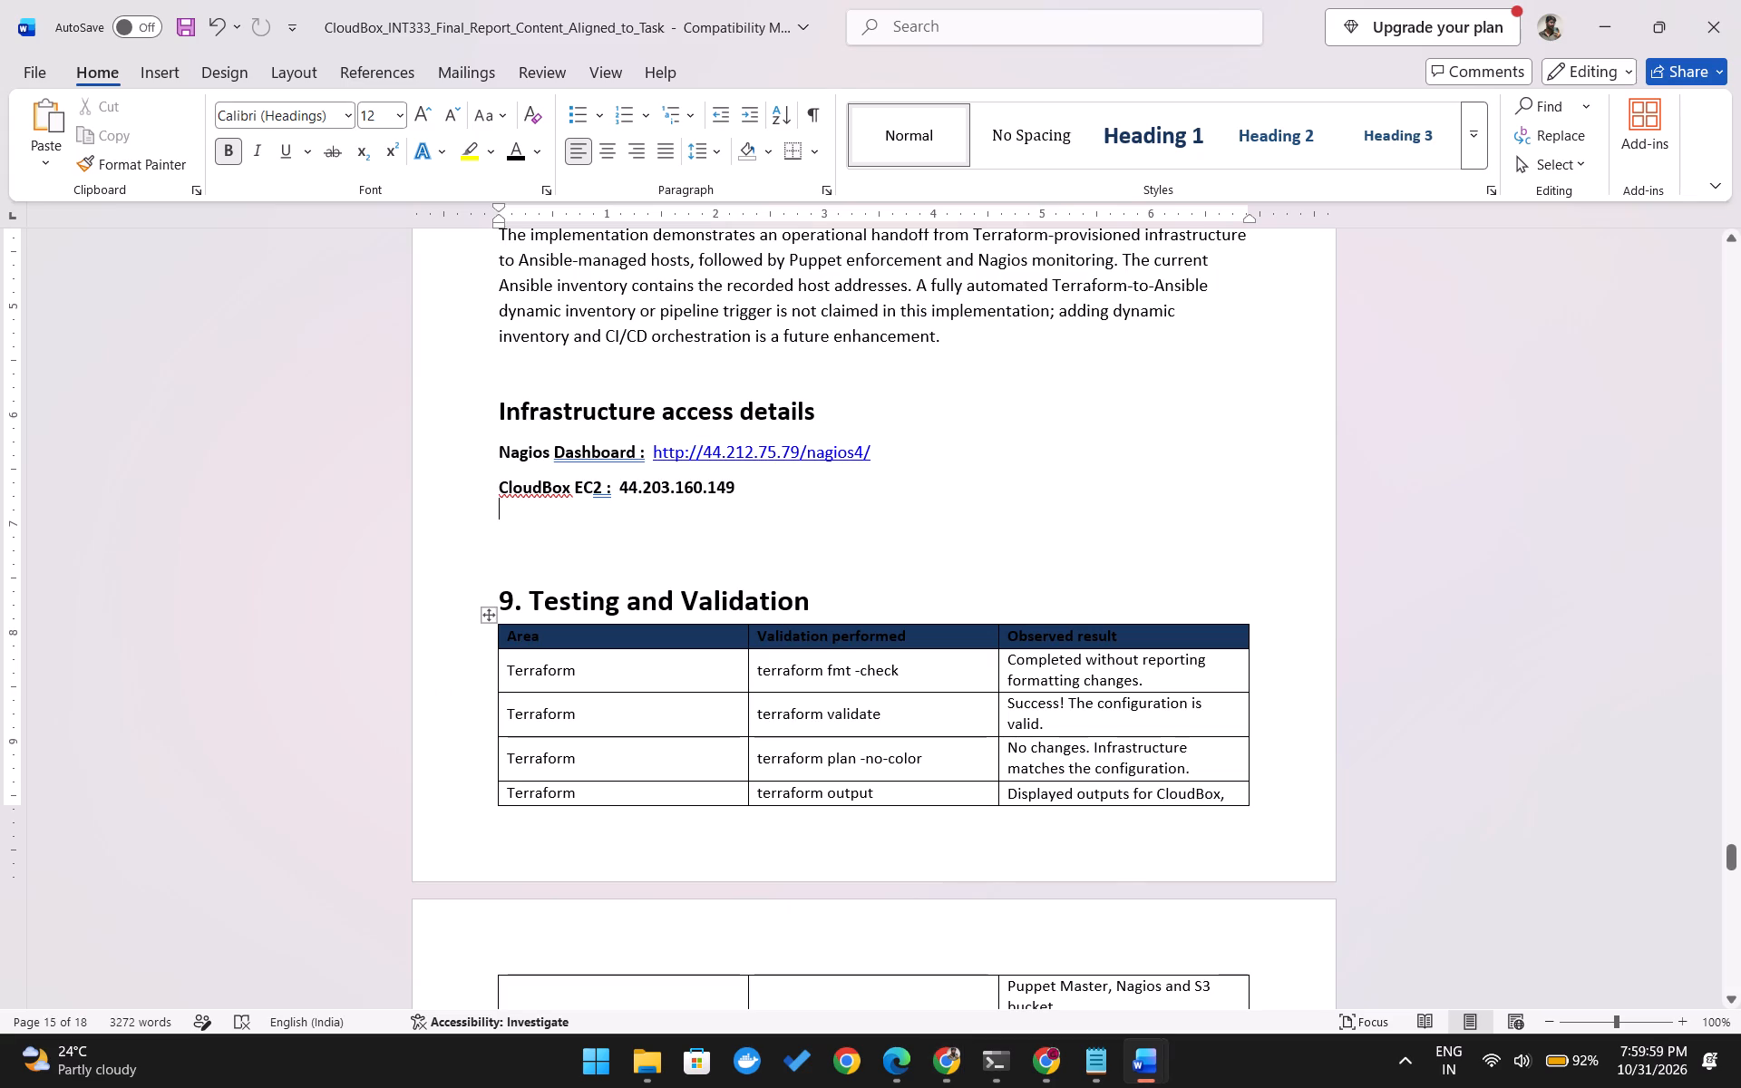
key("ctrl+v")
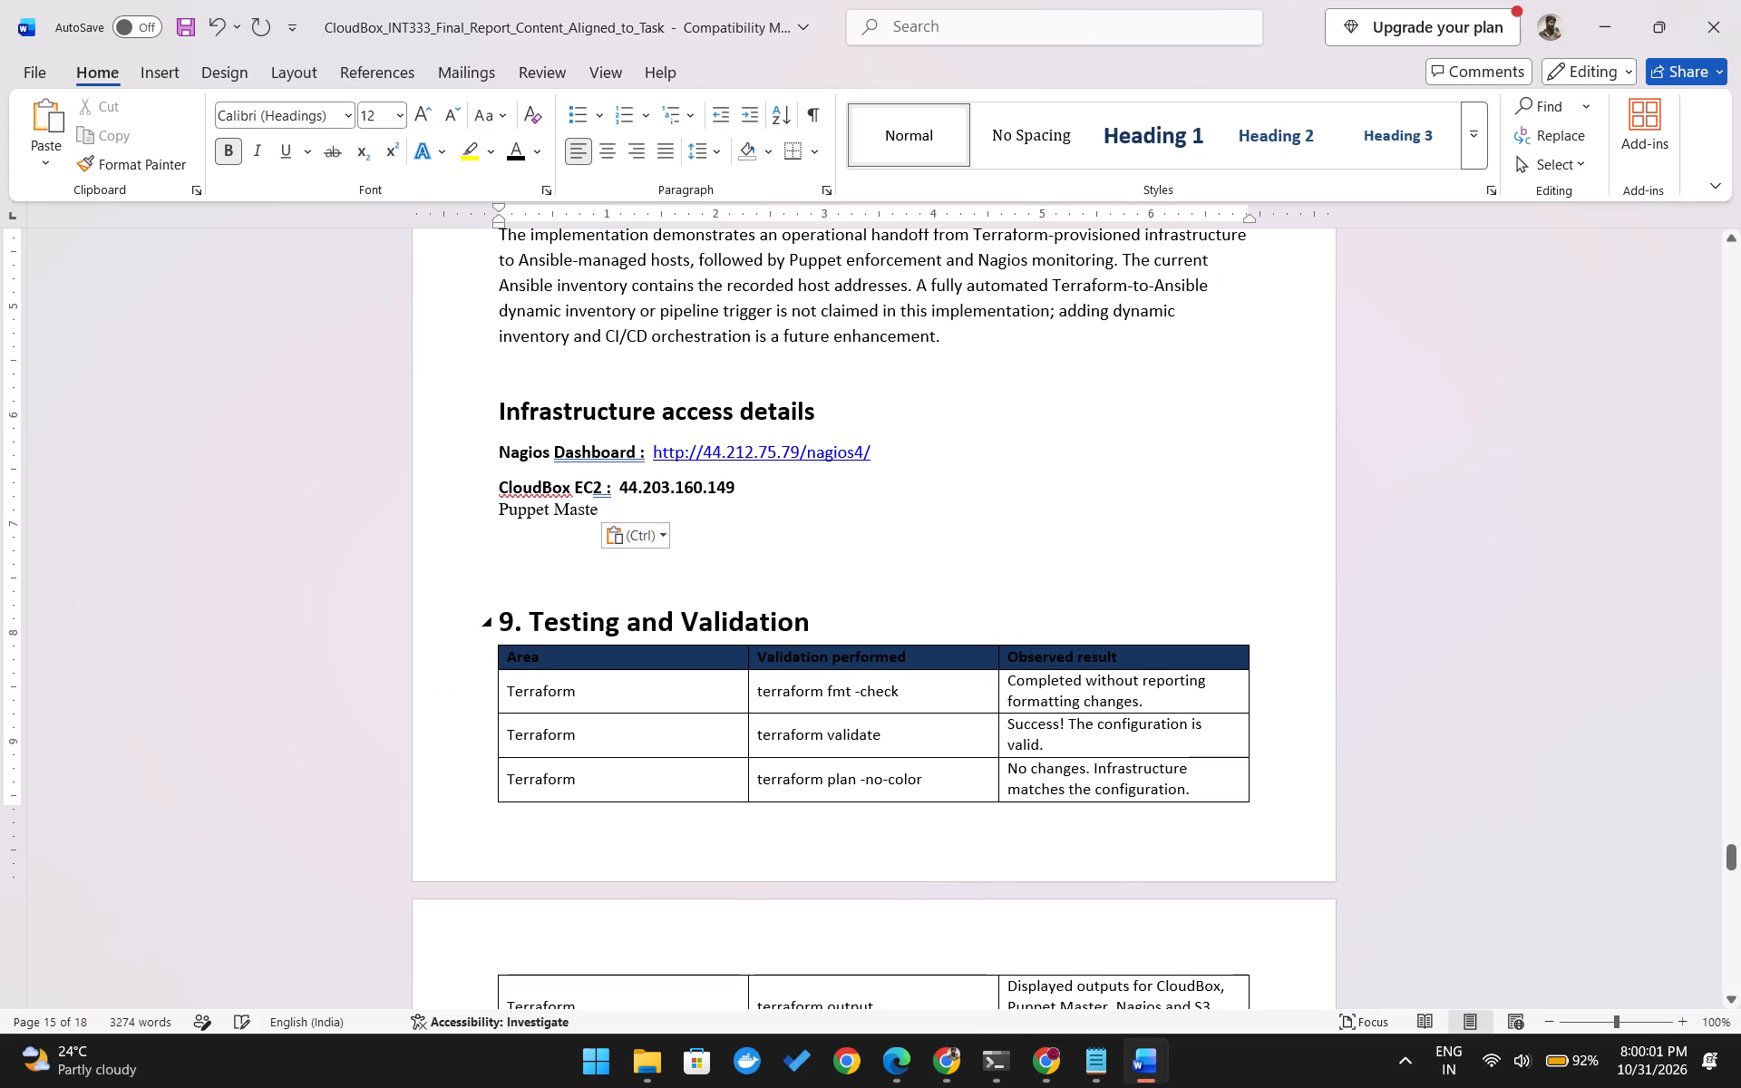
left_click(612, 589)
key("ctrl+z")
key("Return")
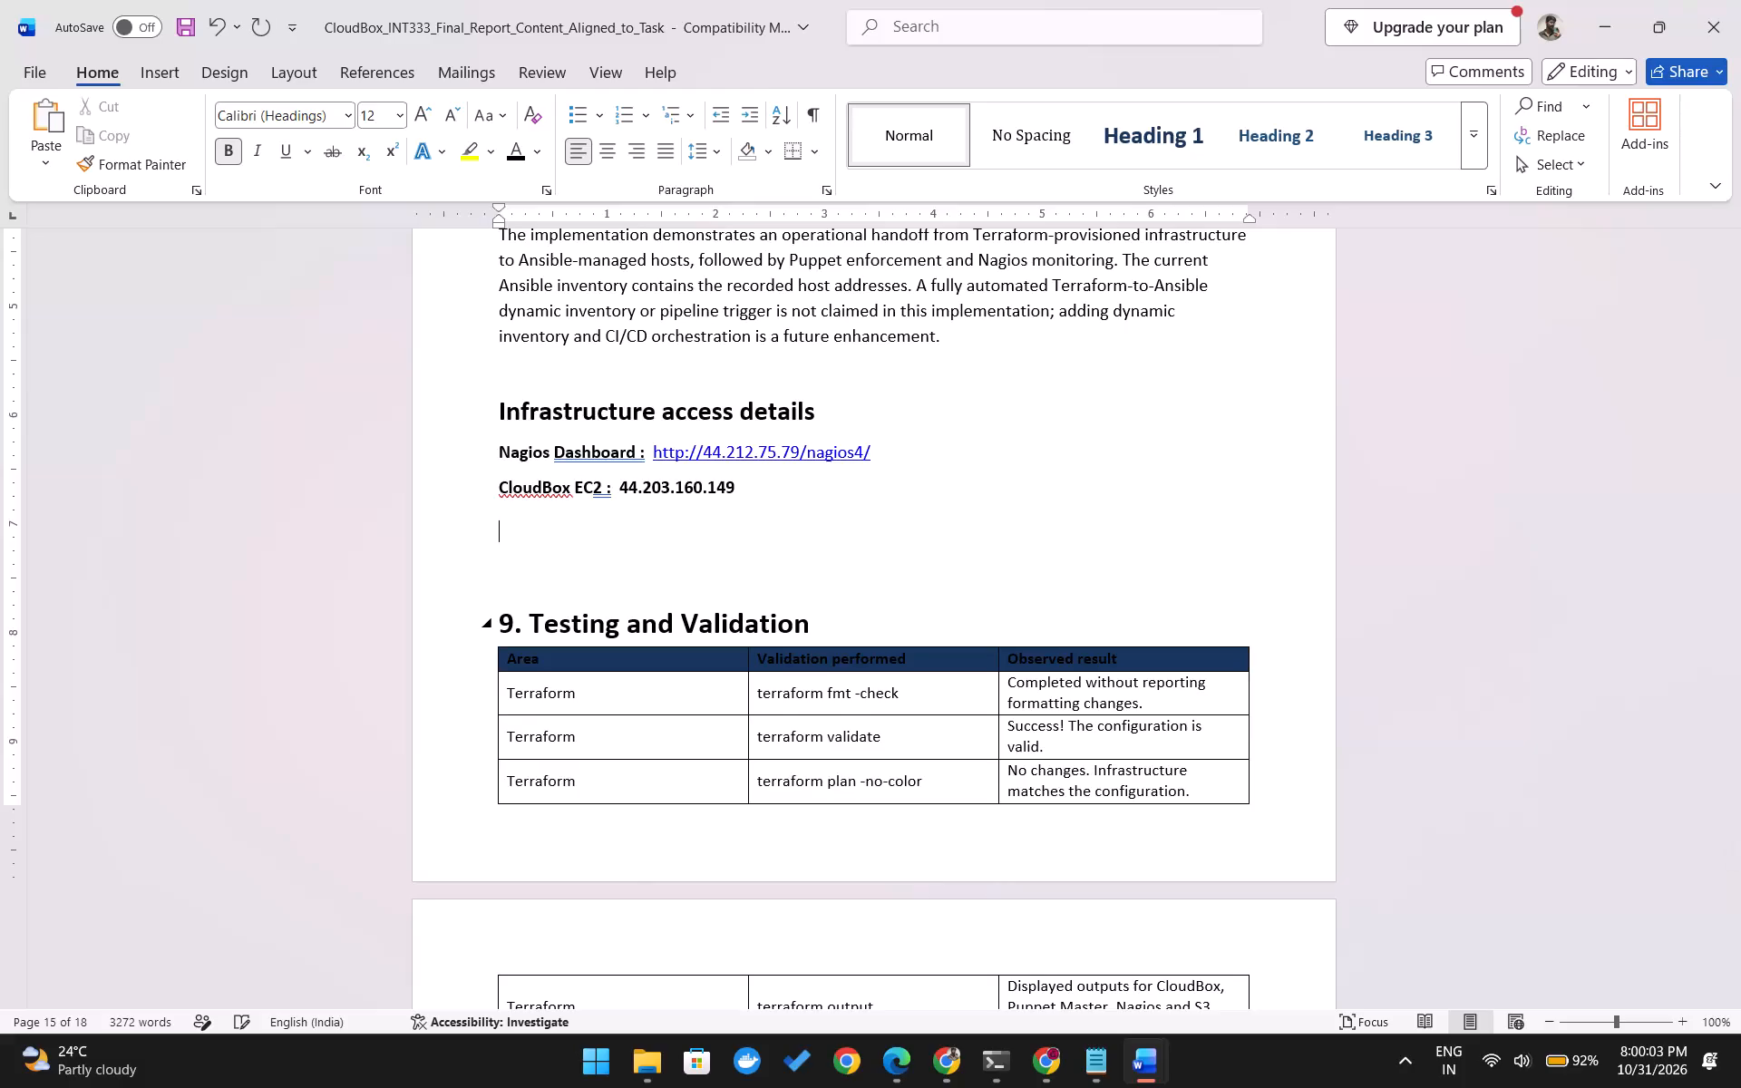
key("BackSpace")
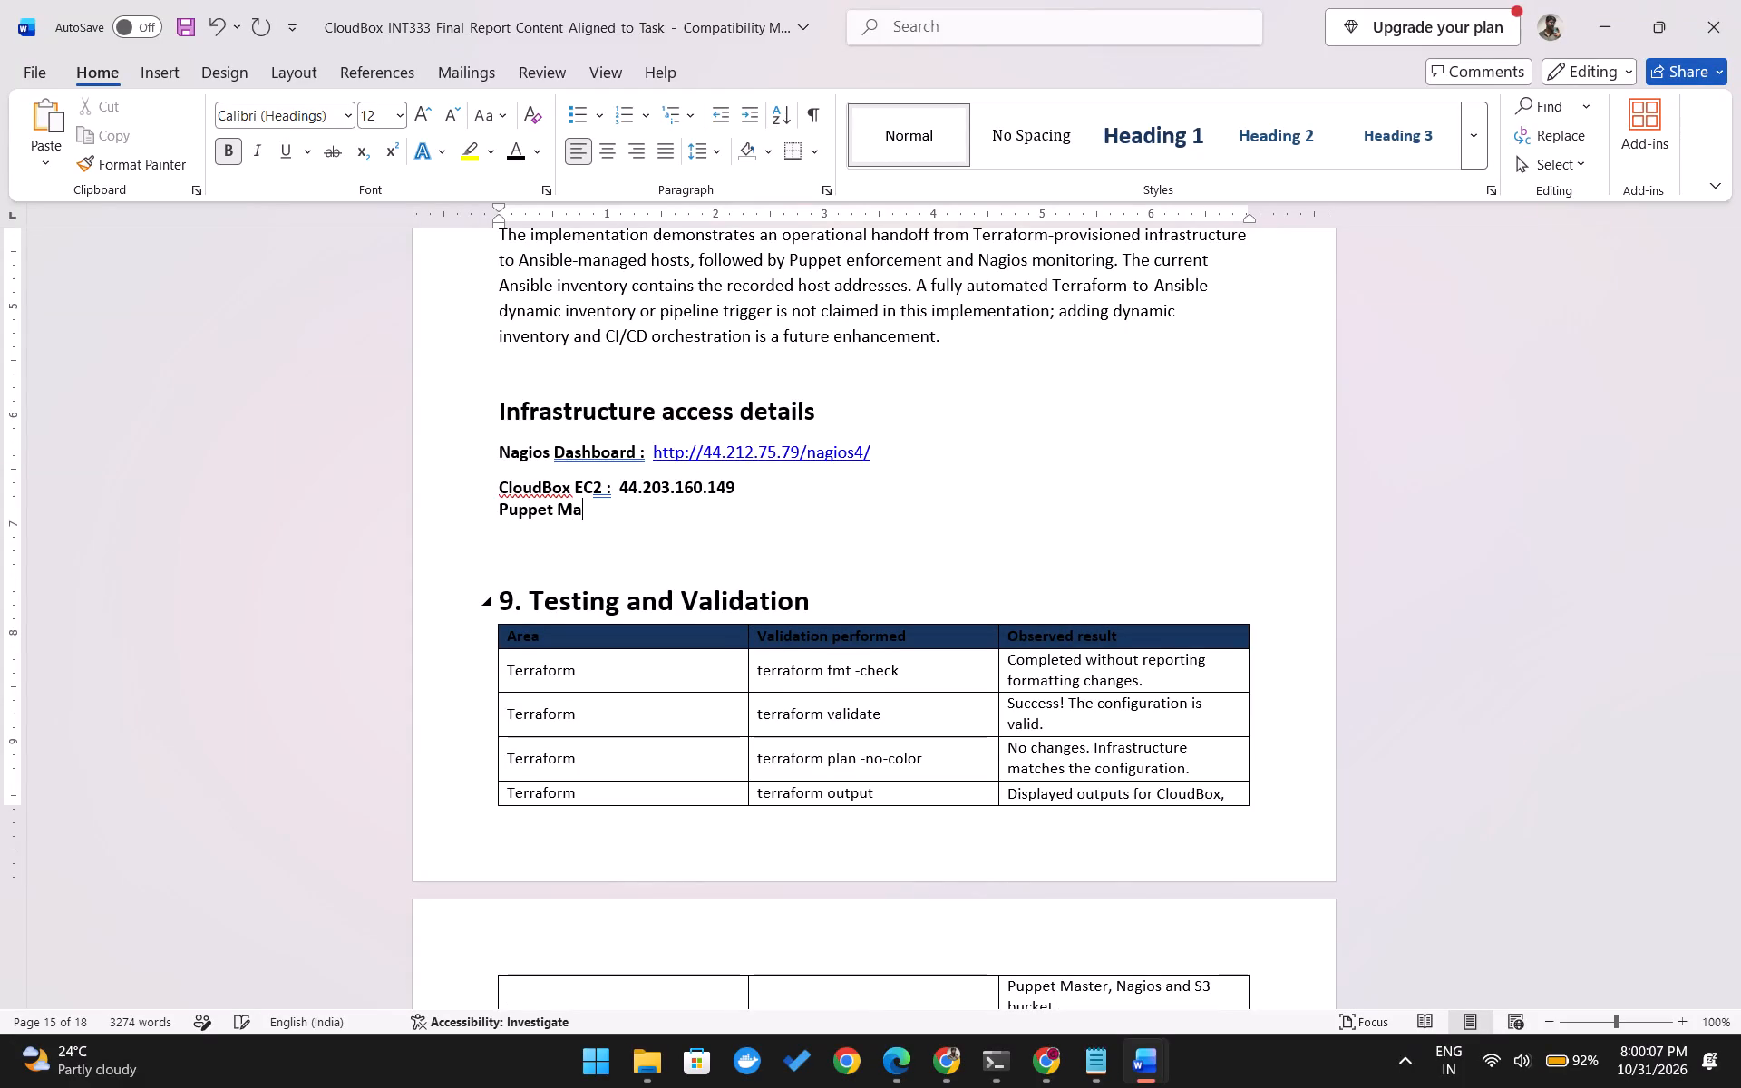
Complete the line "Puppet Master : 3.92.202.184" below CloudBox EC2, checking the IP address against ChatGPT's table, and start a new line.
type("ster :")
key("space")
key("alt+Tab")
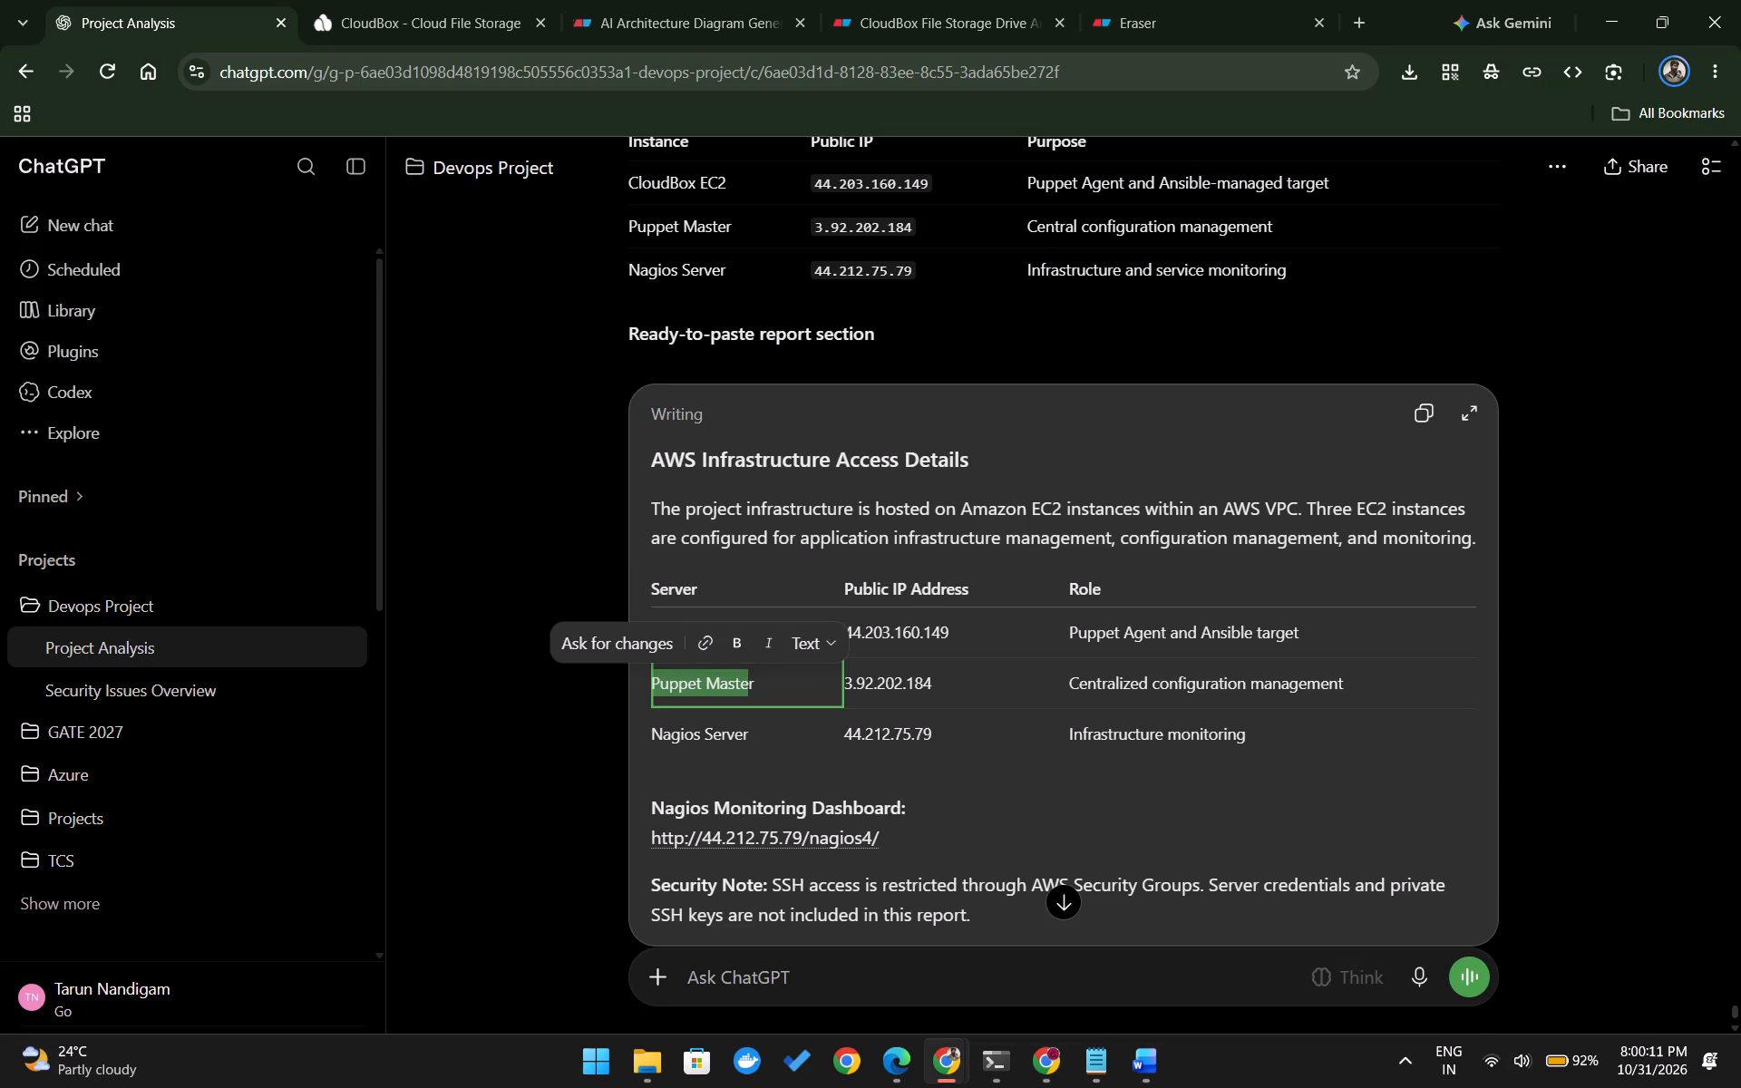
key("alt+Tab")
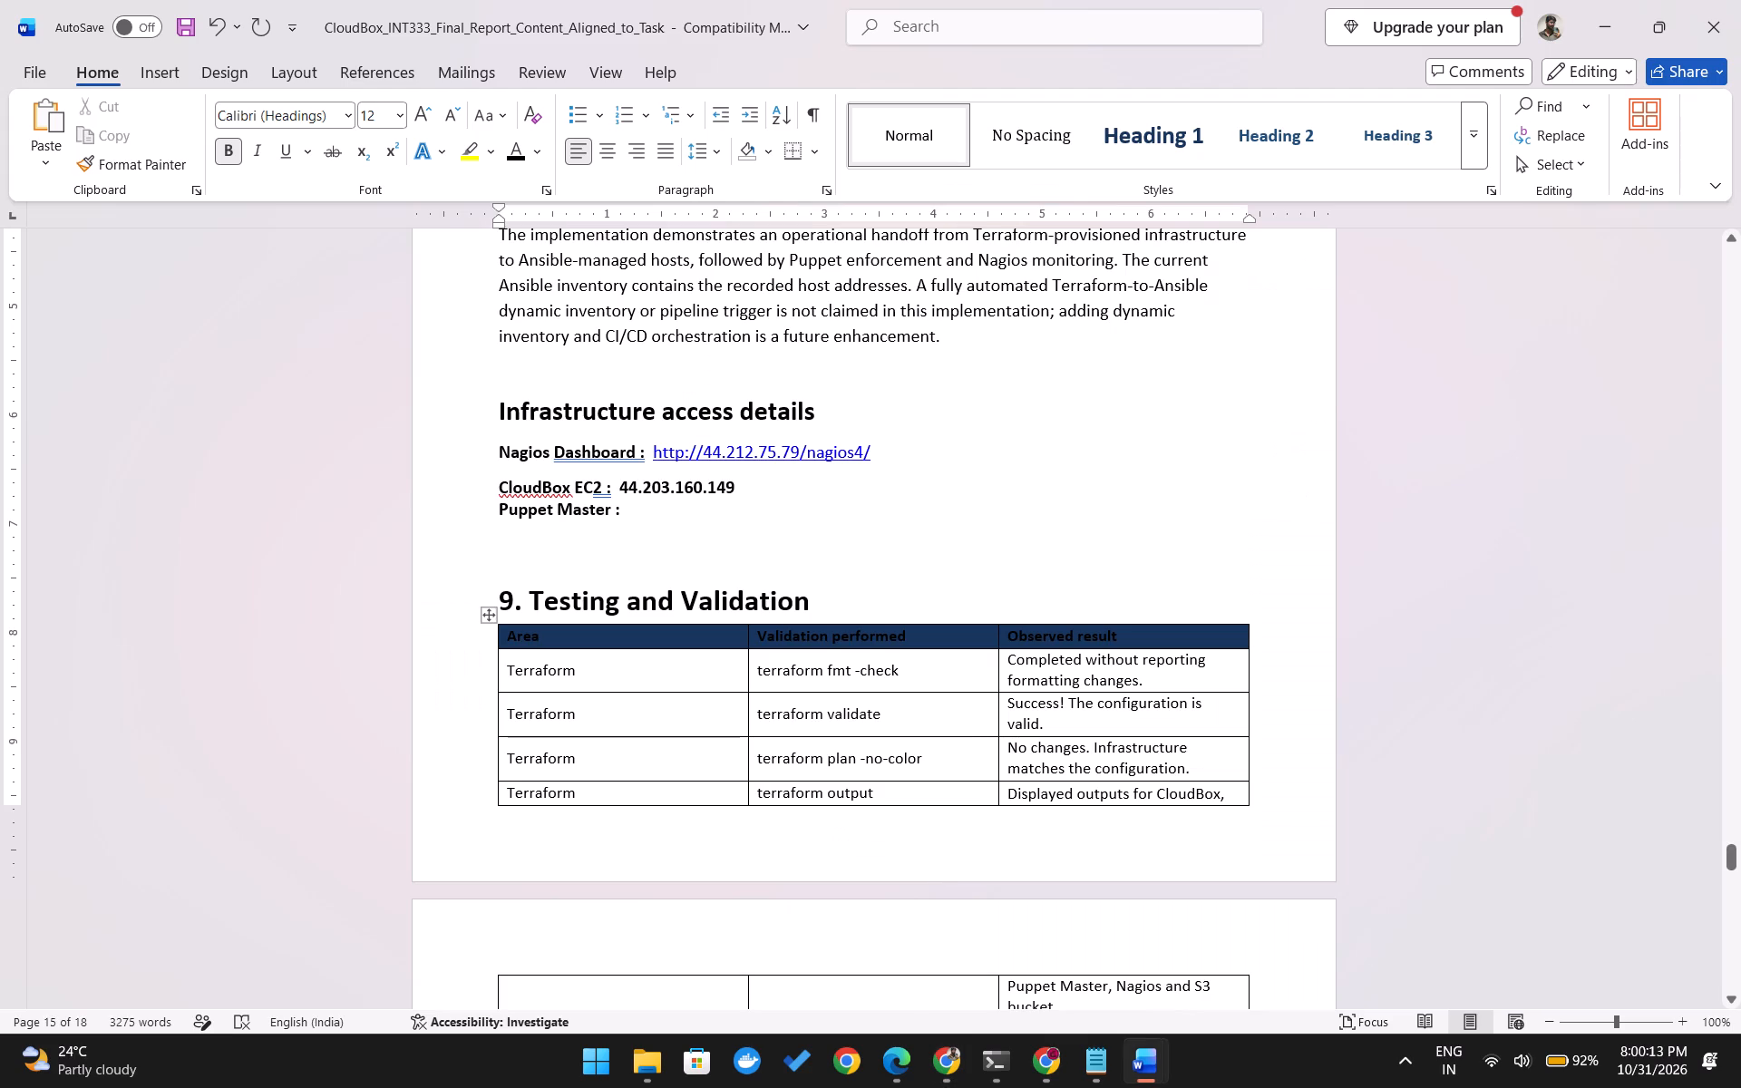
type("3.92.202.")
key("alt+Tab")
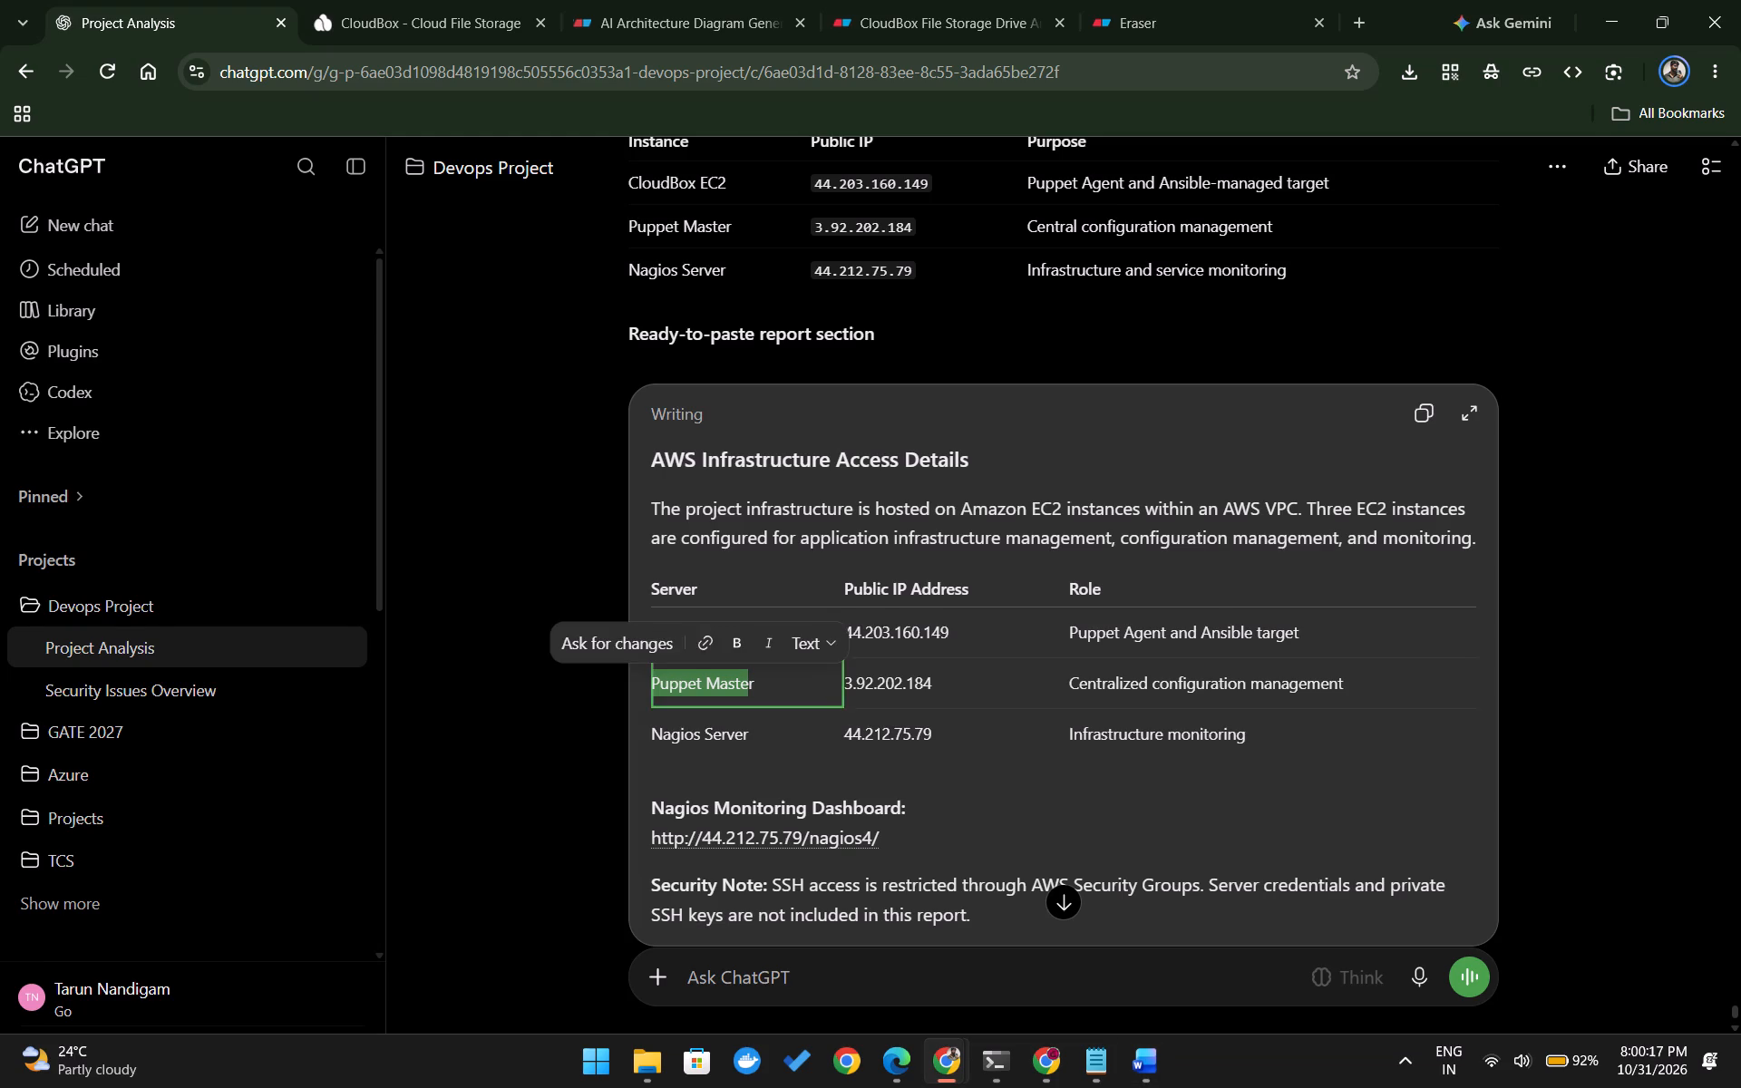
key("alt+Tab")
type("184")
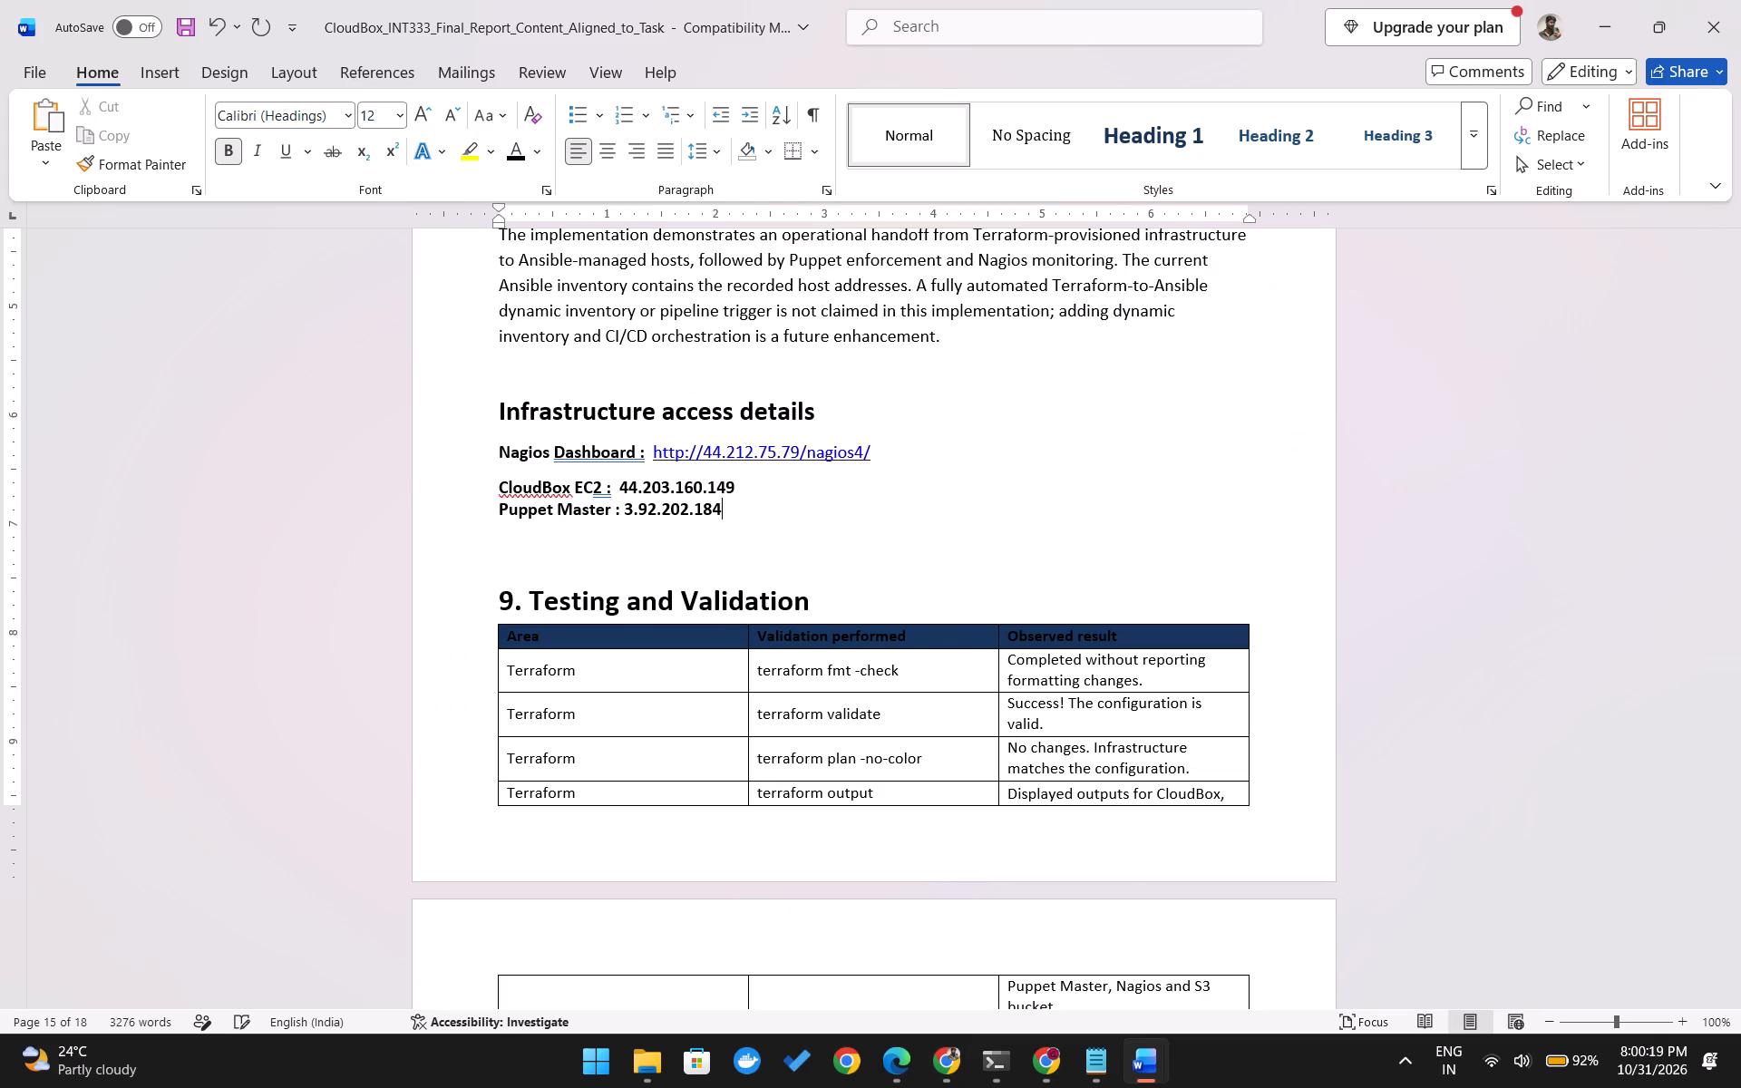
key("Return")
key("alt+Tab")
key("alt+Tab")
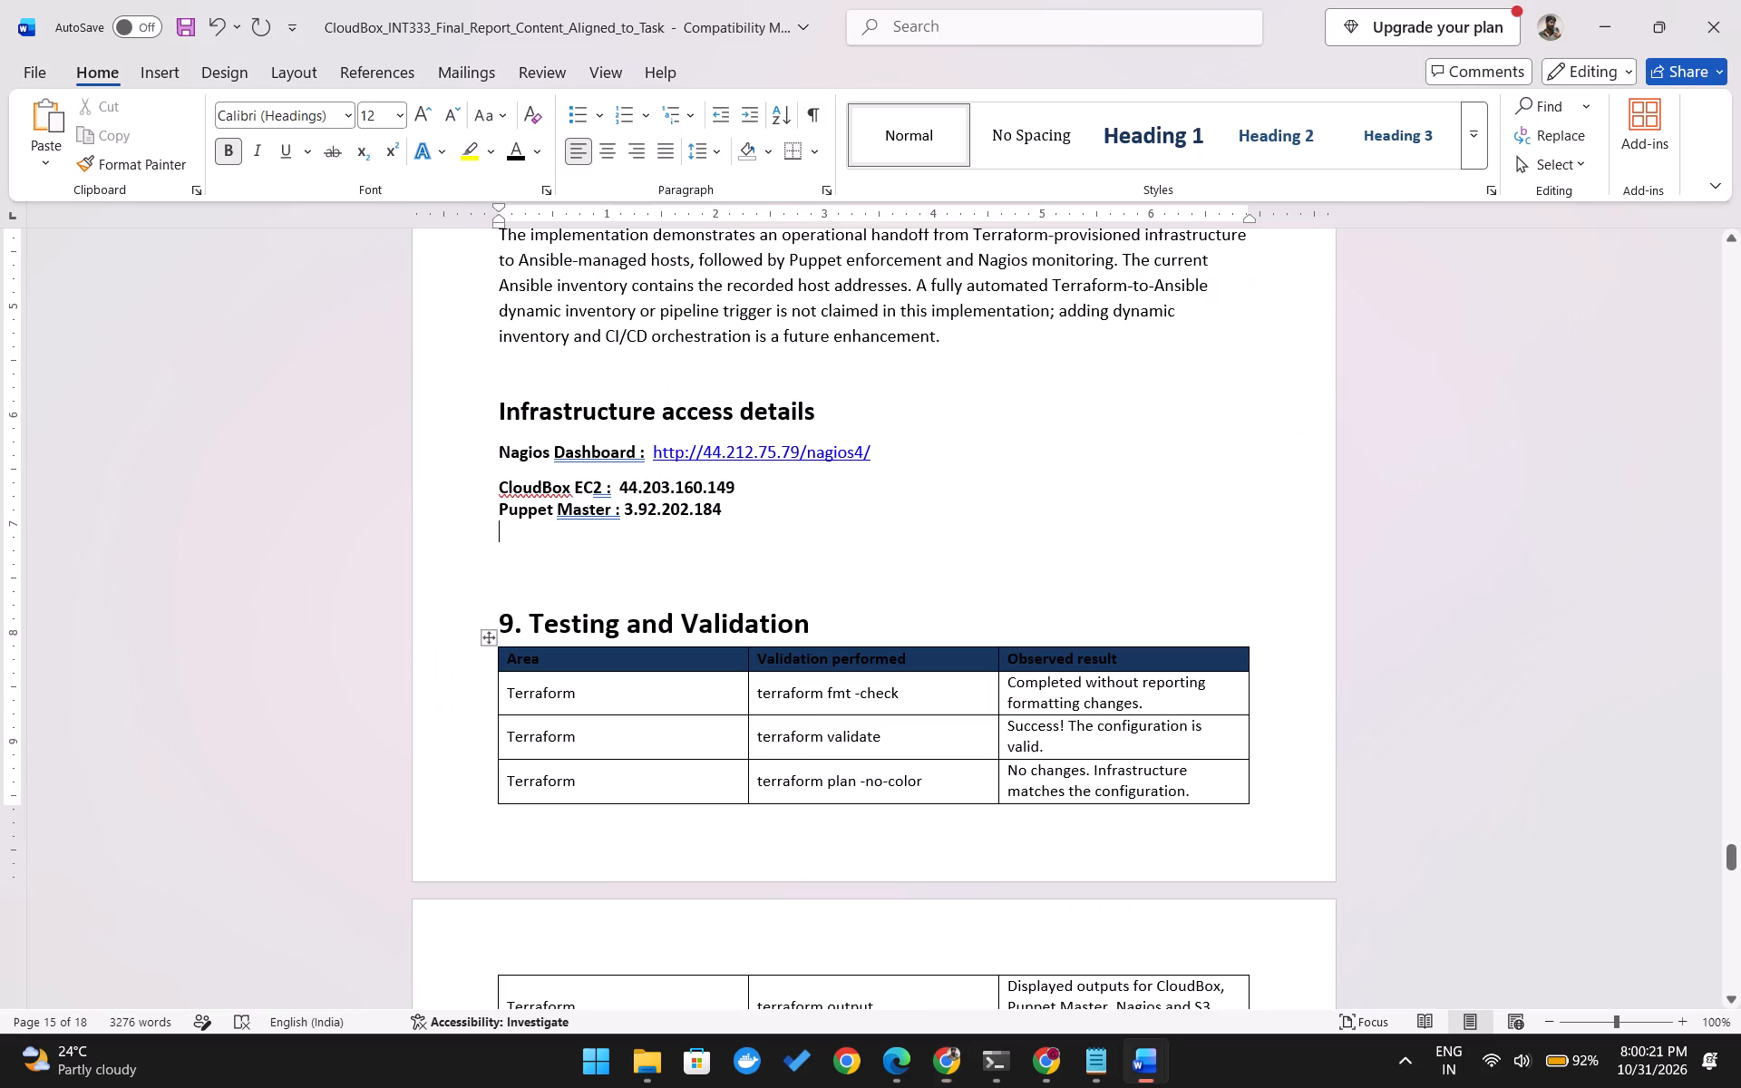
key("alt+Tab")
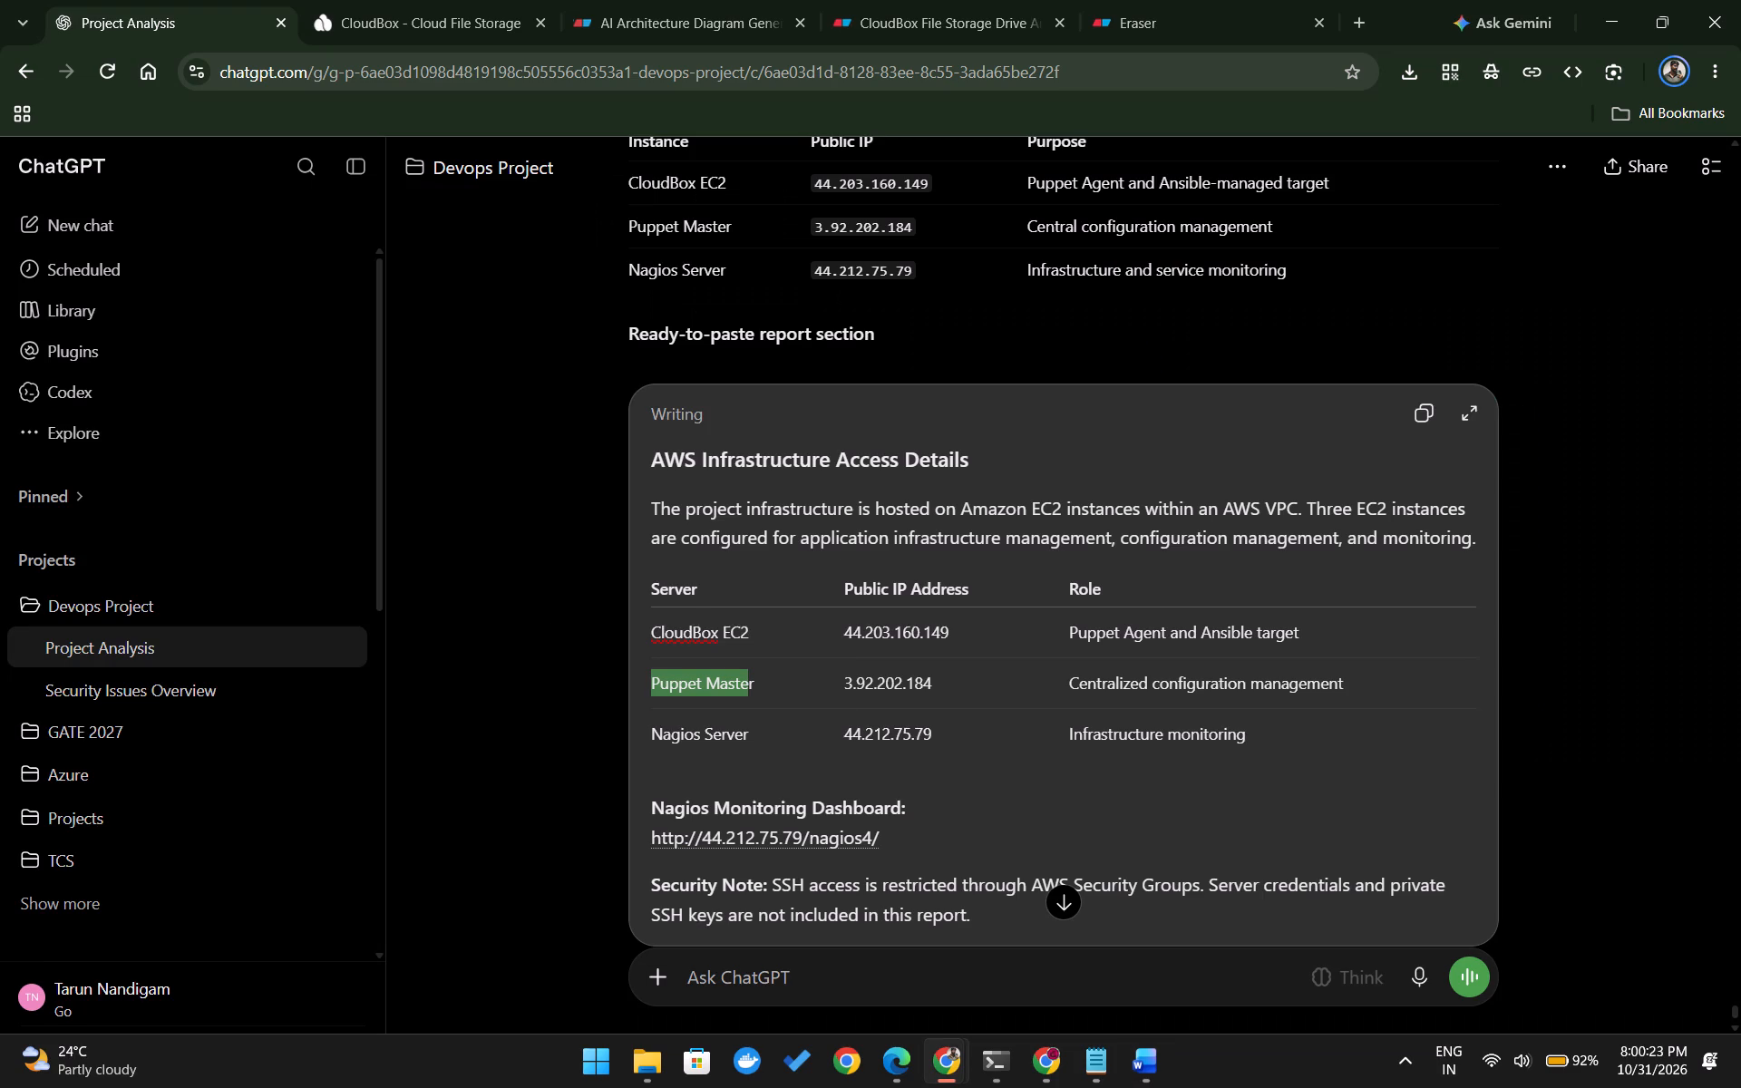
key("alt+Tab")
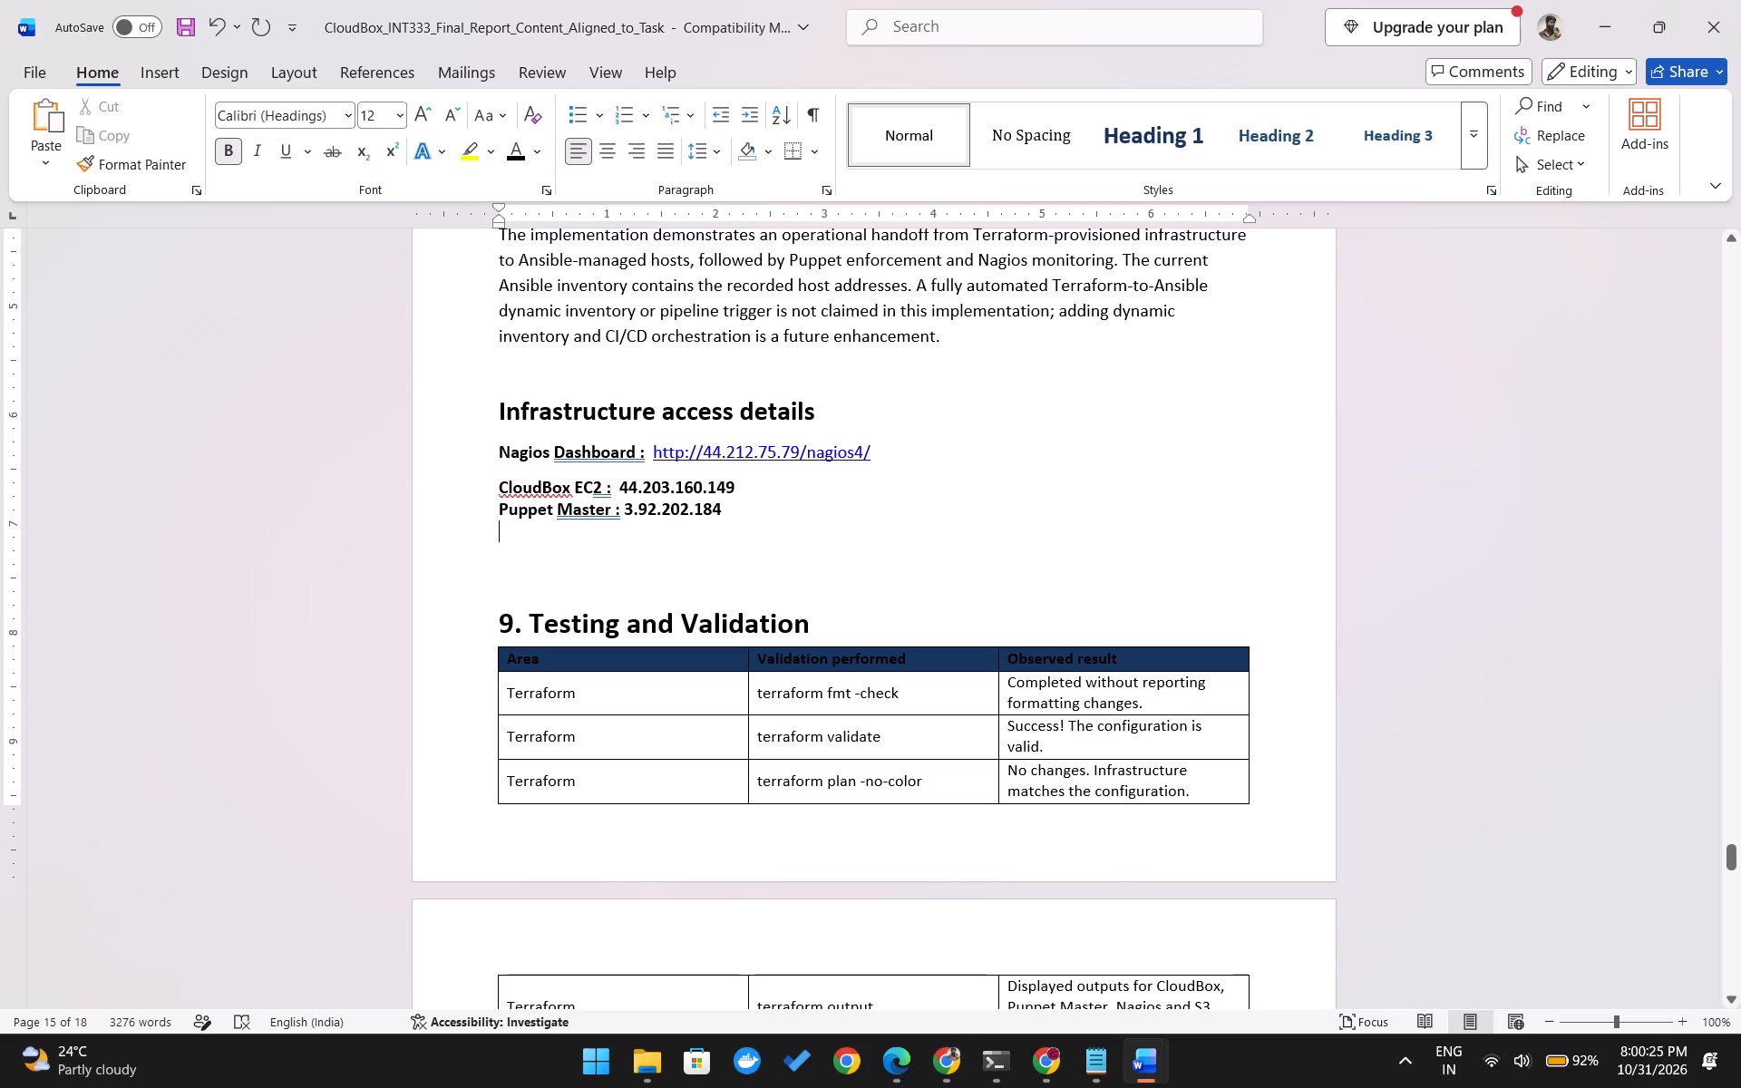
Join the CloudBox EC2 line to the Nagios link line and break it off again to even out the line spacing.
left_click(501, 473)
key("Down")
key("BackSpace")
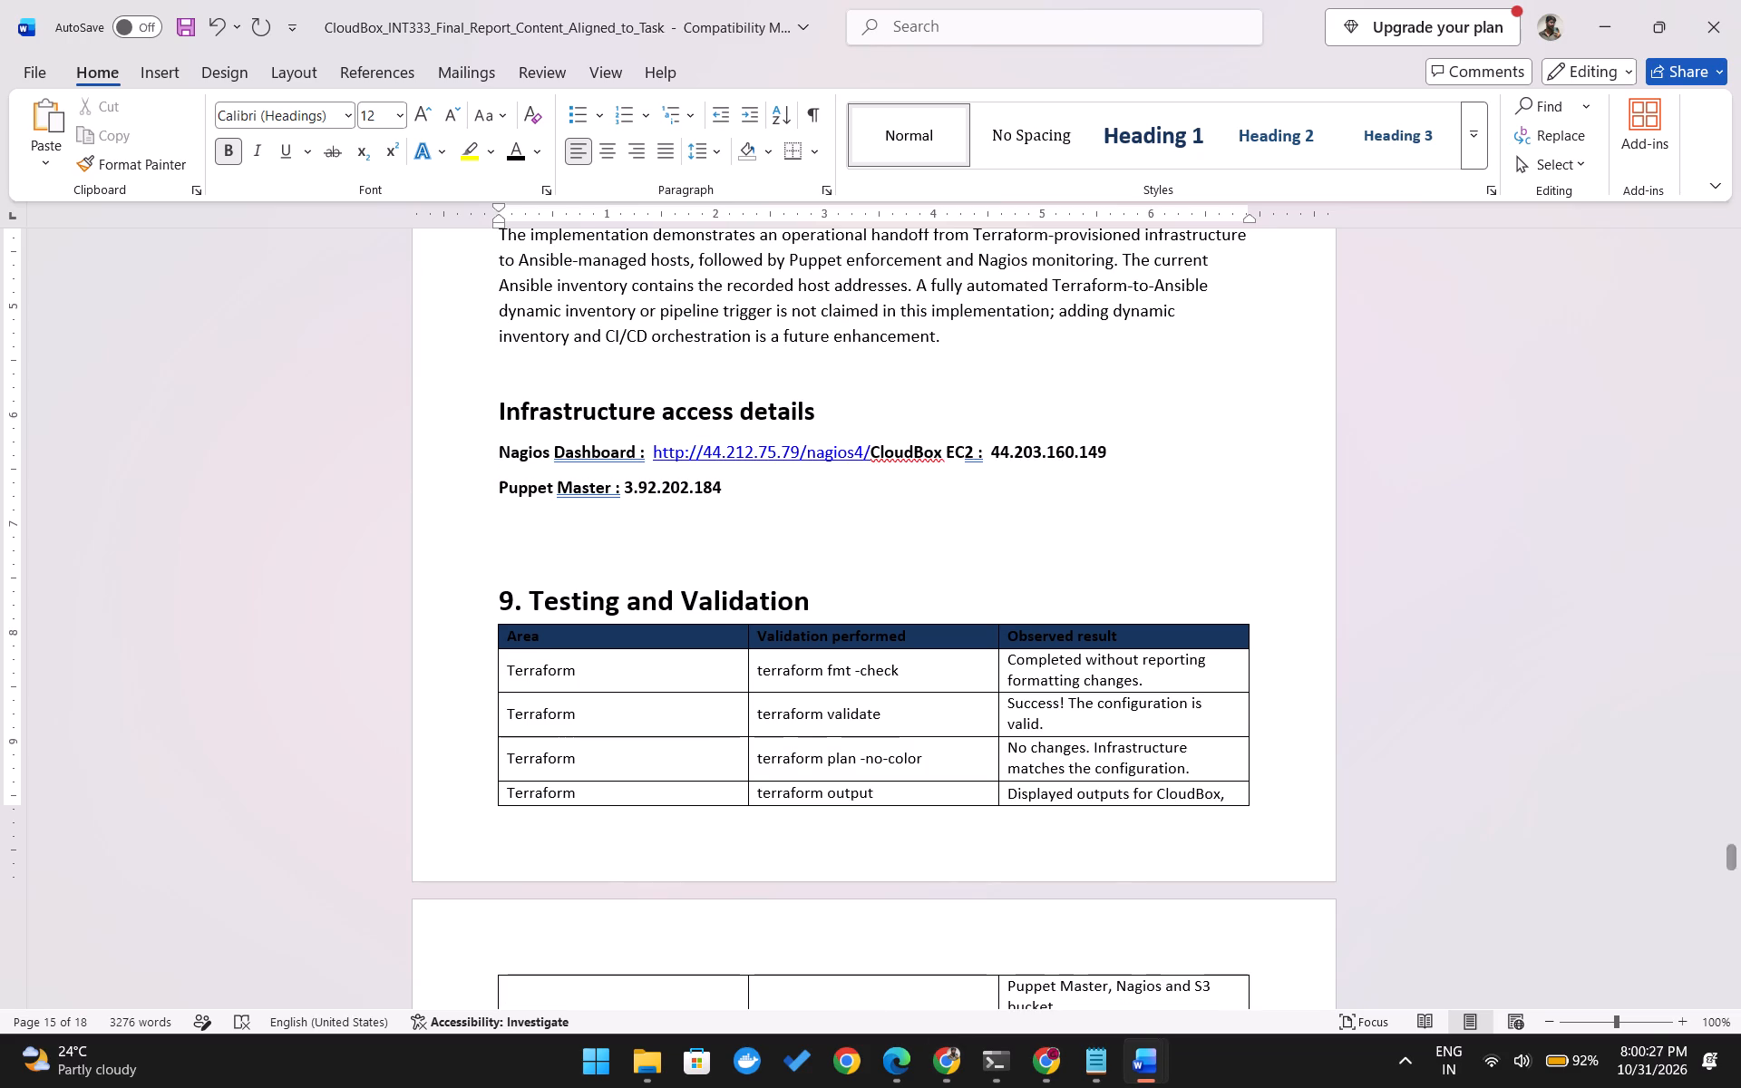
key("Return")
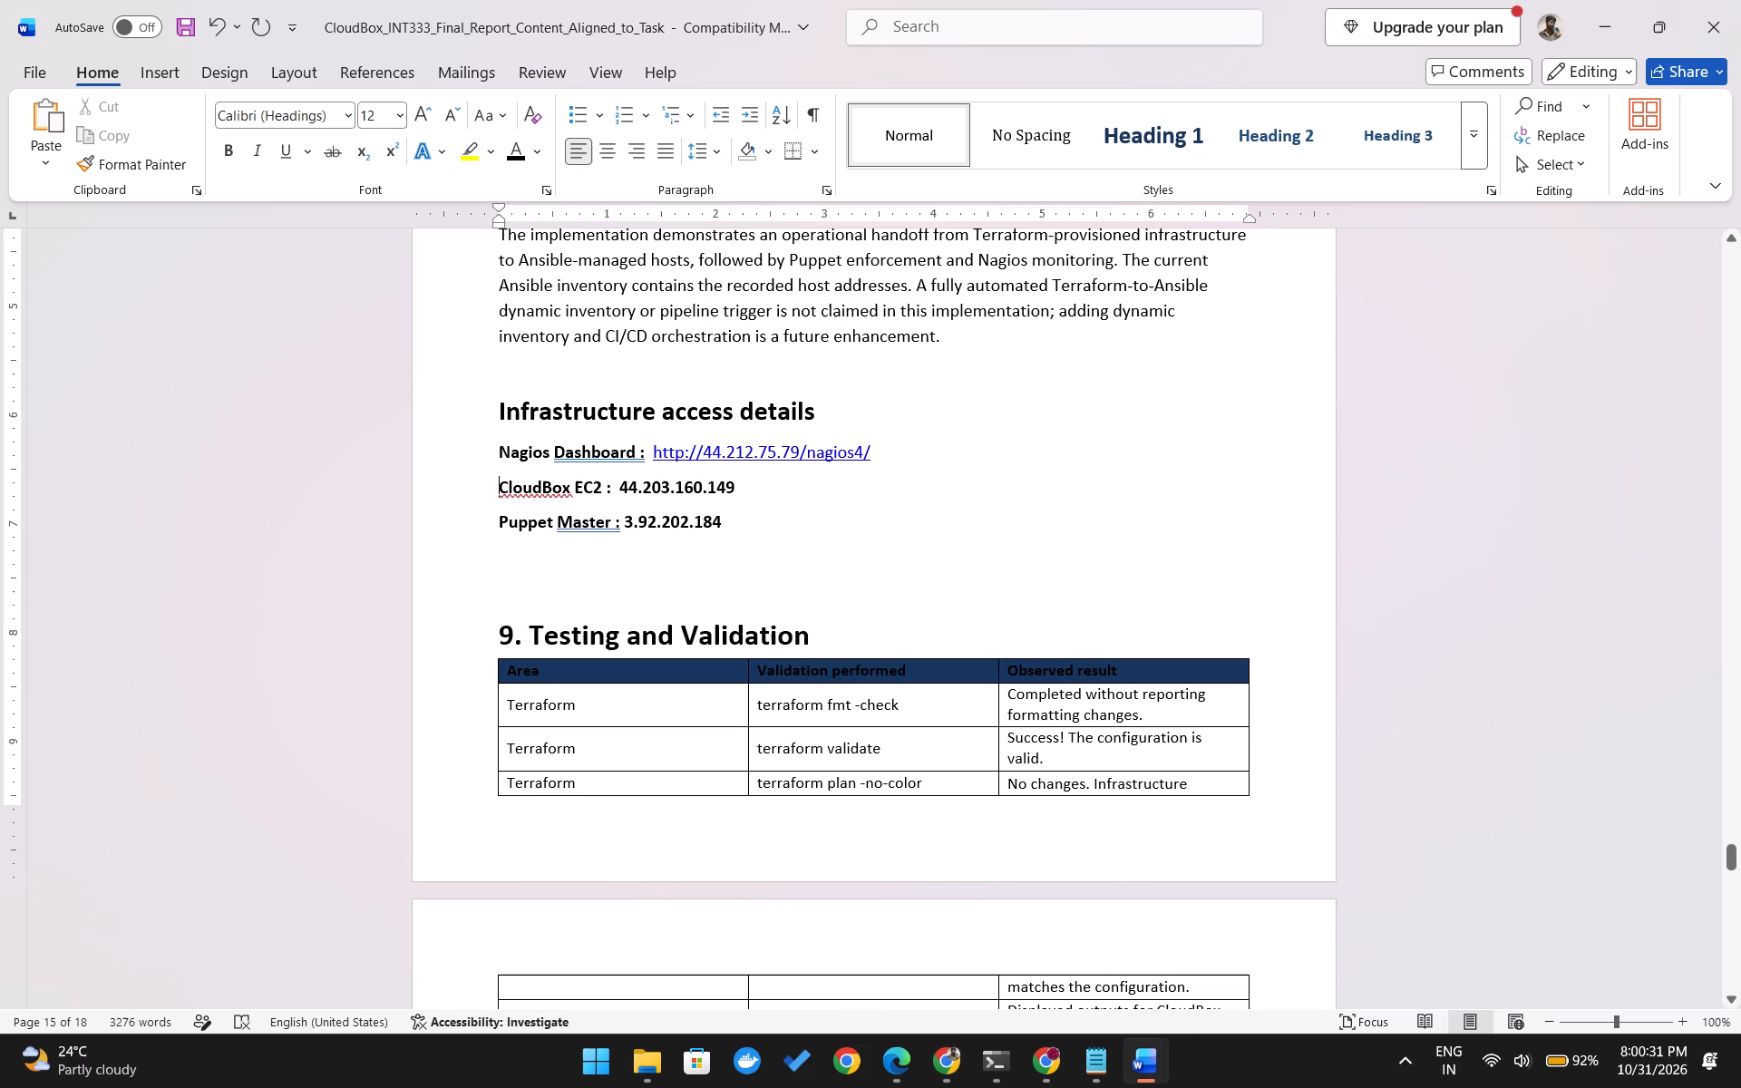
Remove the bold formatting from the IP addresses of CloudBox EC2 and Puppet Master, keeping the labels bold.
left_click_drag(727, 520, 639, 521)
left_click(639, 521)
left_click_drag(725, 525, 628, 521)
left_click_drag(740, 489, 639, 486, "ctrl")
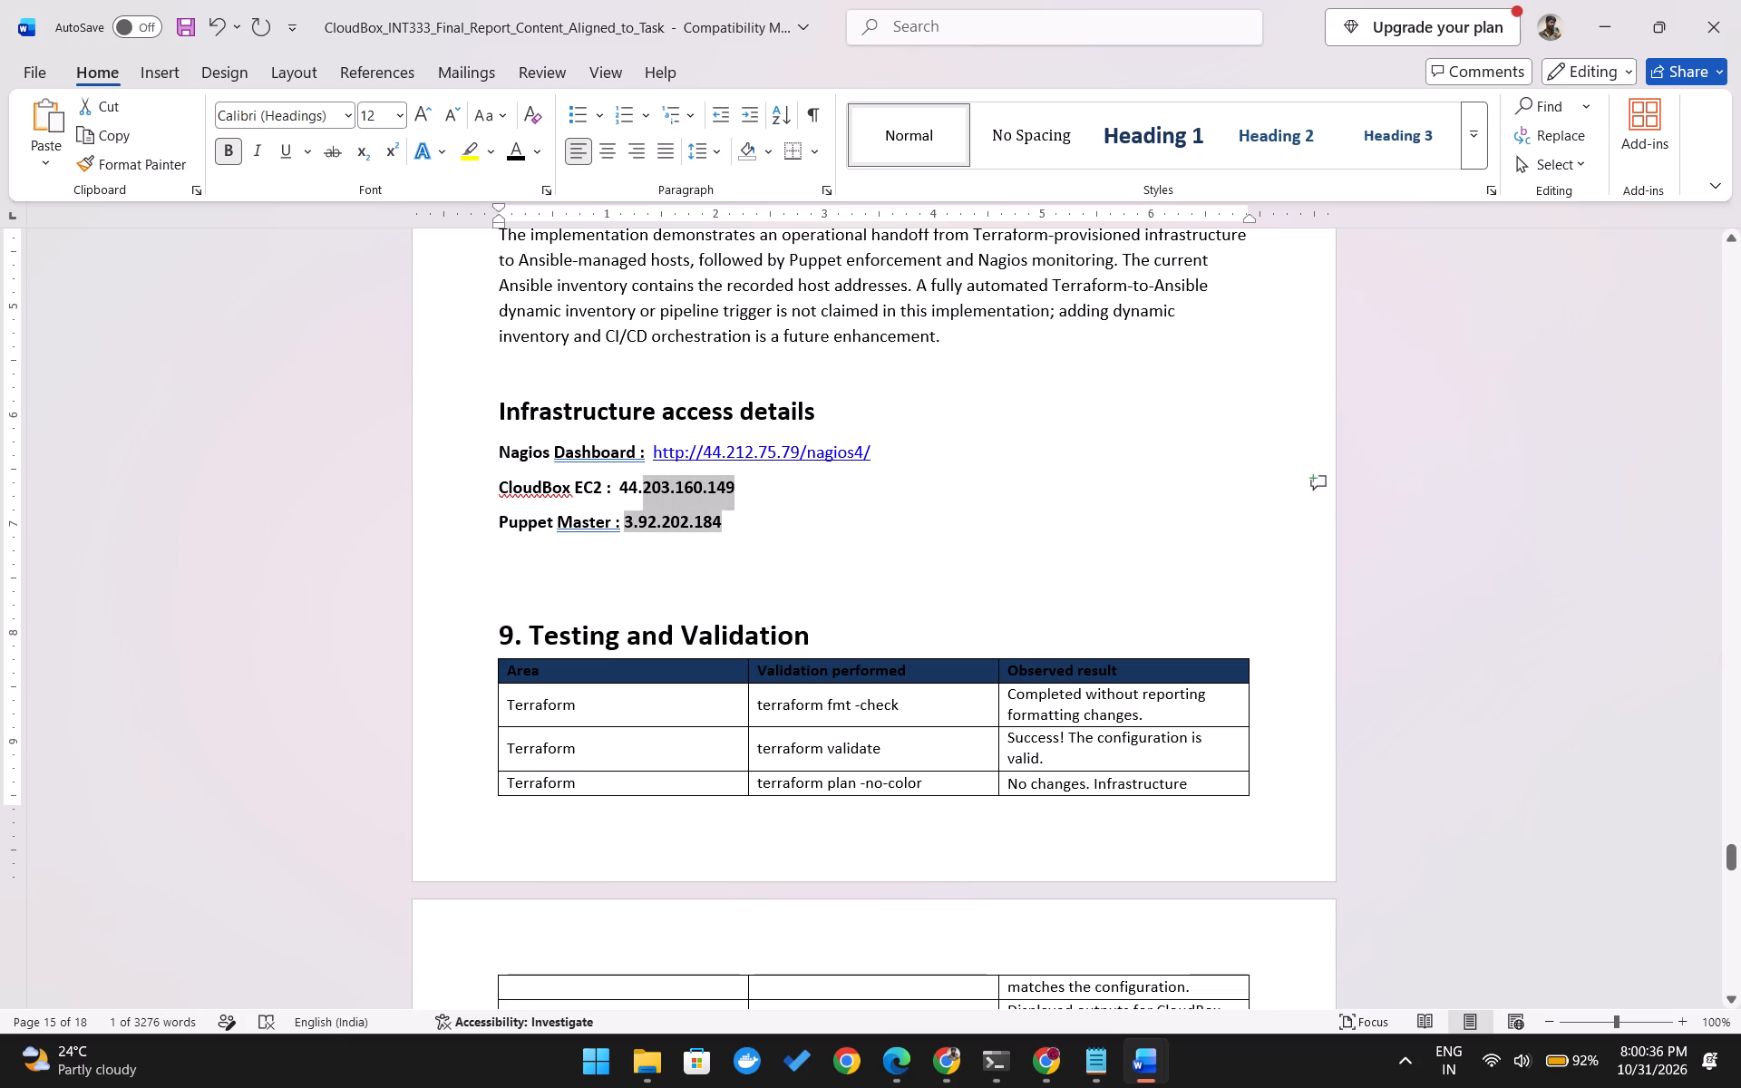
left_click_drag(639, 486, 625, 488, "ctrl")
left_click(637, 454)
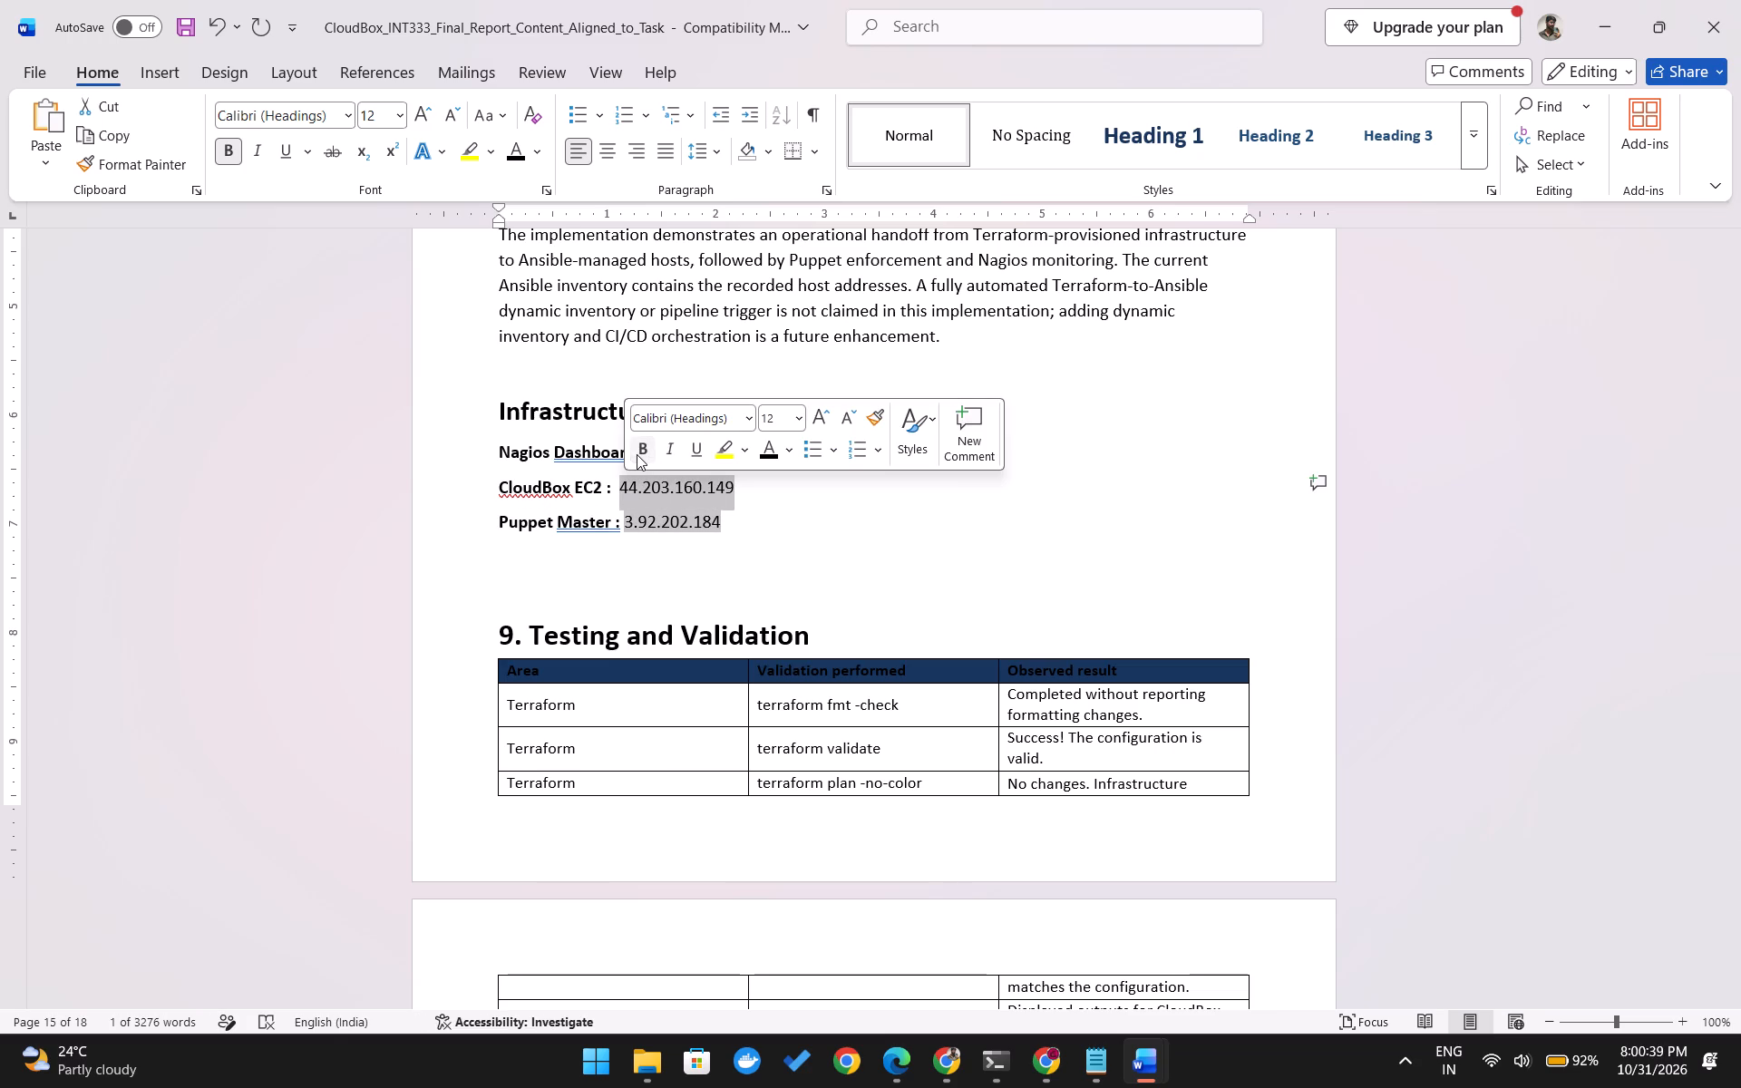
left_click(626, 523)
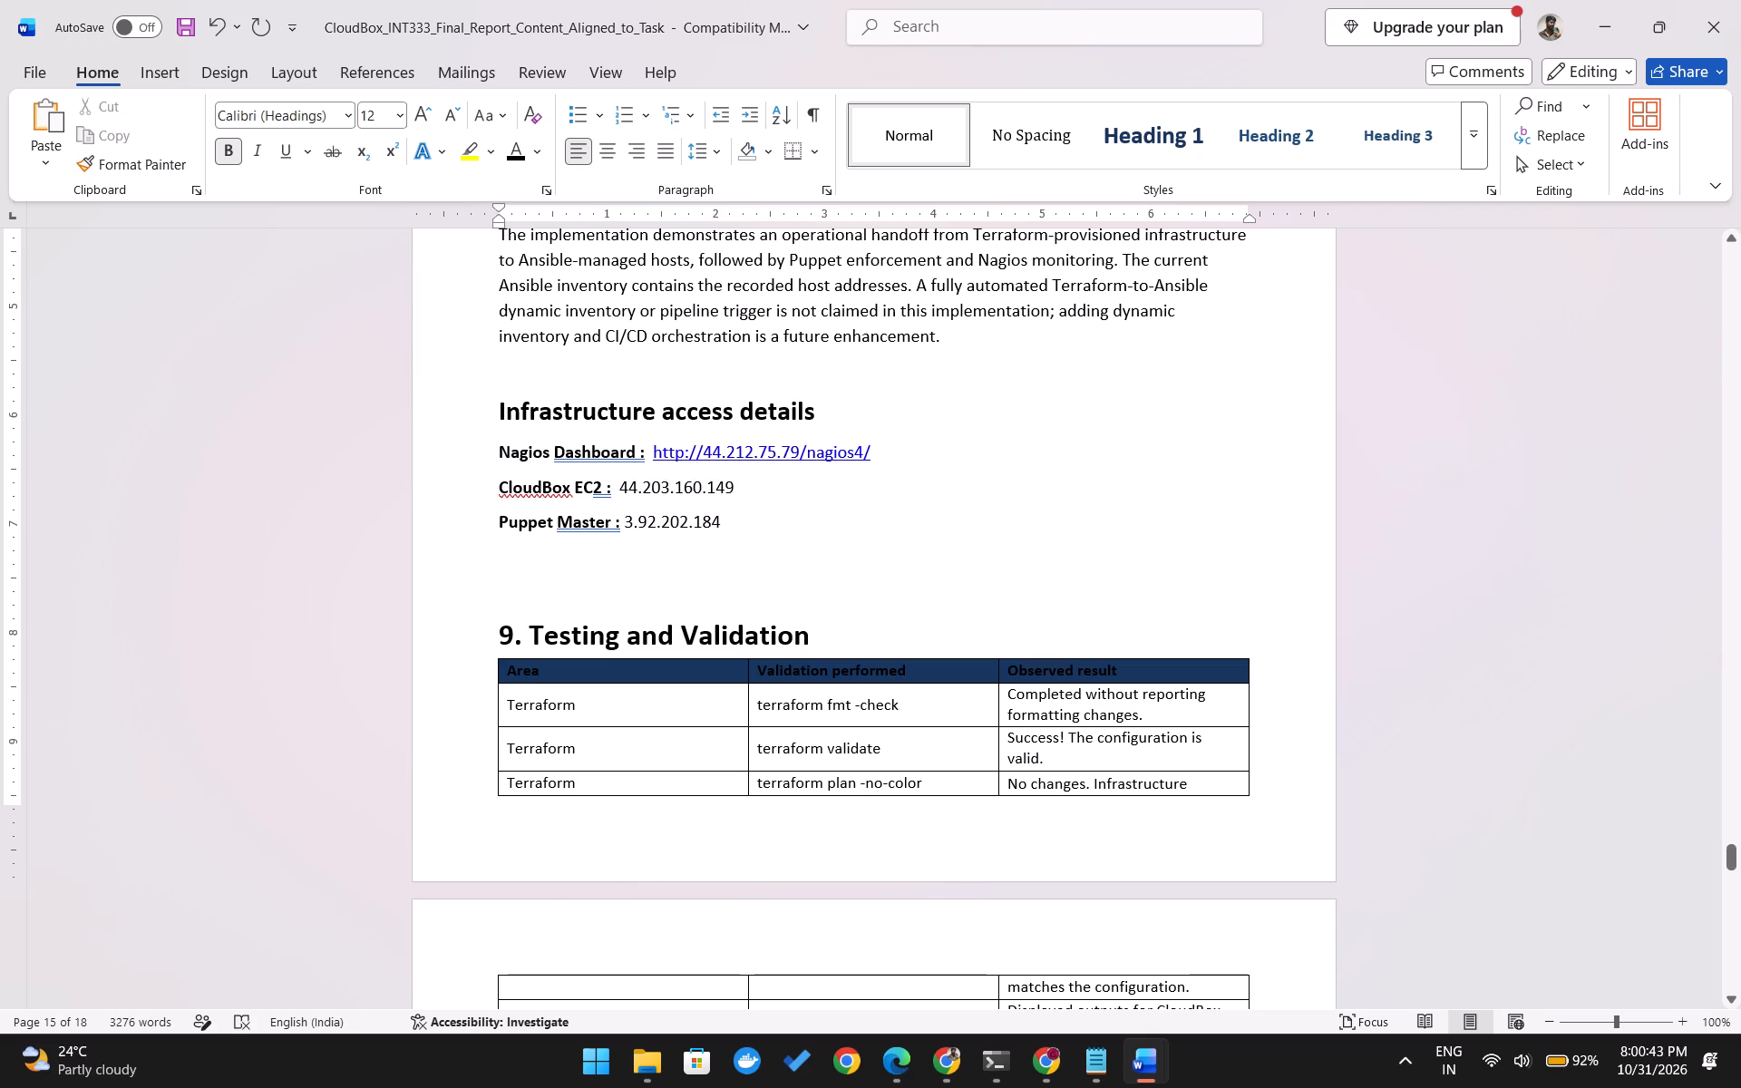
Copy the component name "CloudBox Frontend" from ChatGPT's Deployment and Access Links table onto its own line below Puppet Master in the Word report.
key("alt+Tab")
scroll(837, 639, "up", 3)
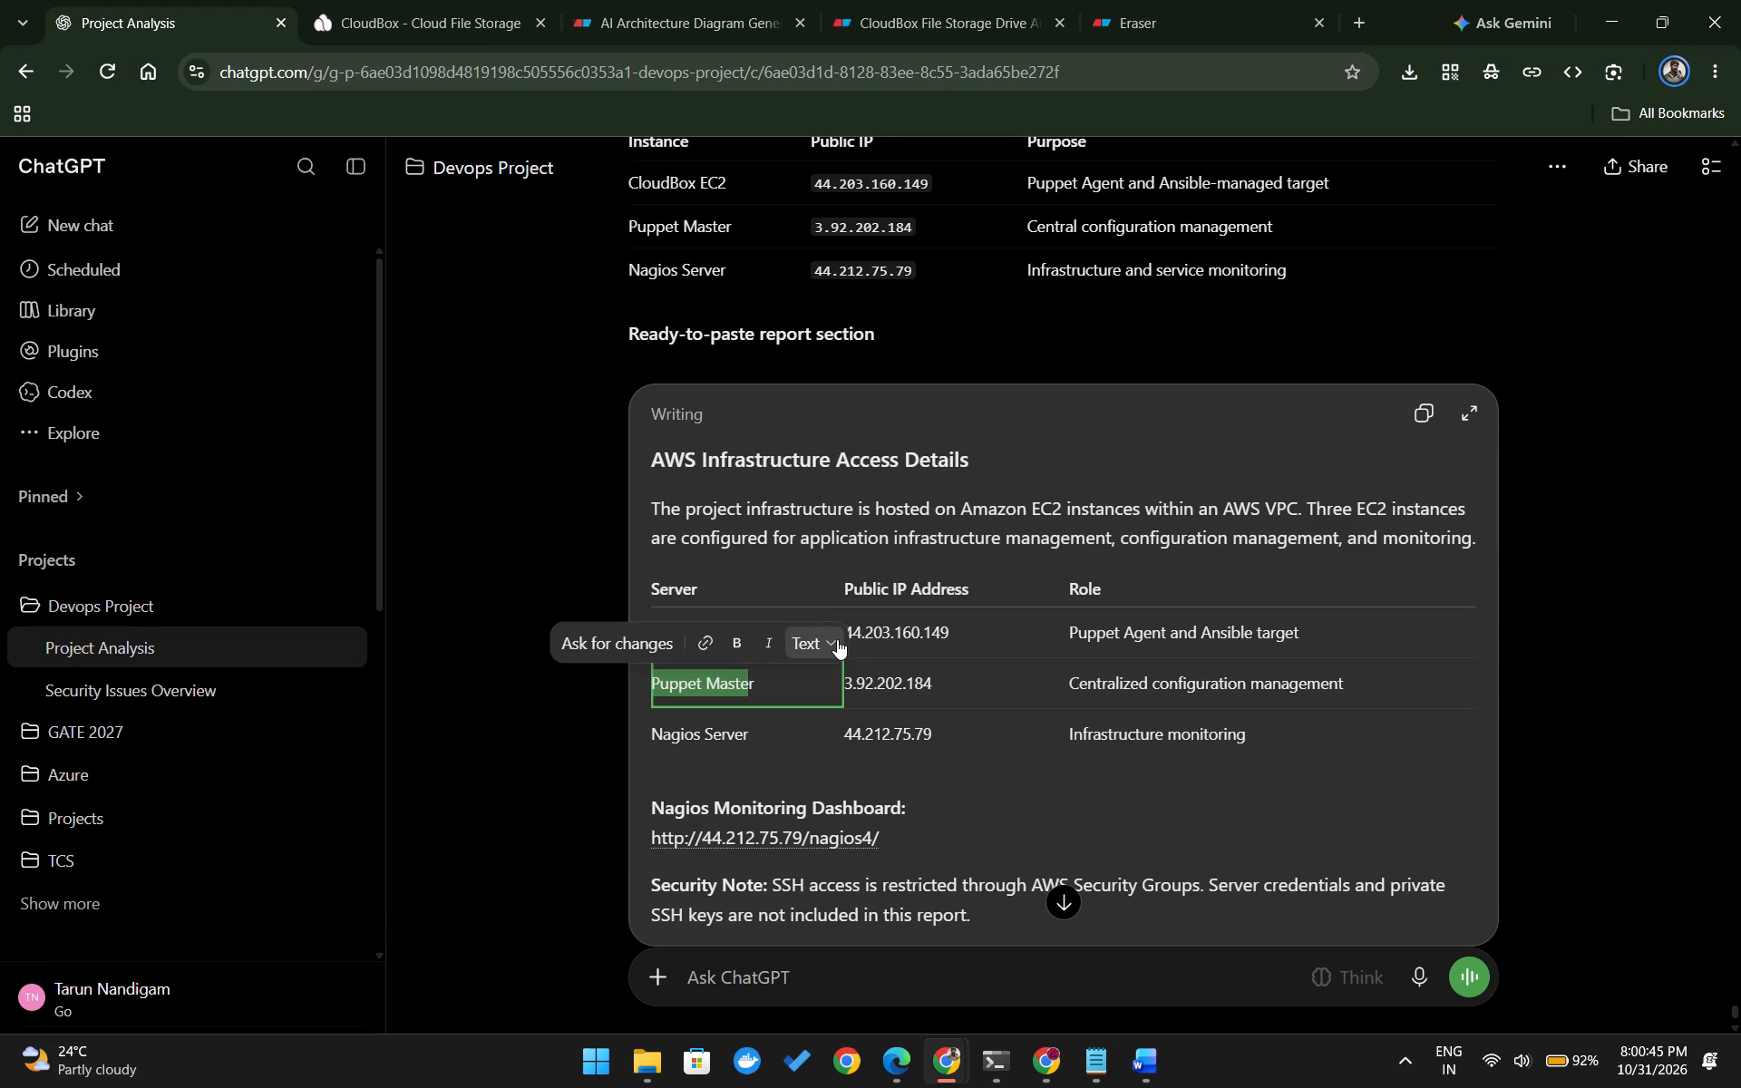
scroll(817, 398, "up", 5)
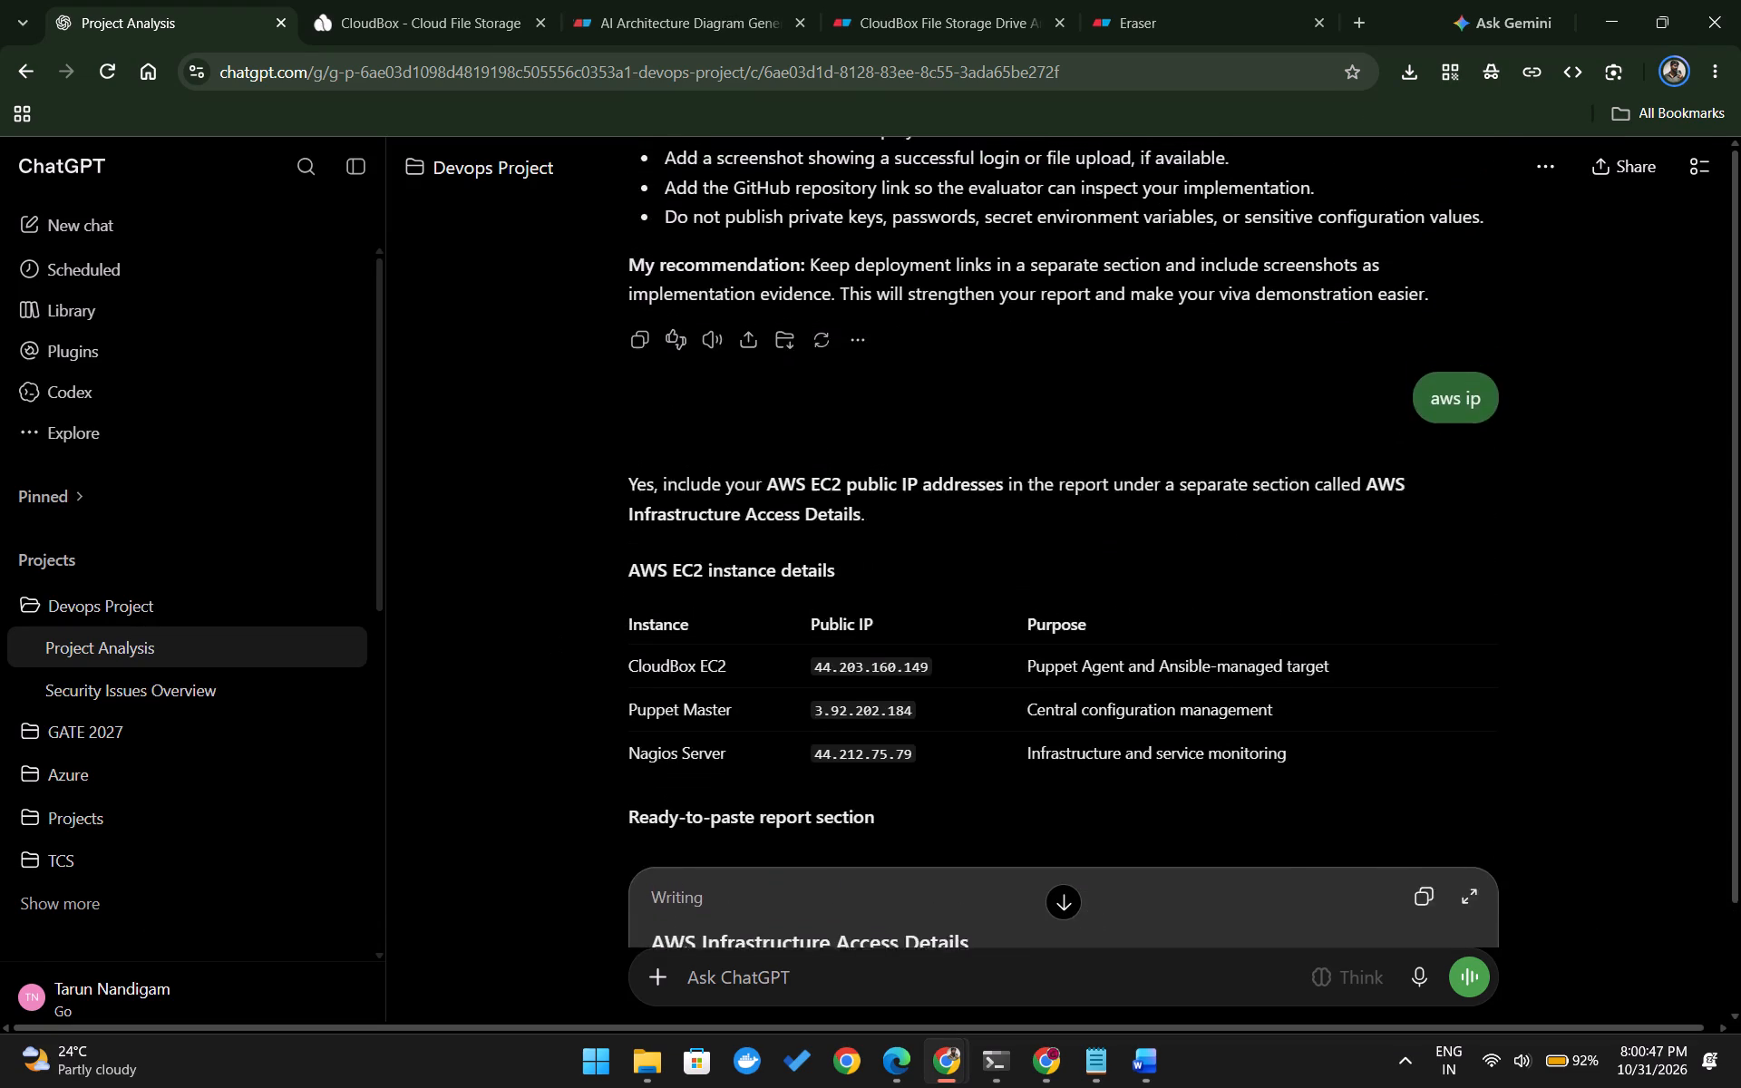
scroll(807, 423, "up", 4)
left_click_drag(789, 470, 750, 470)
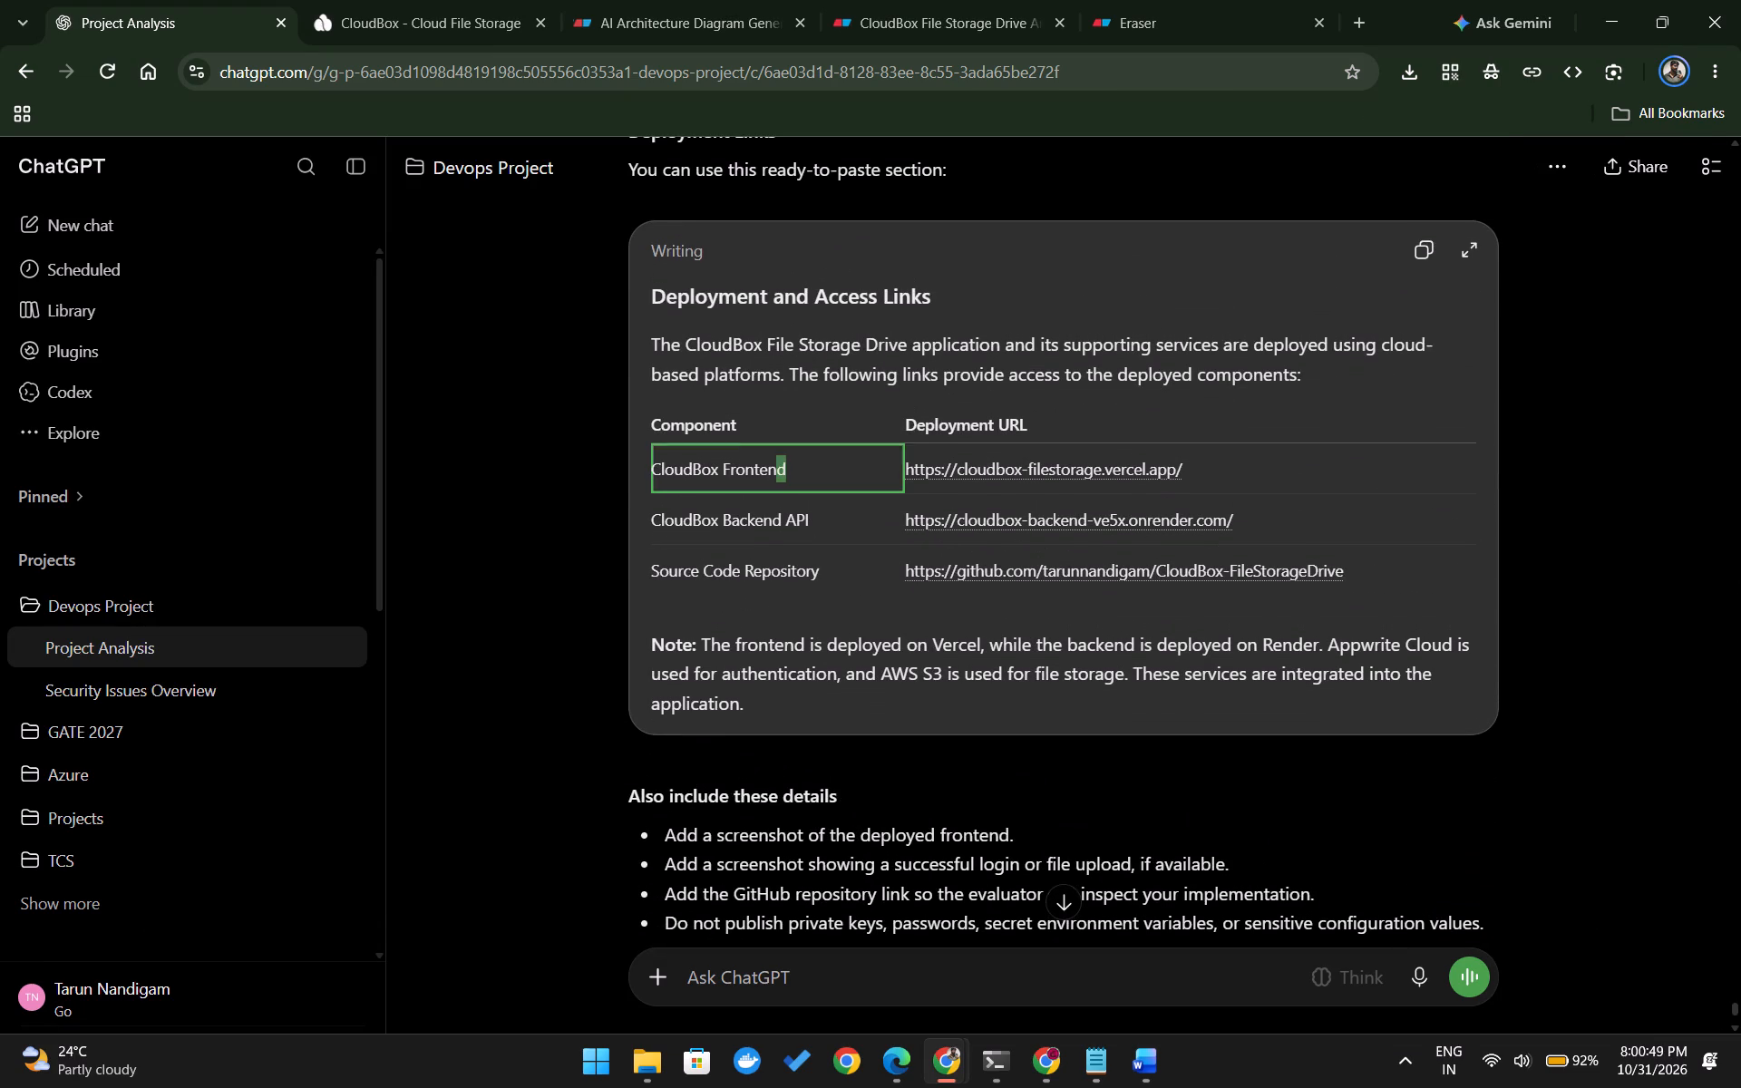
left_click_drag(750, 470, 654, 465)
key("ctrl+c")
key("alt+Tab")
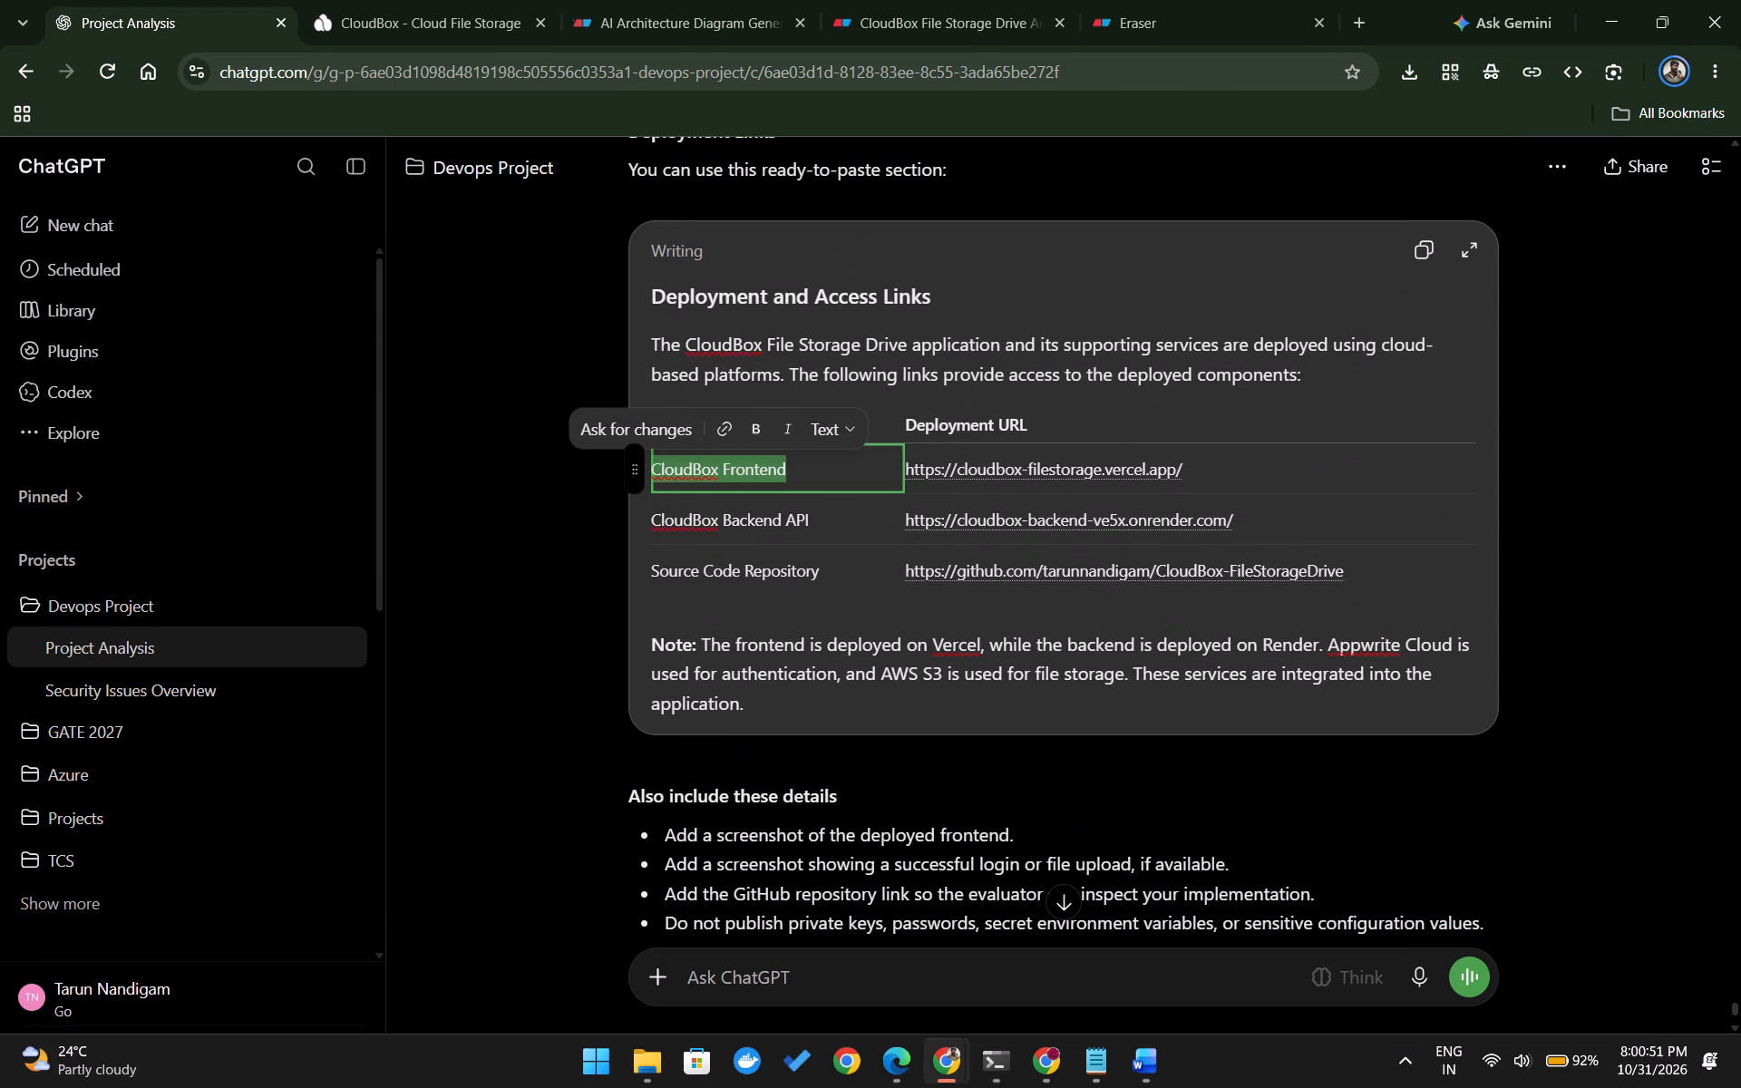
left_click(734, 516)
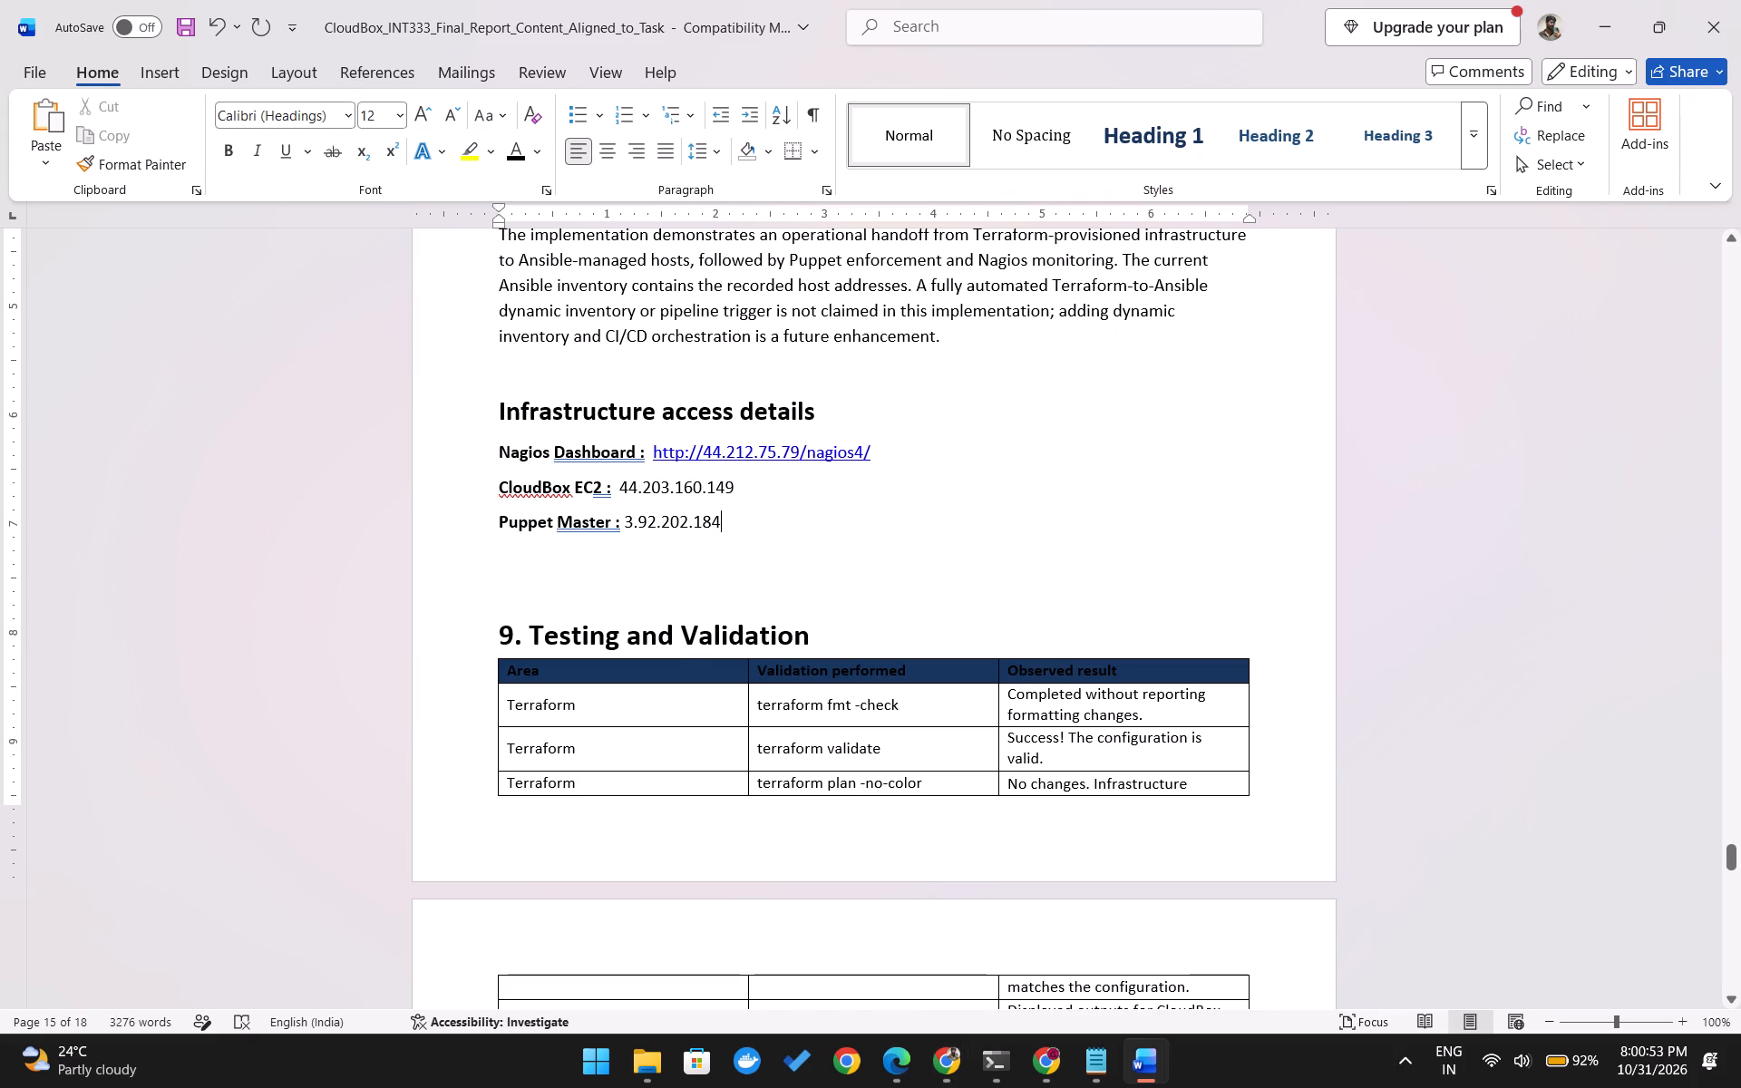
key("Return")
key("Return")
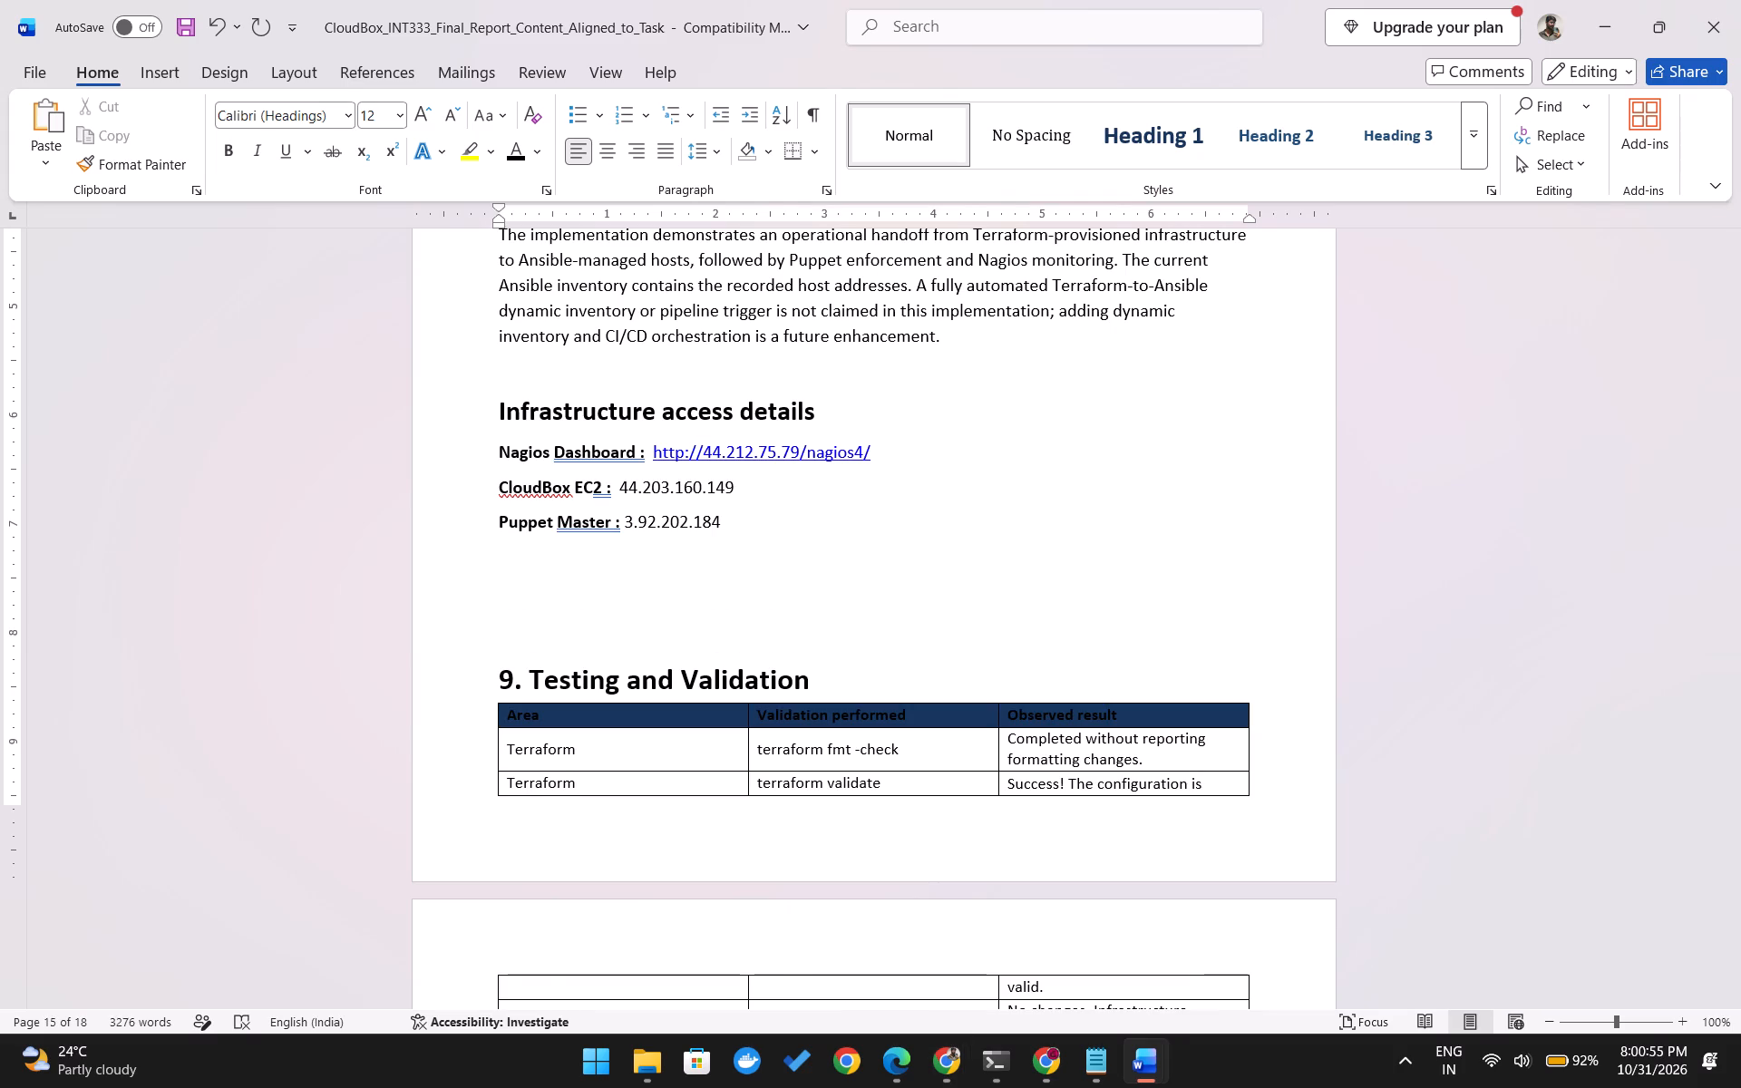
key("BackSpace")
key("BackSpace")
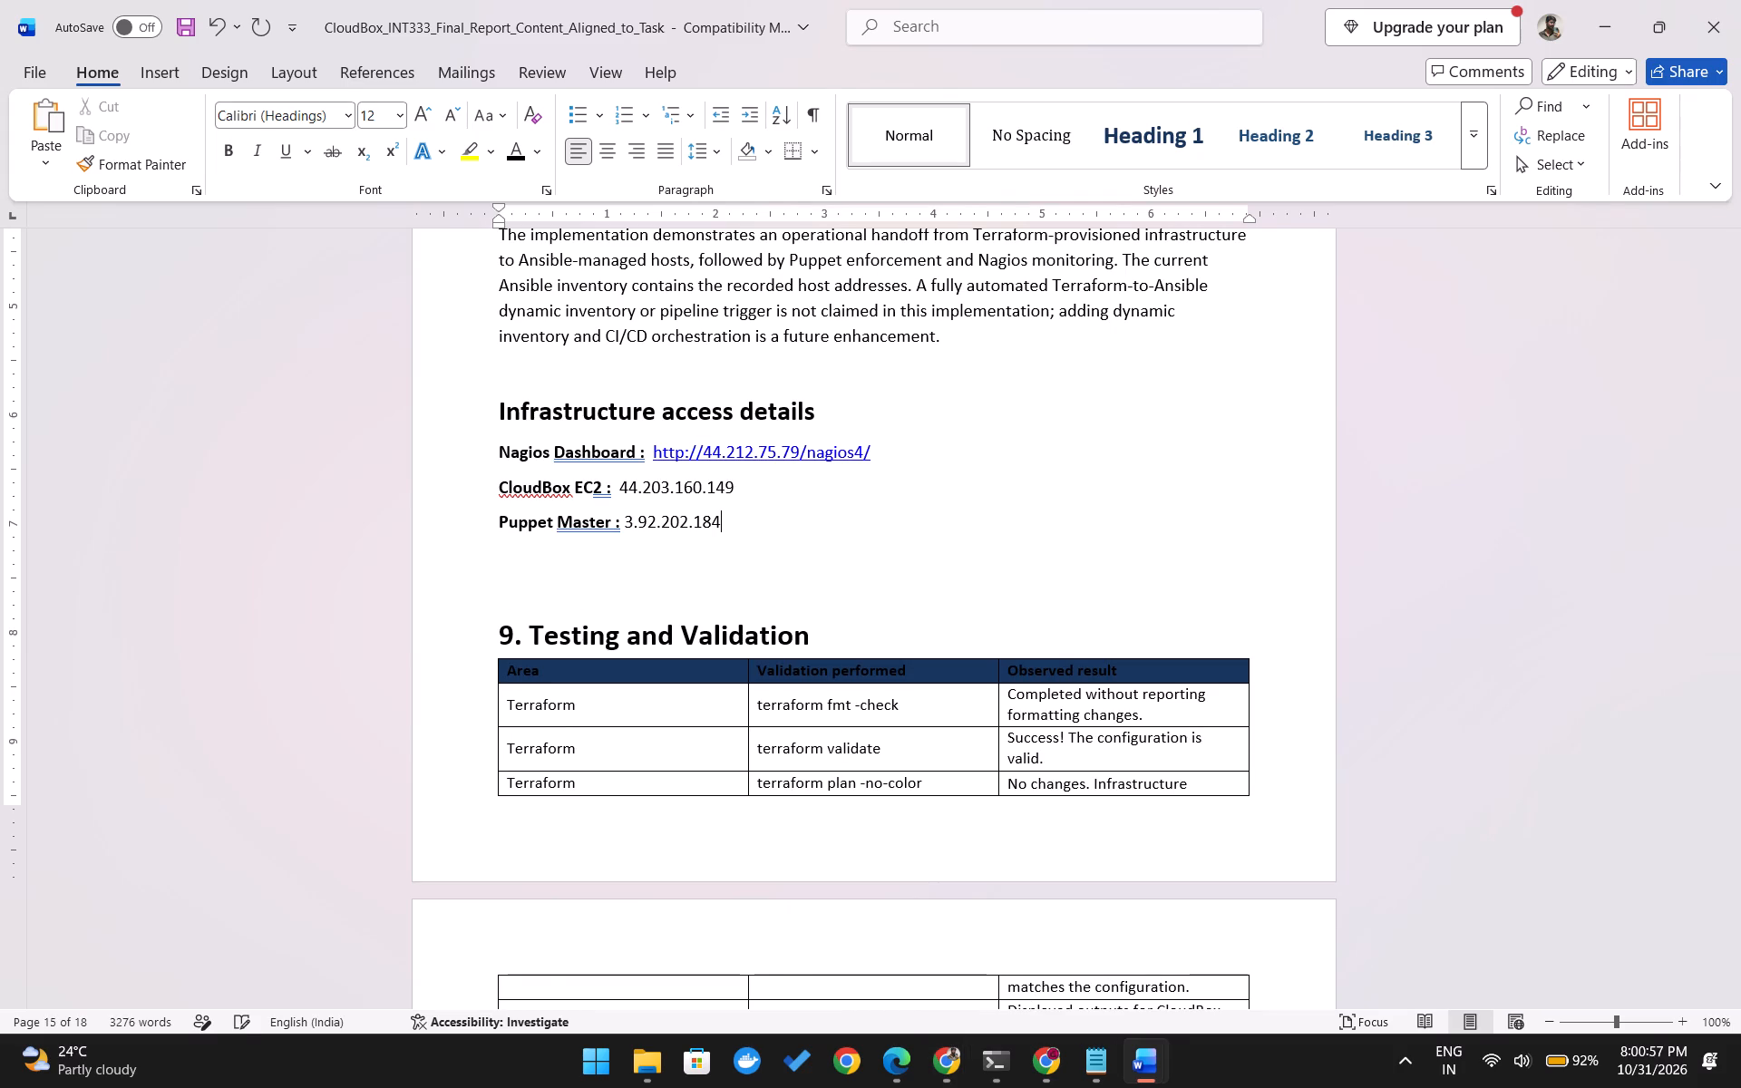
key("space")
key("ctrl+v")
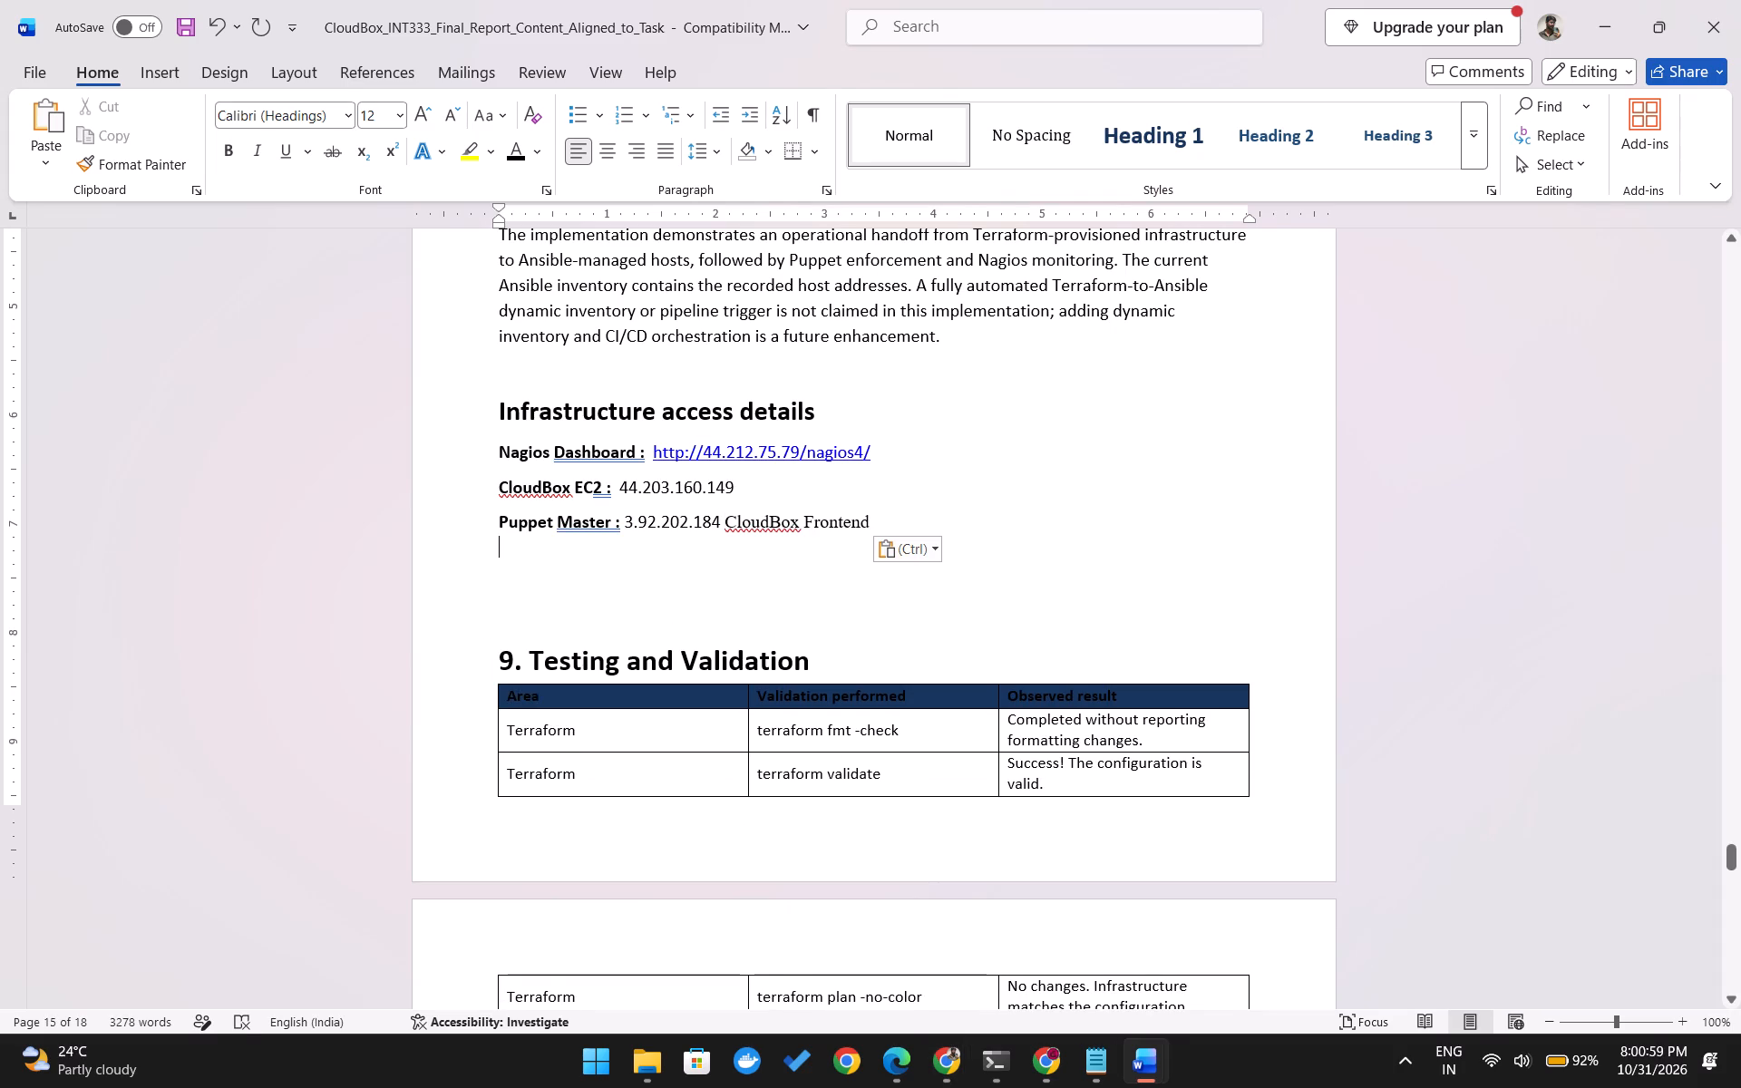
left_click(728, 516)
key("Return")
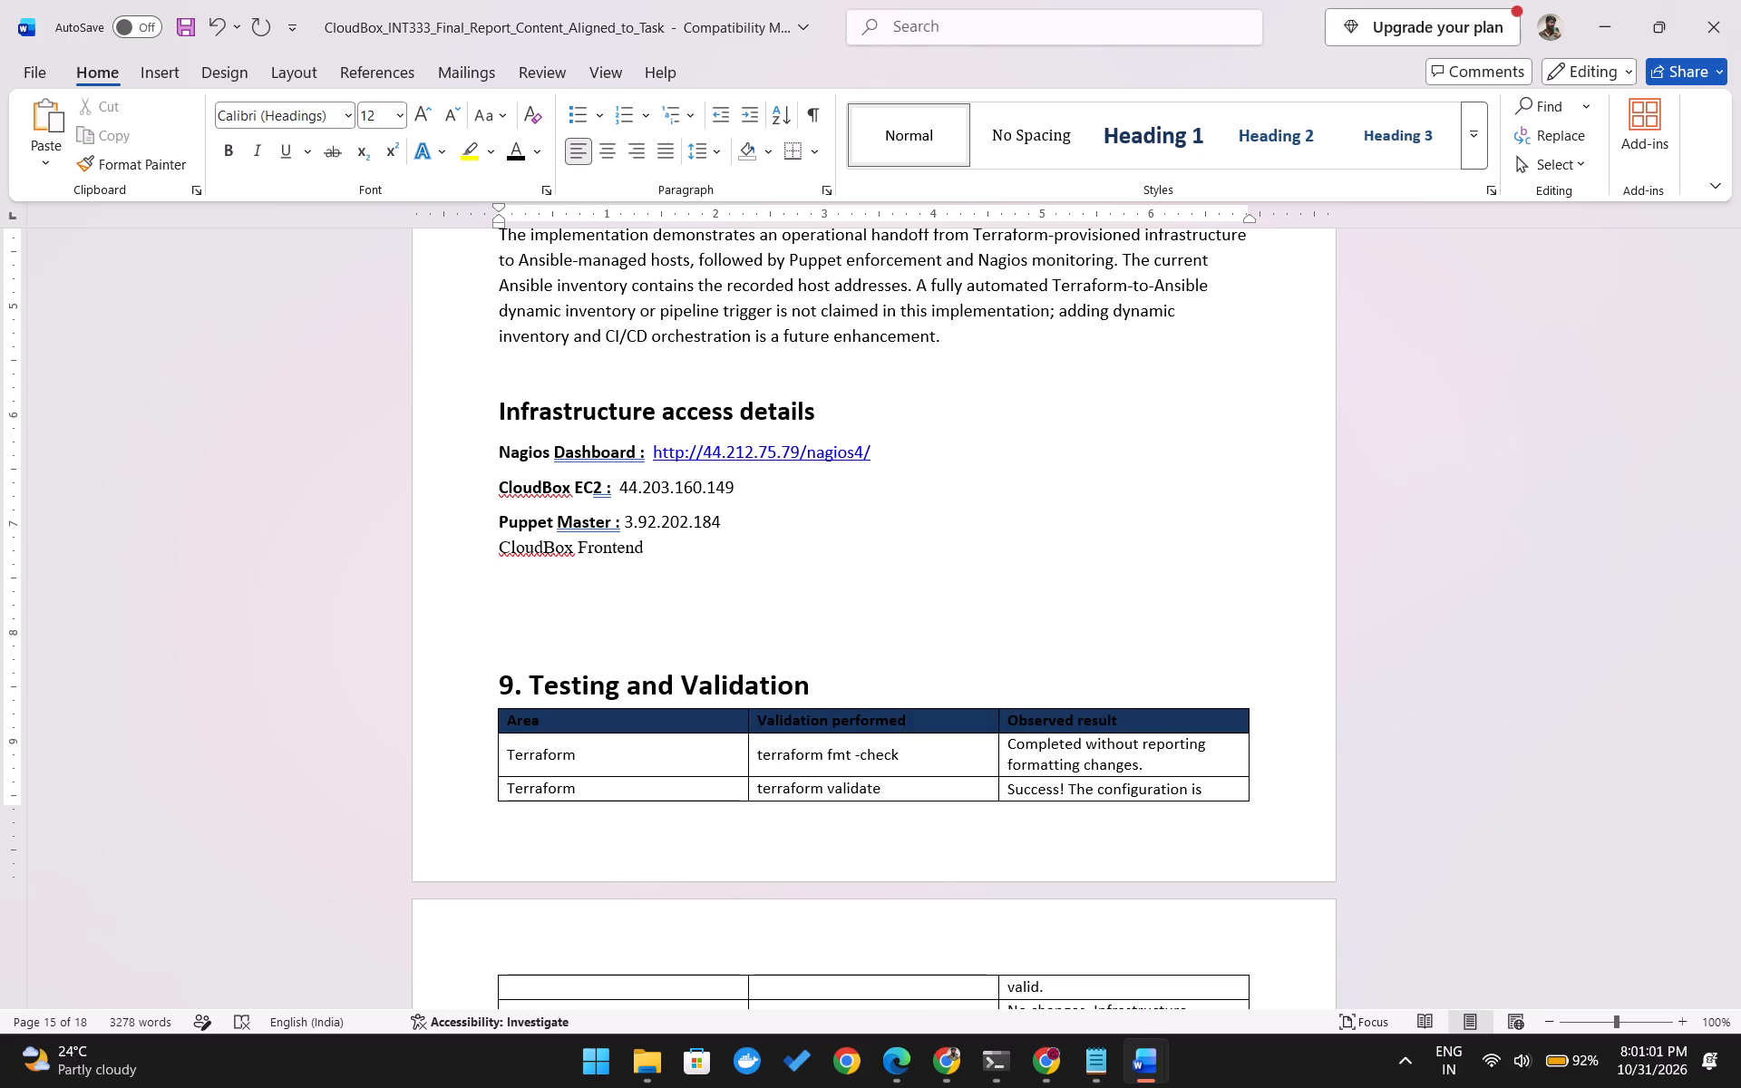
Format the "CloudBox Frontend" line as bold Calibri (Headings) and add a colon after it.
left_click_drag(647, 546, 503, 555)
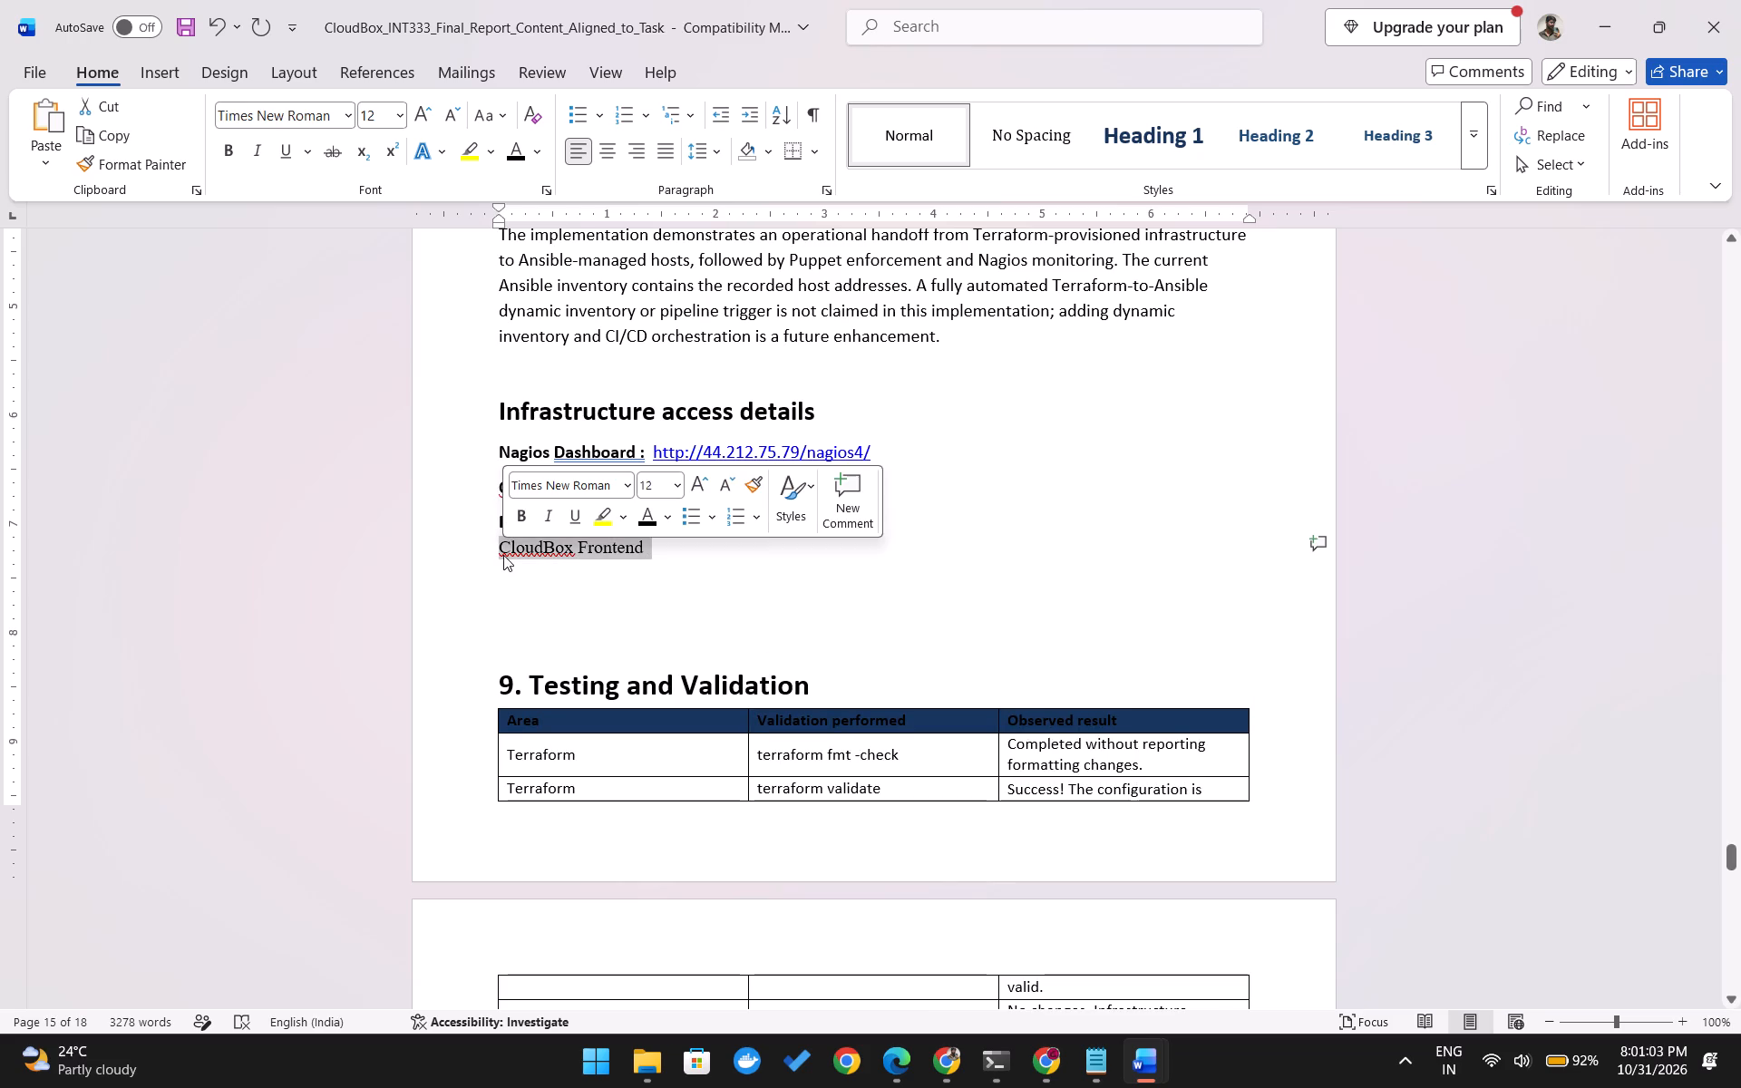
left_click(622, 489)
left_click(604, 543)
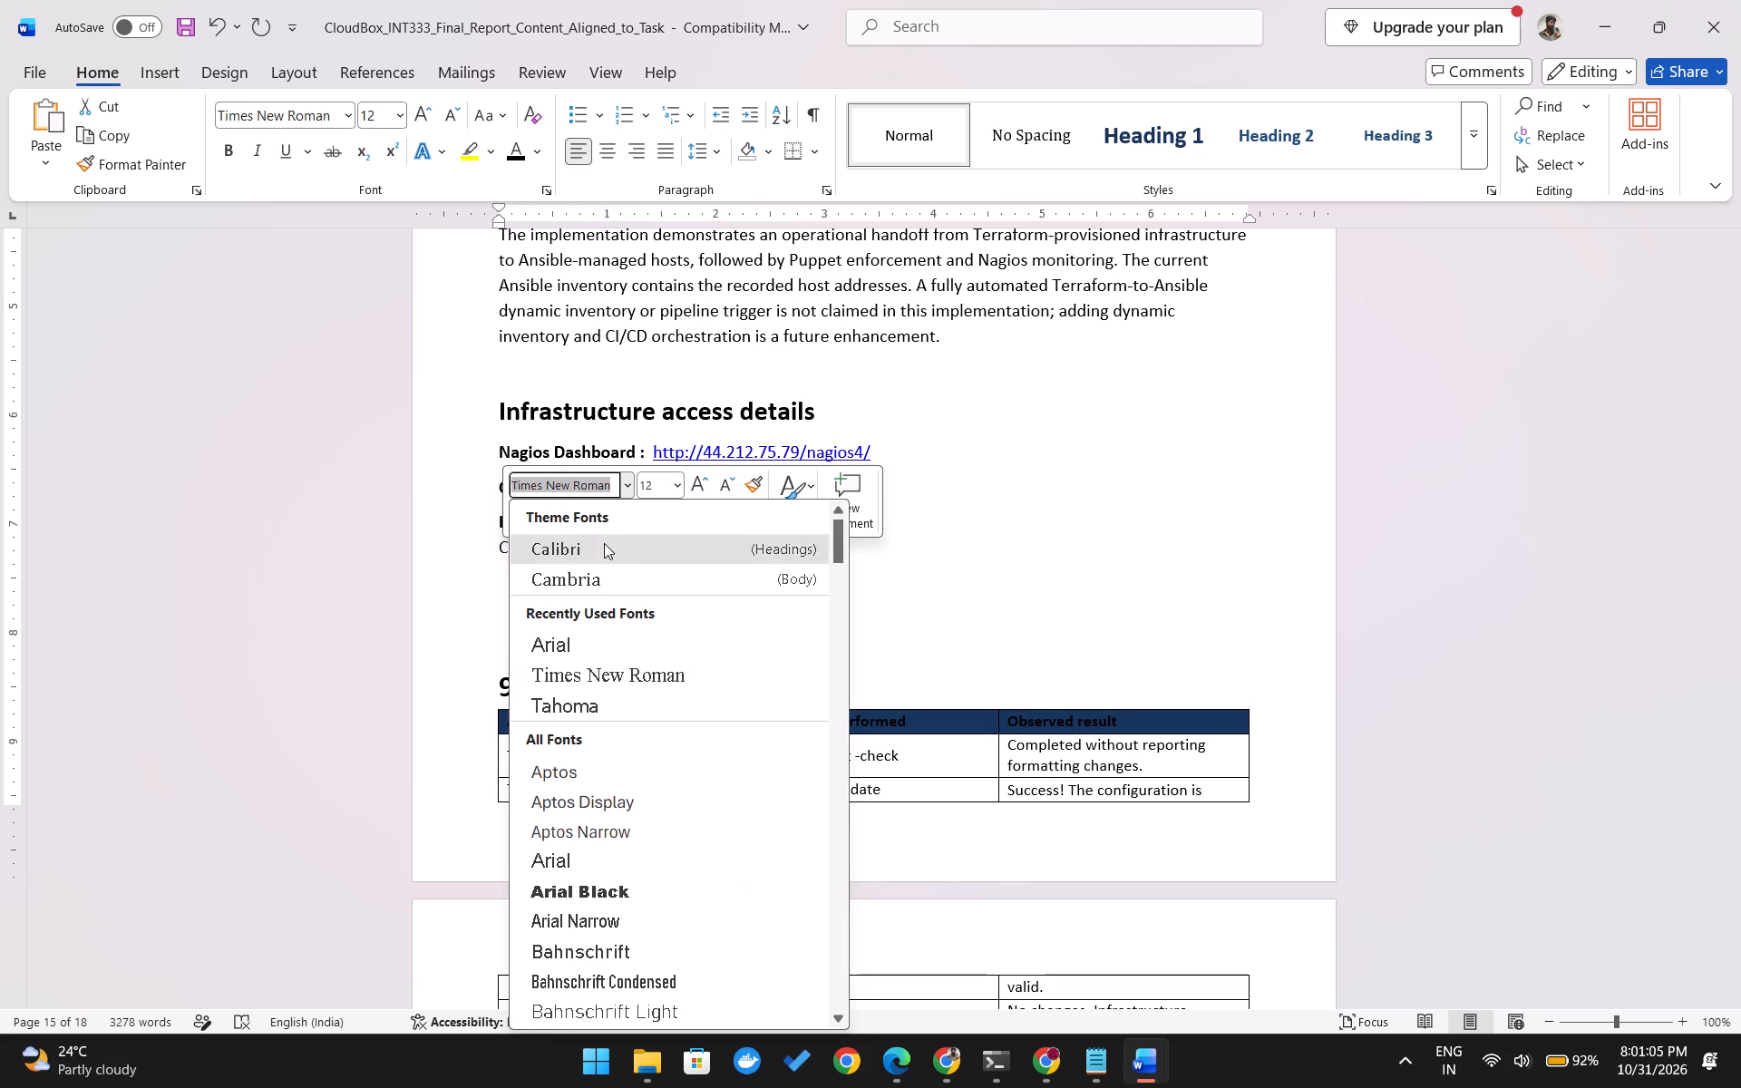
left_click(653, 543)
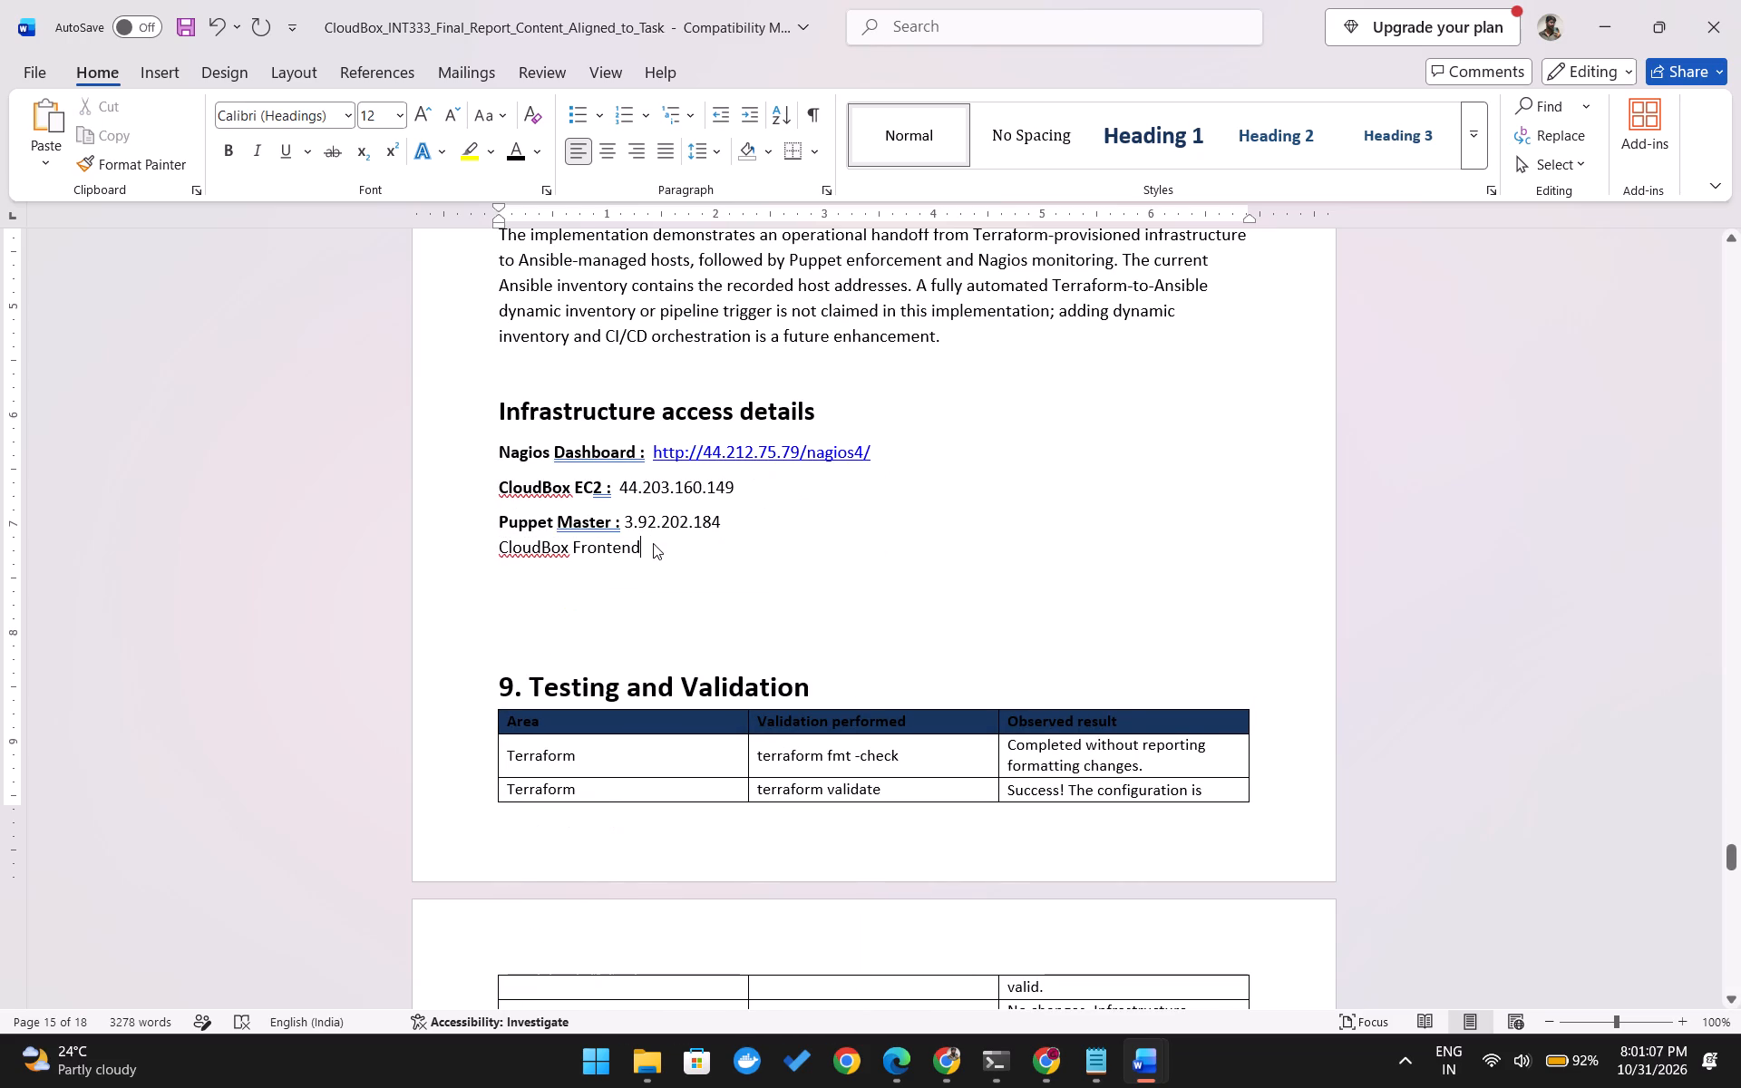
left_click_drag(639, 546, 505, 554)
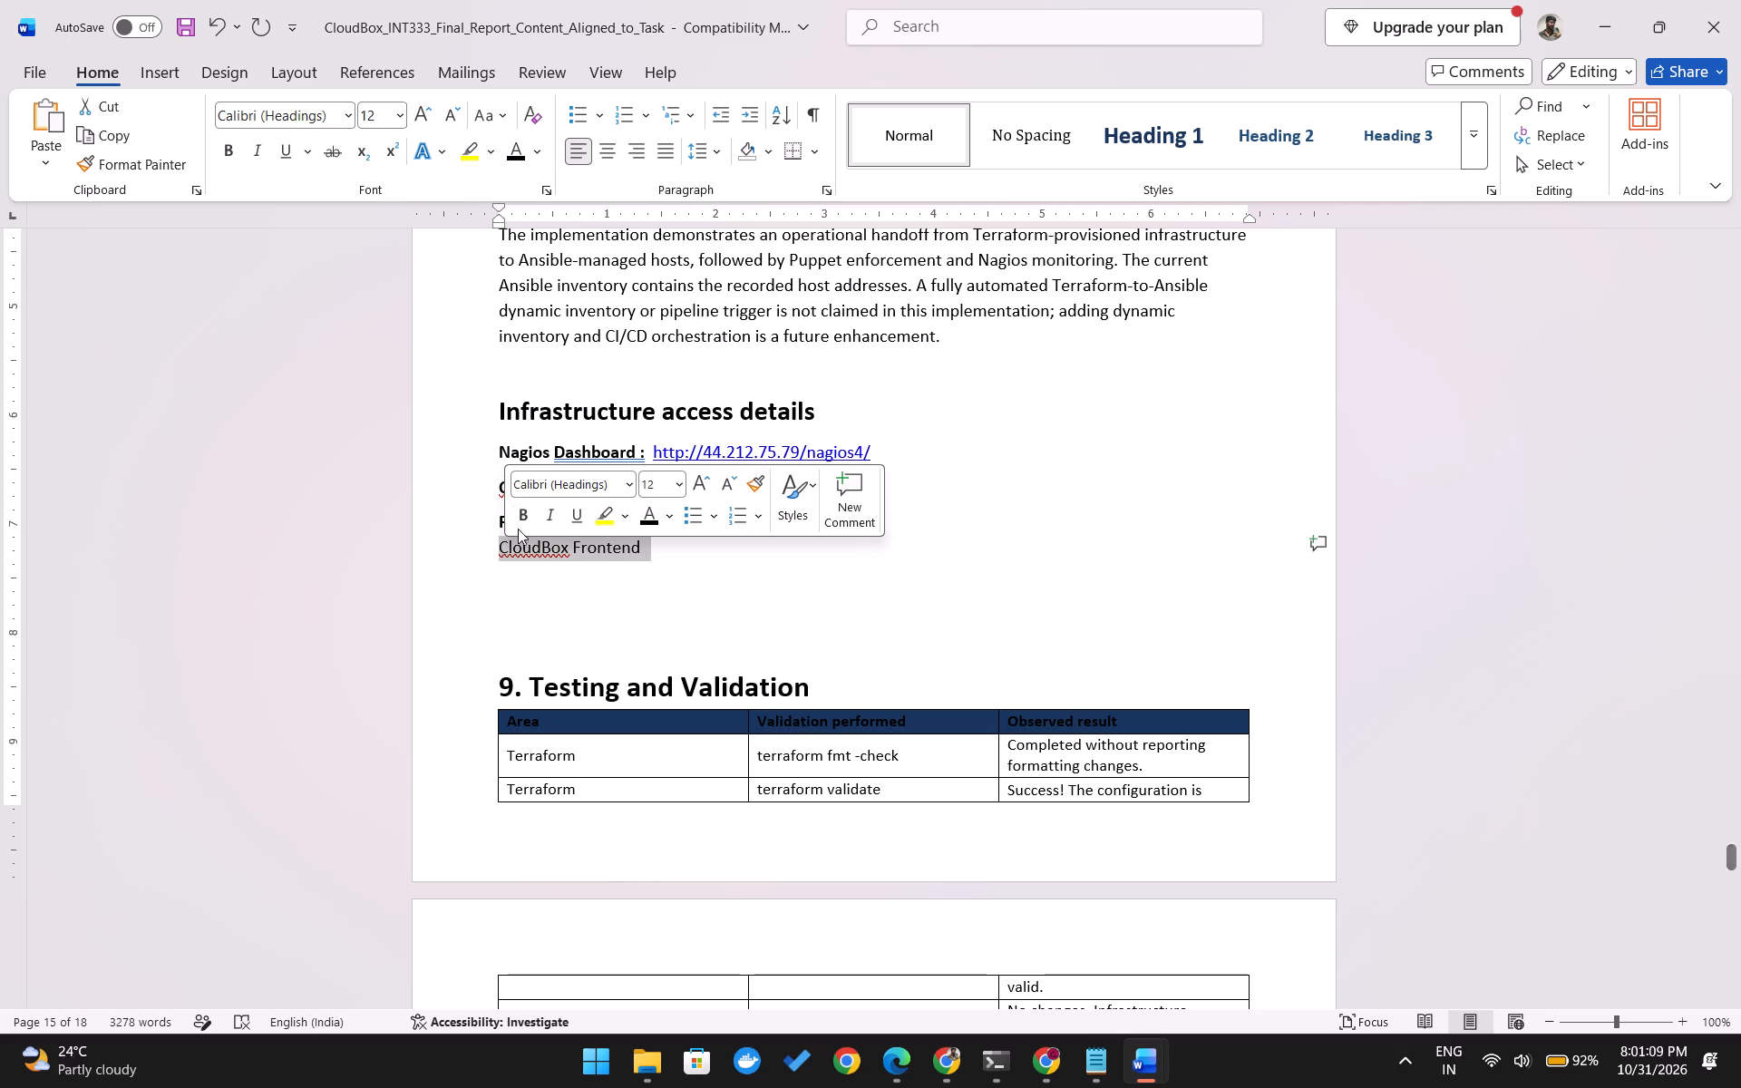
left_click(520, 516)
left_click(647, 548)
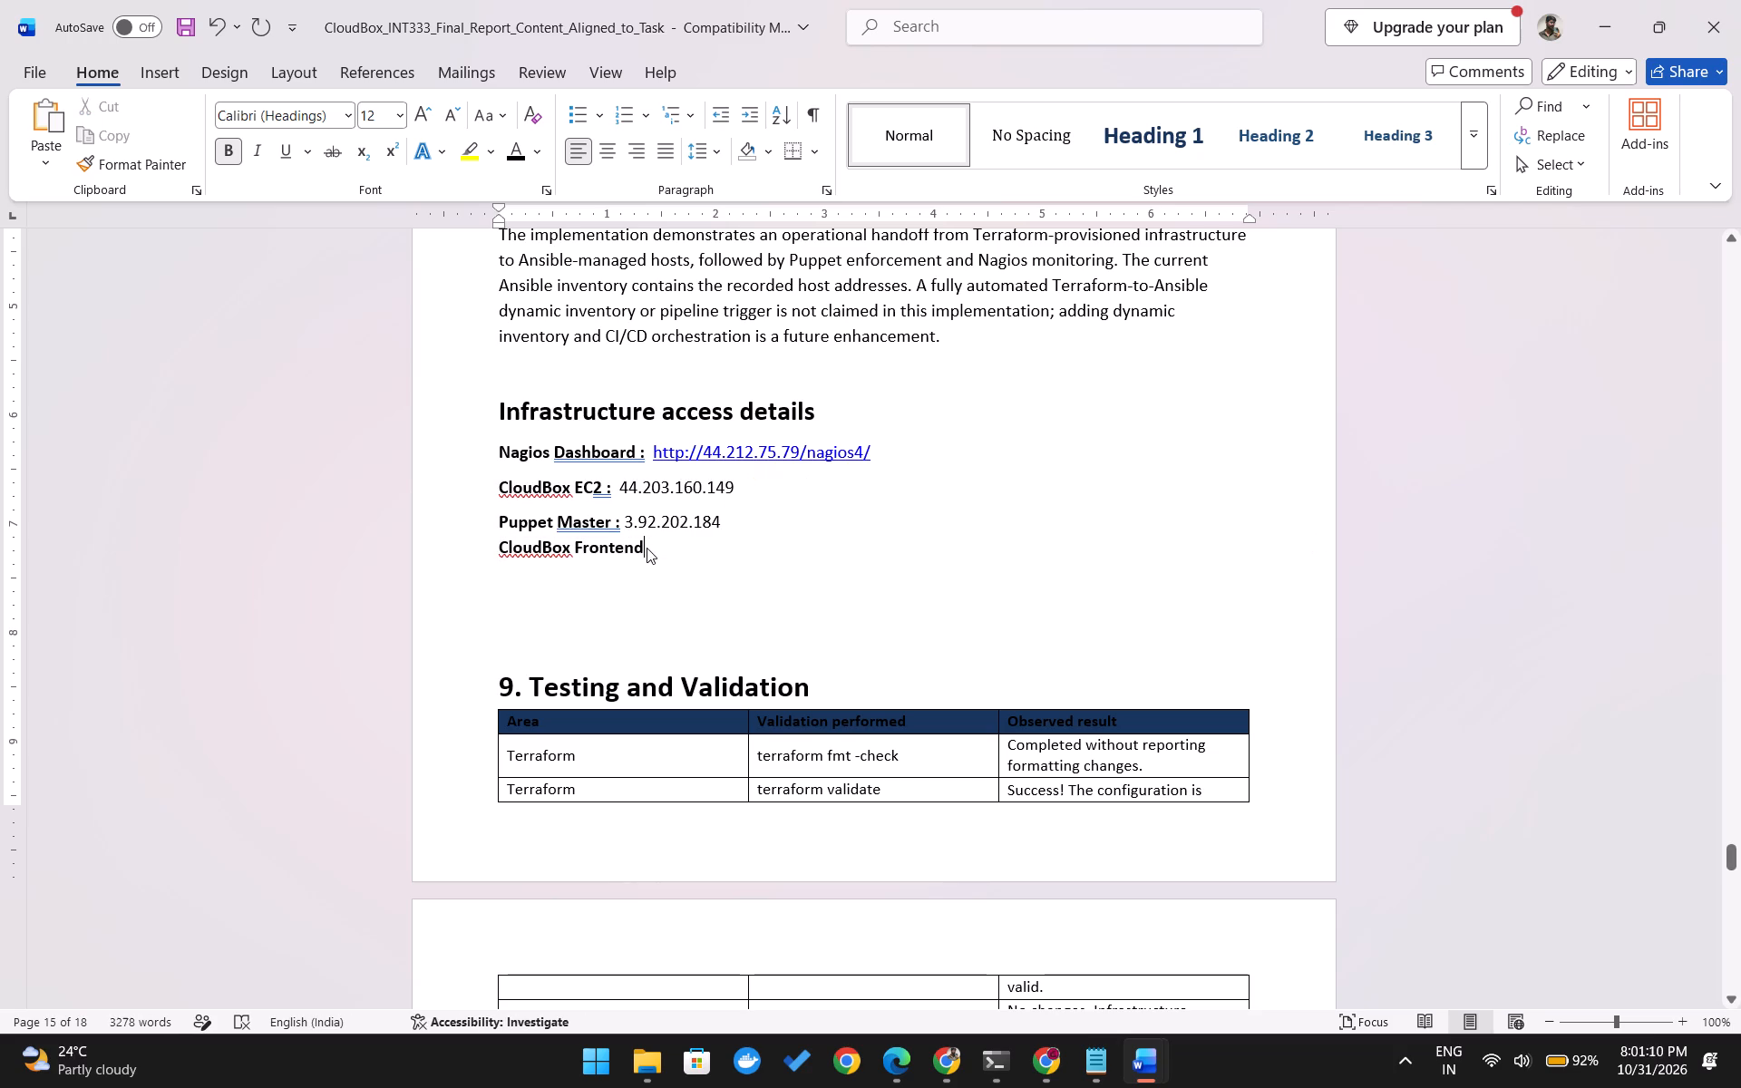
key("space")
type(":")
key("space")
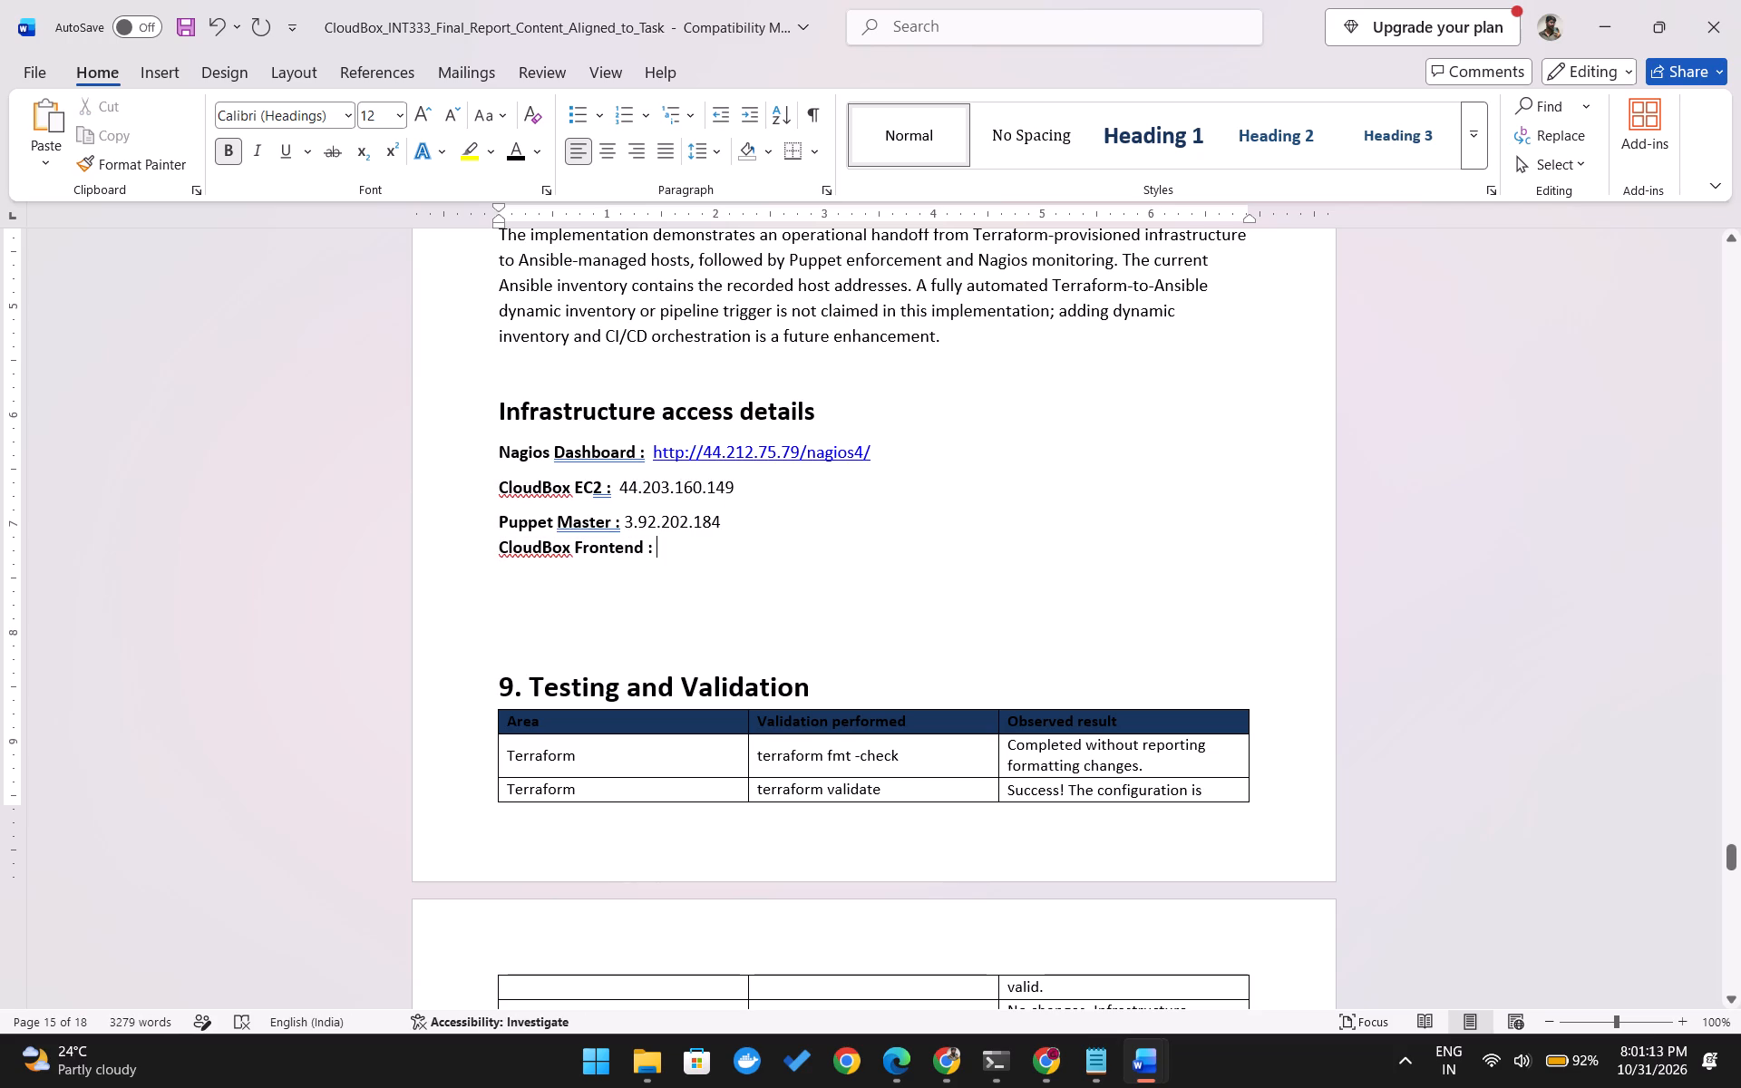
Join the CloudBox Frontend line to the Puppet Master line and break it off again to even out the line spacing.
left_click(608, 568)
left_click(501, 541)
key("BackSpace")
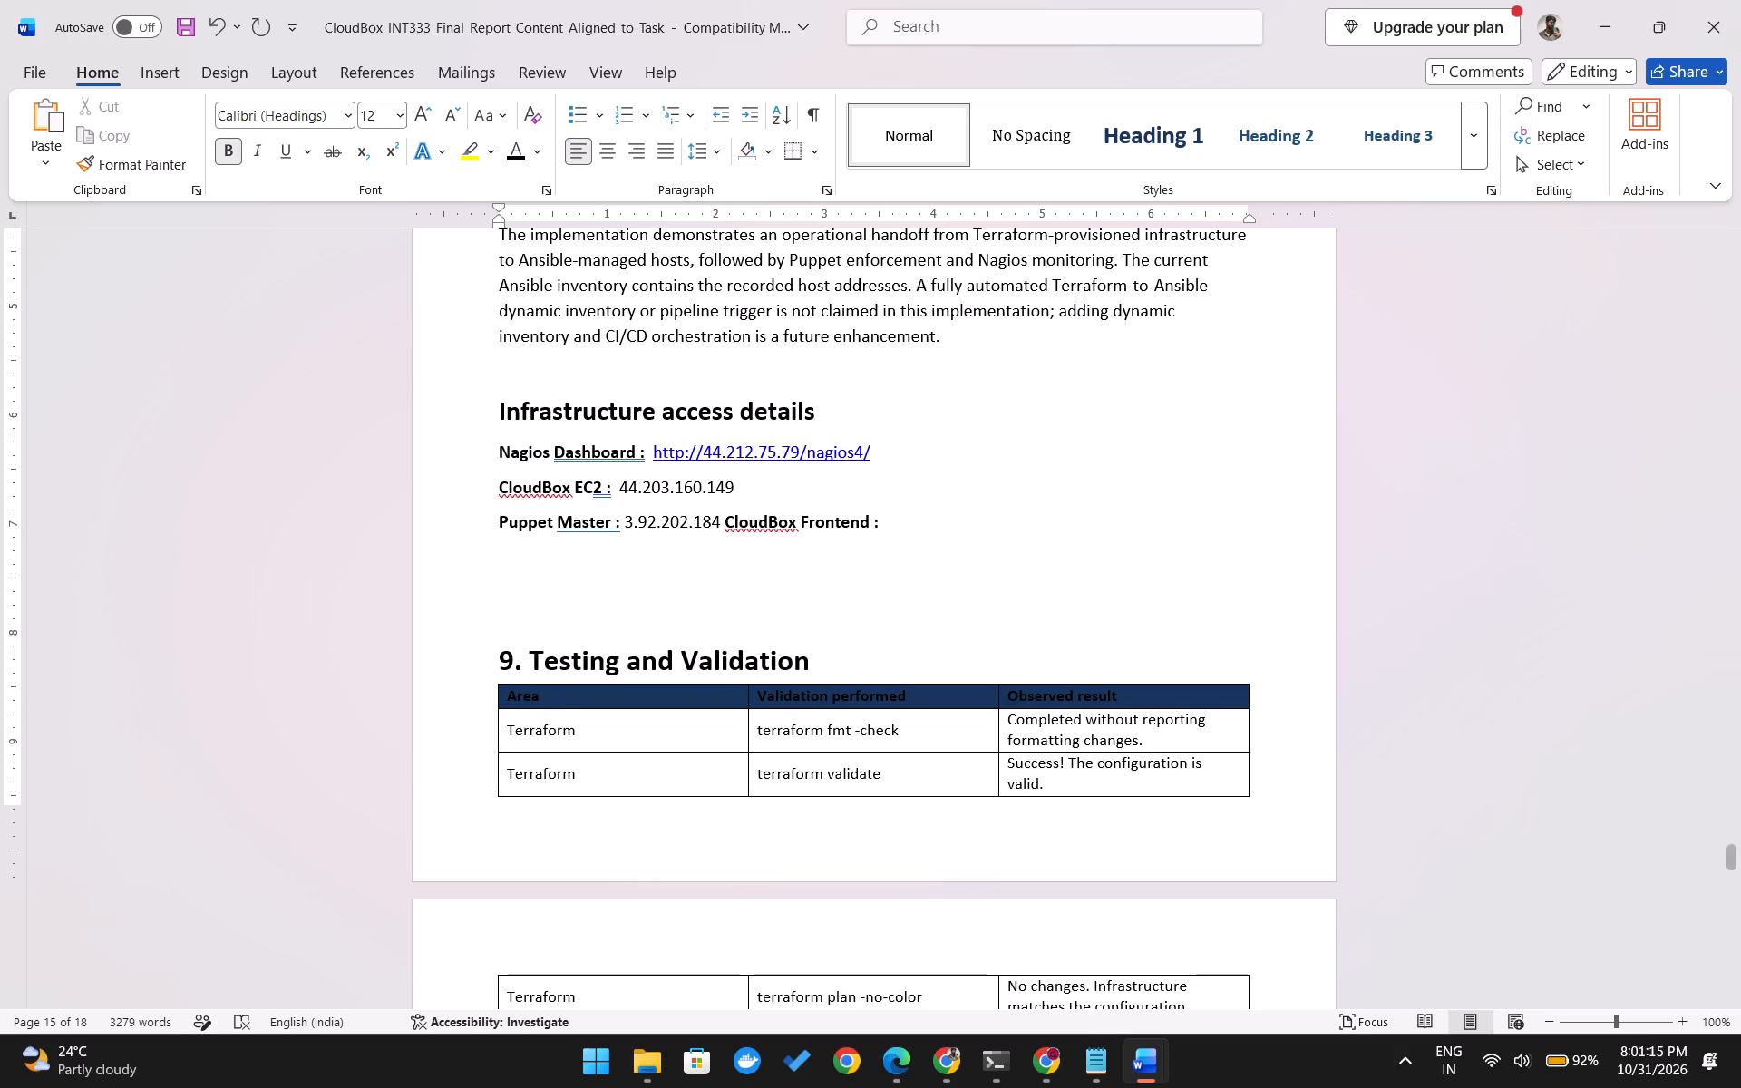
key("Return")
key("alt+Tab")
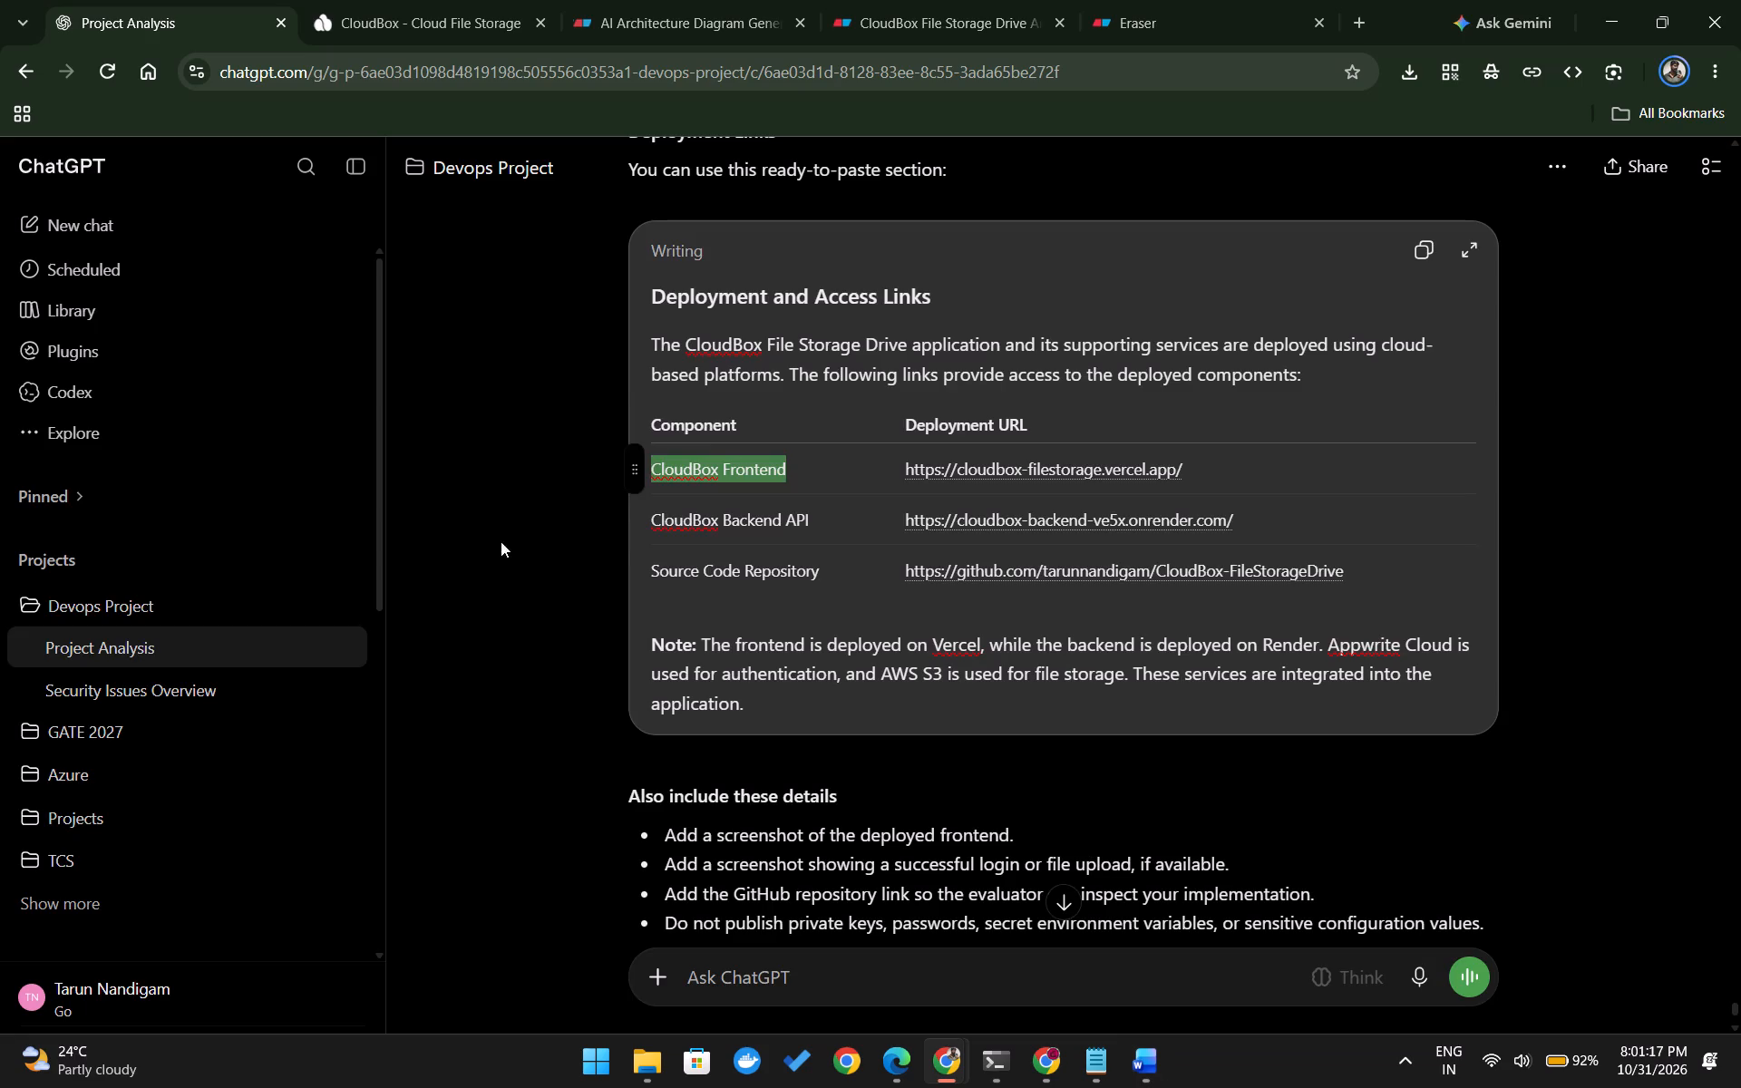
right_click(1088, 472)
left_click(994, 424)
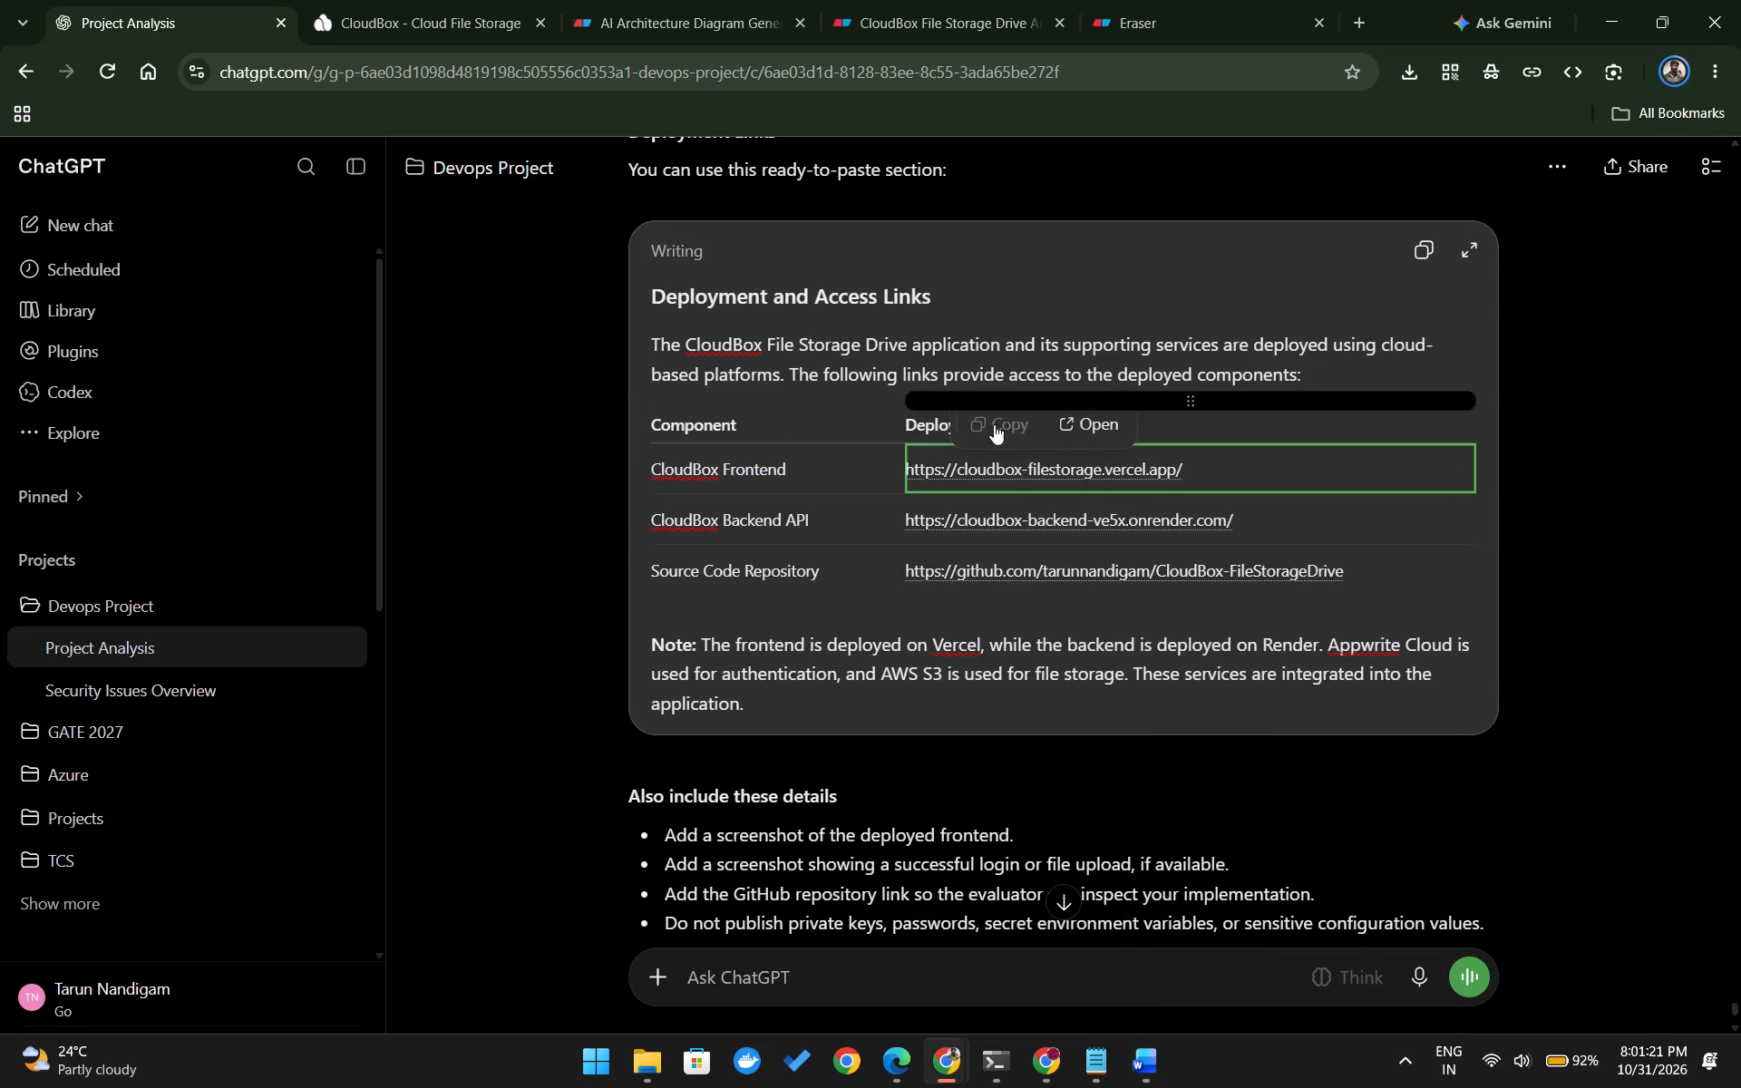
key("alt+Tab")
left_click(749, 540)
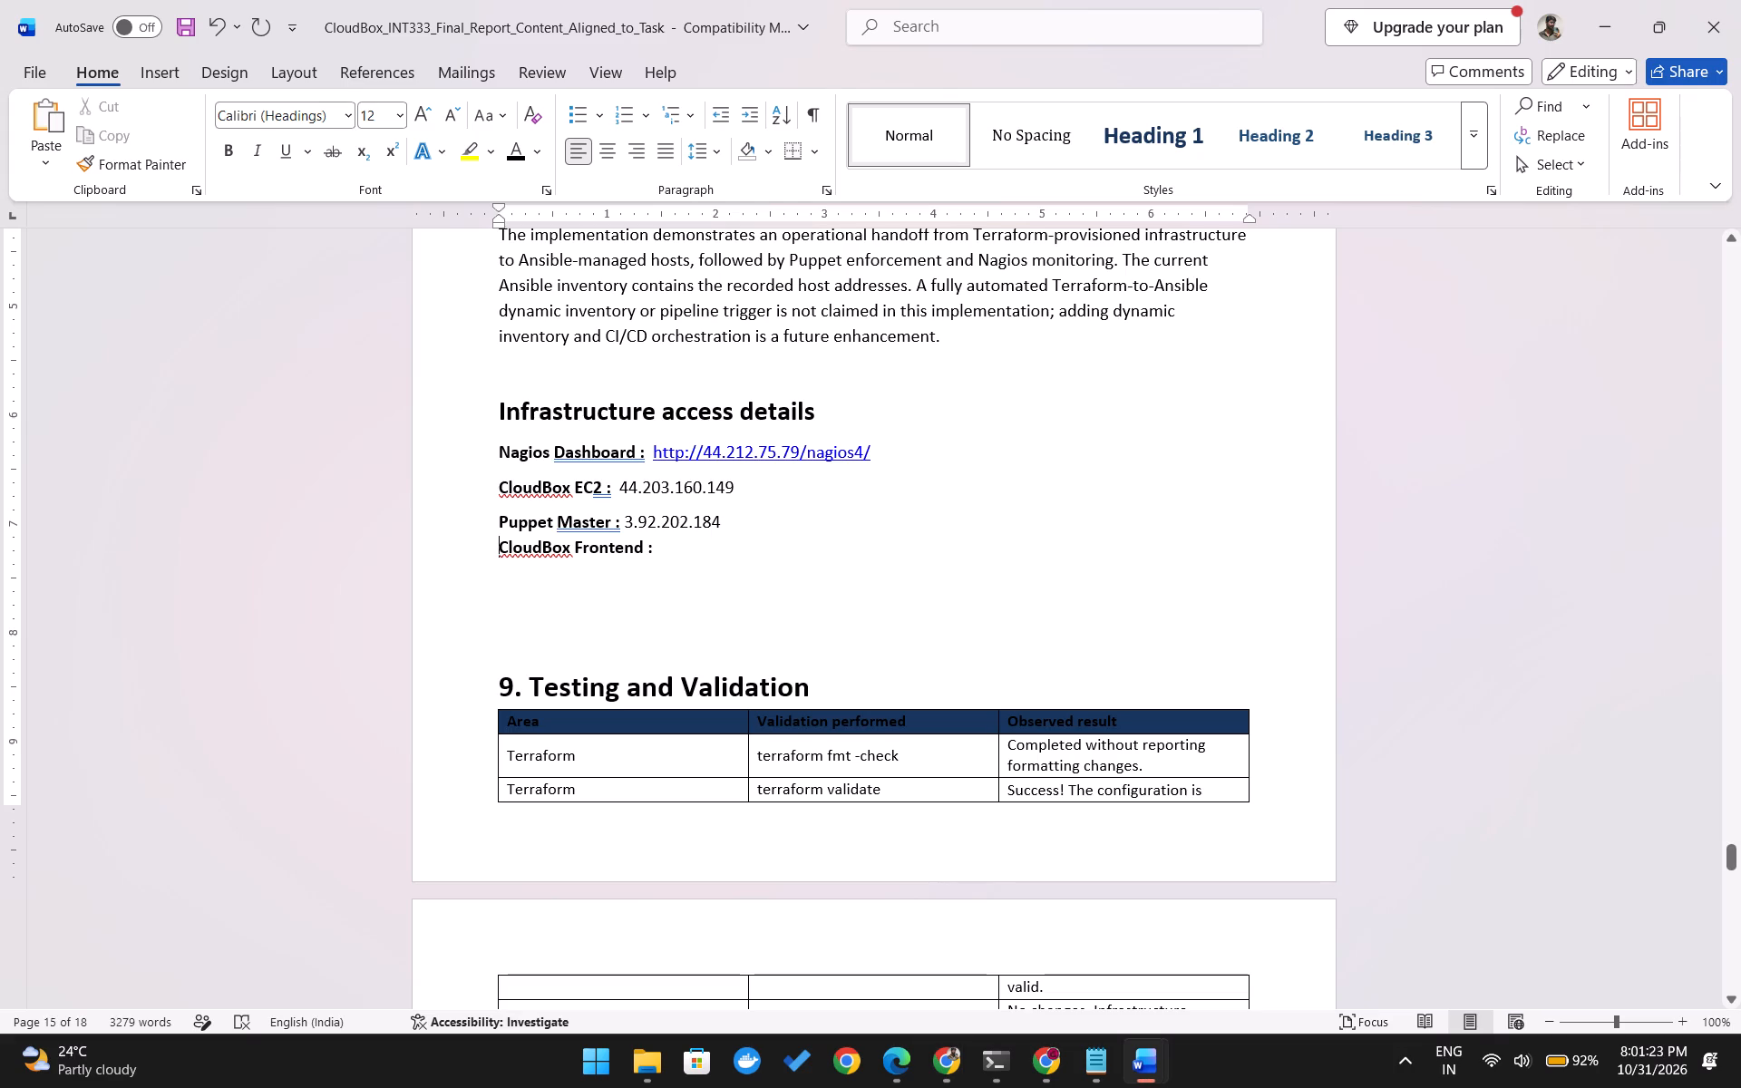
key("space")
key("ctrl+v")
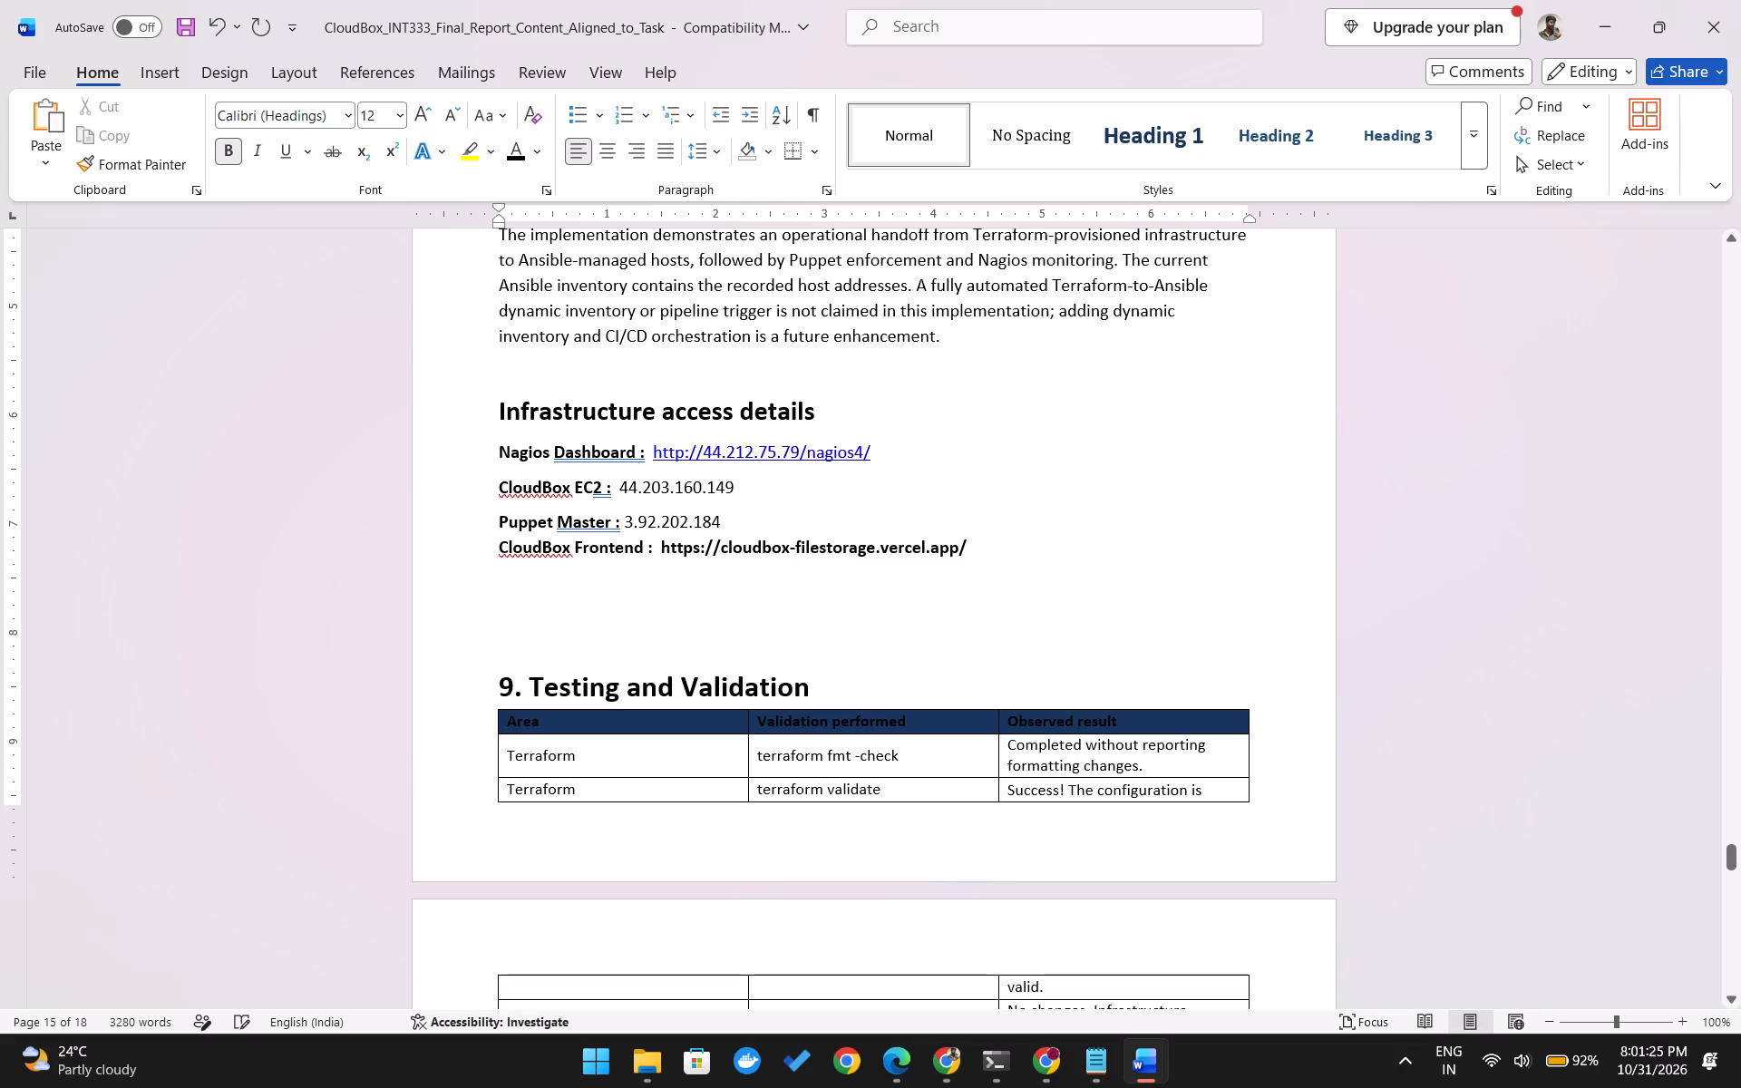
left_click_drag(964, 548, 667, 548)
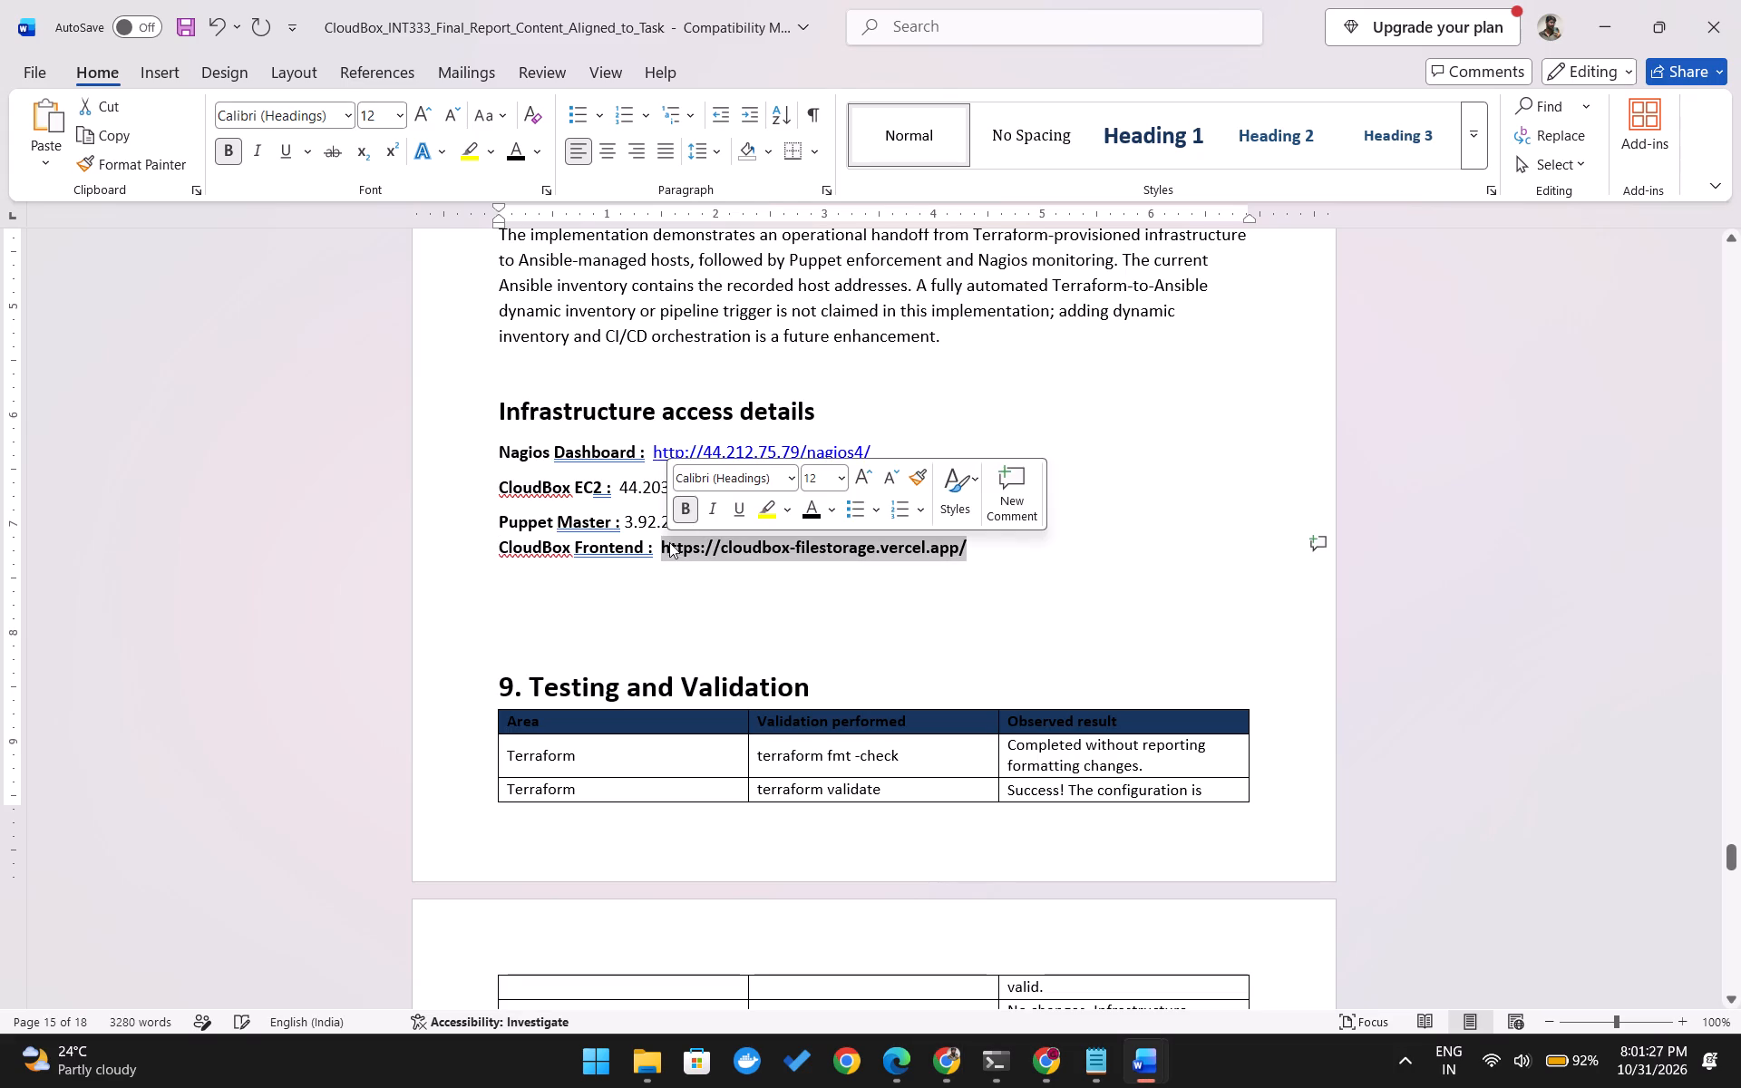
left_click(683, 515)
right_click(742, 546)
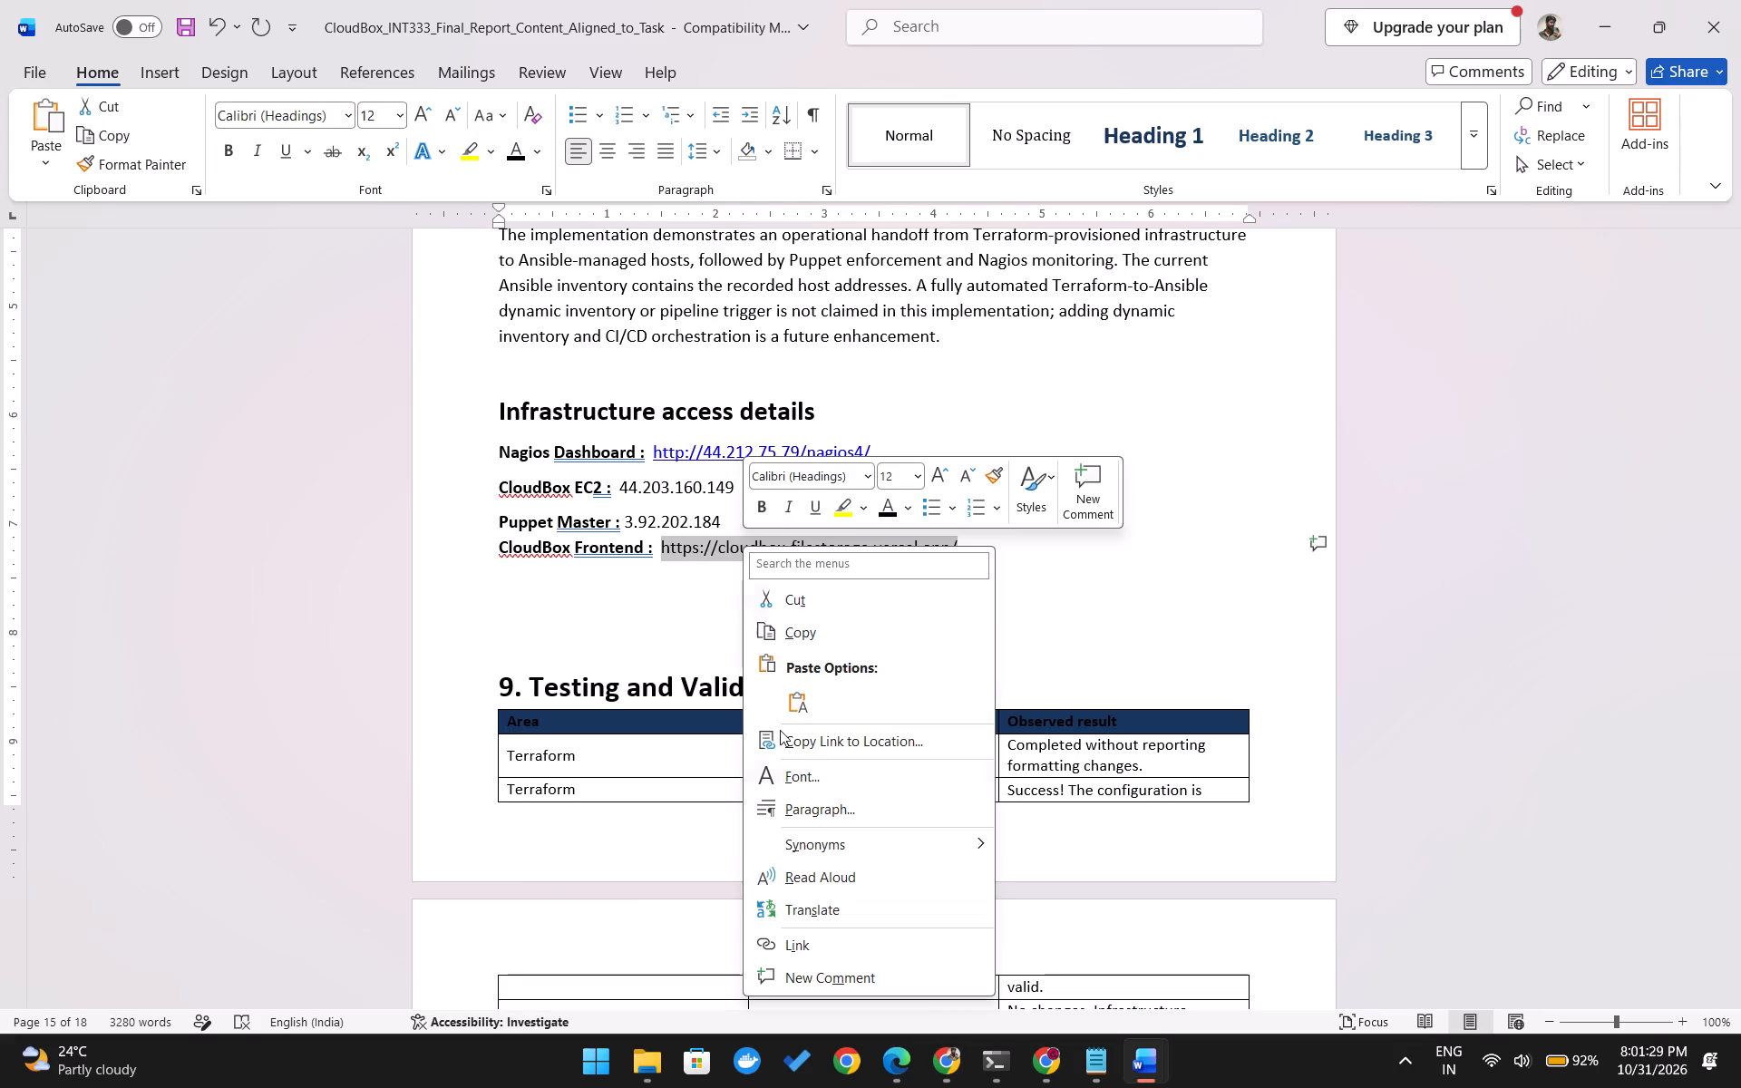
left_click(773, 935)
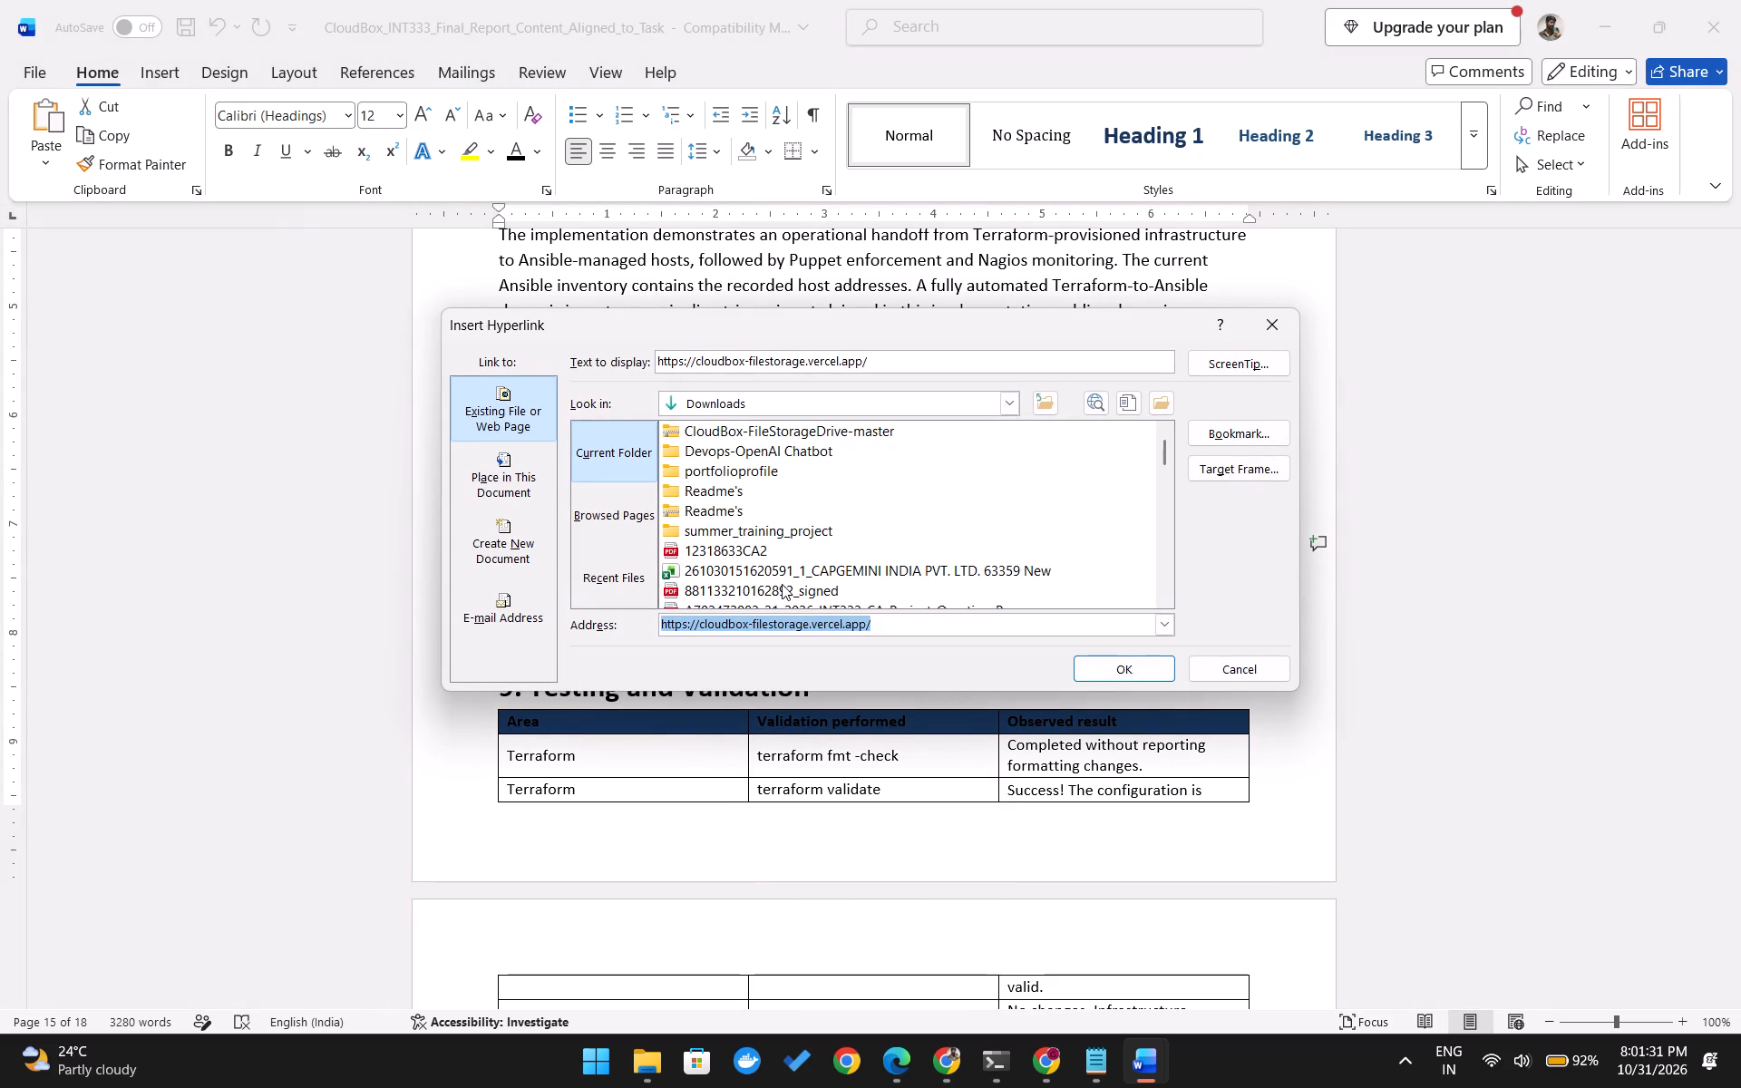
left_click(1132, 673)
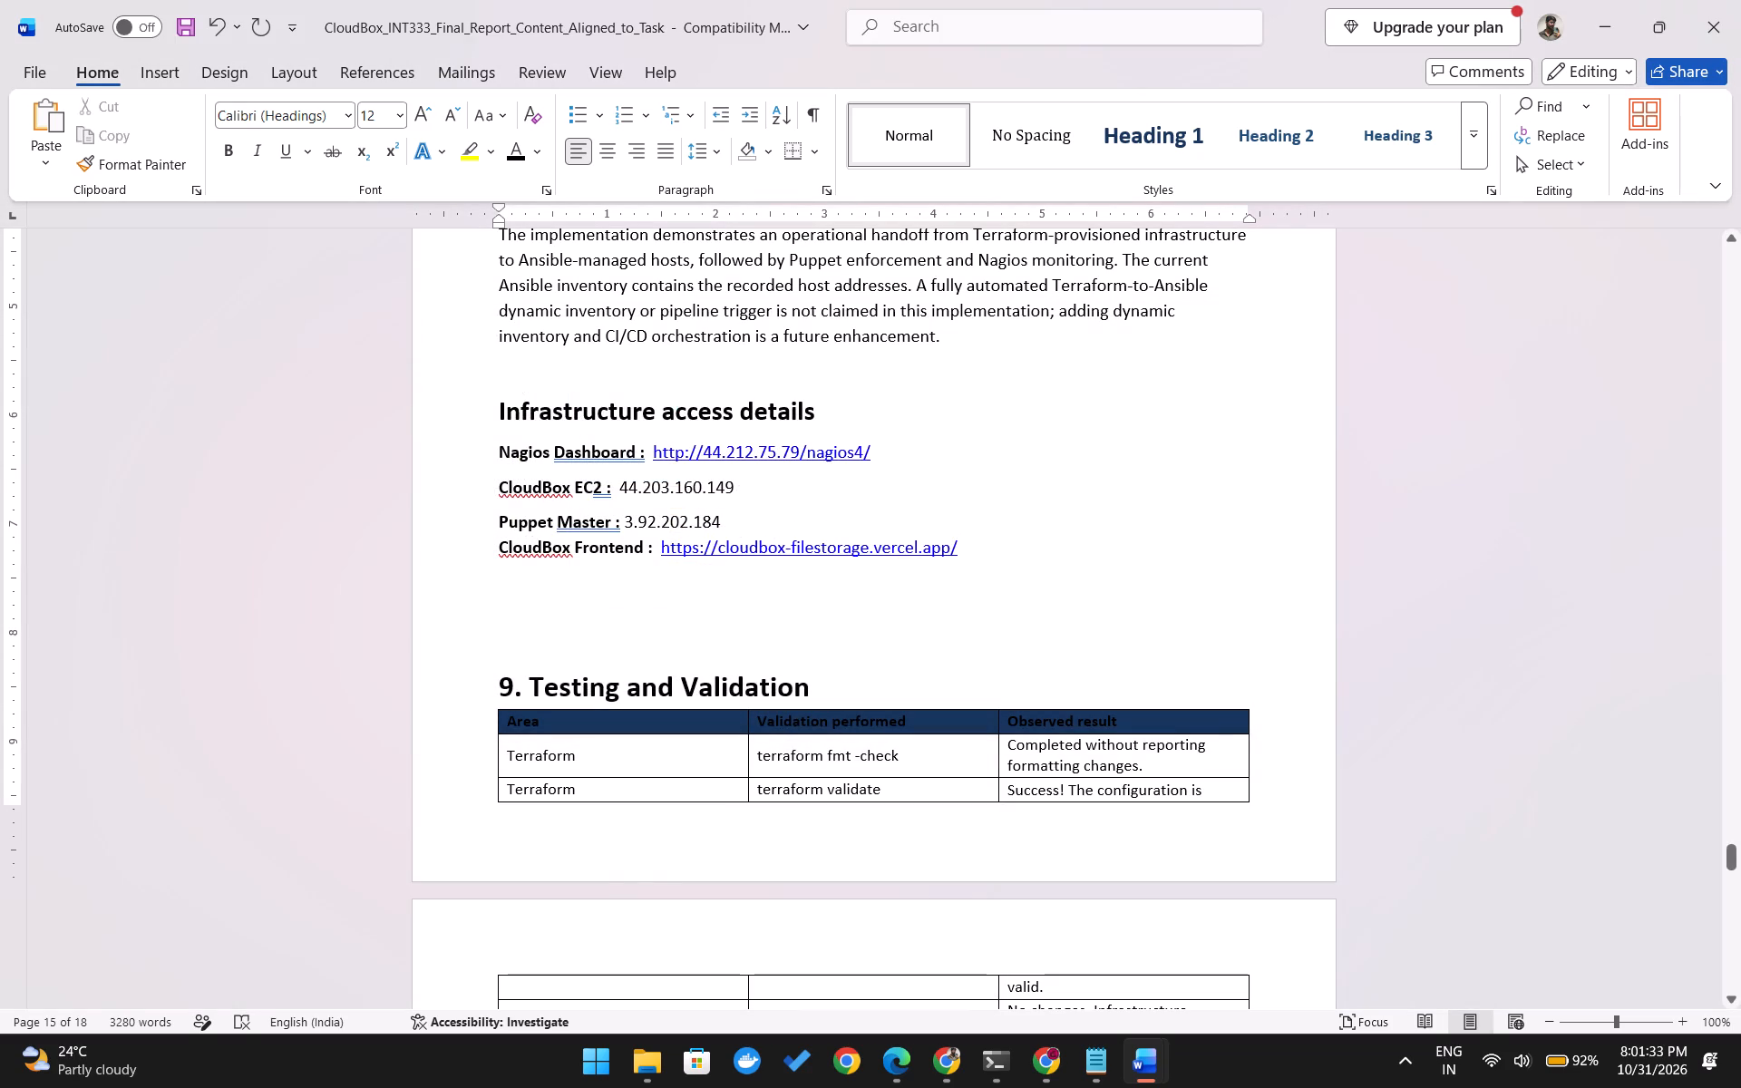
left_click(611, 628)
left_click(969, 555)
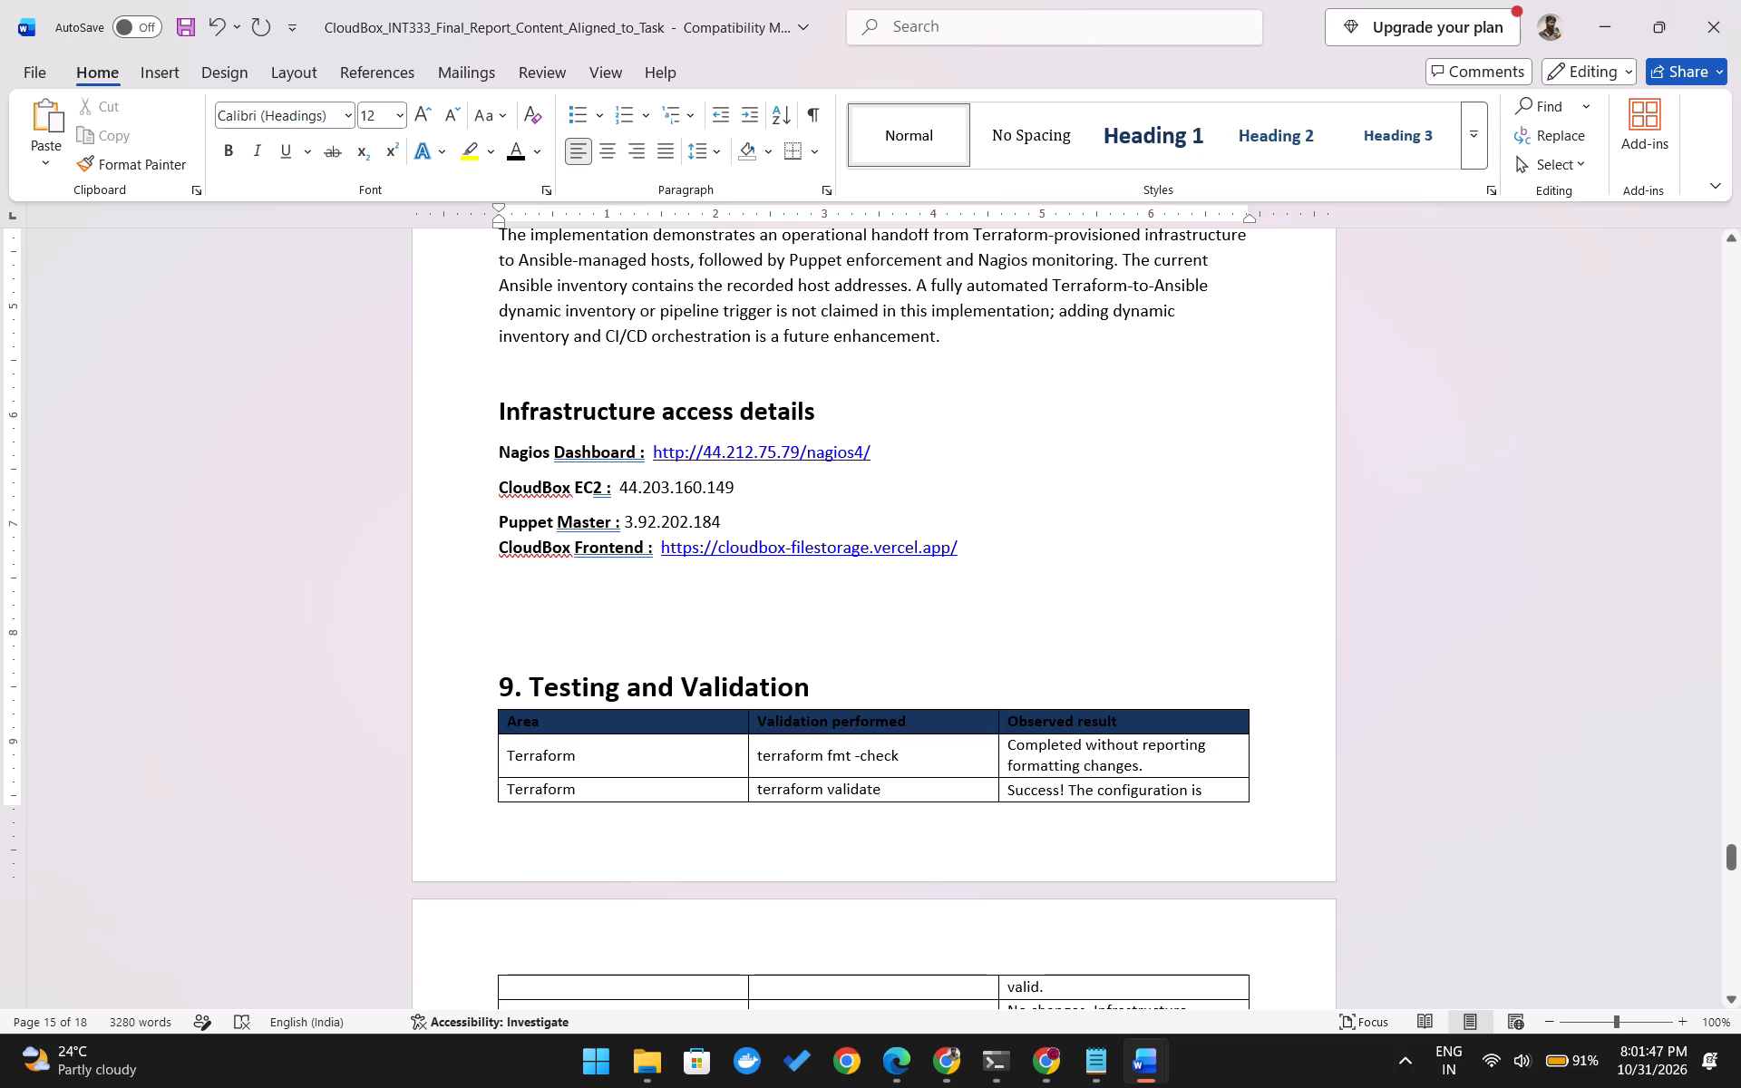
Review the report from the cover page through to the infrastructure access details, checking its sections and screenshots.
scroll(819, 405, "up", 6)
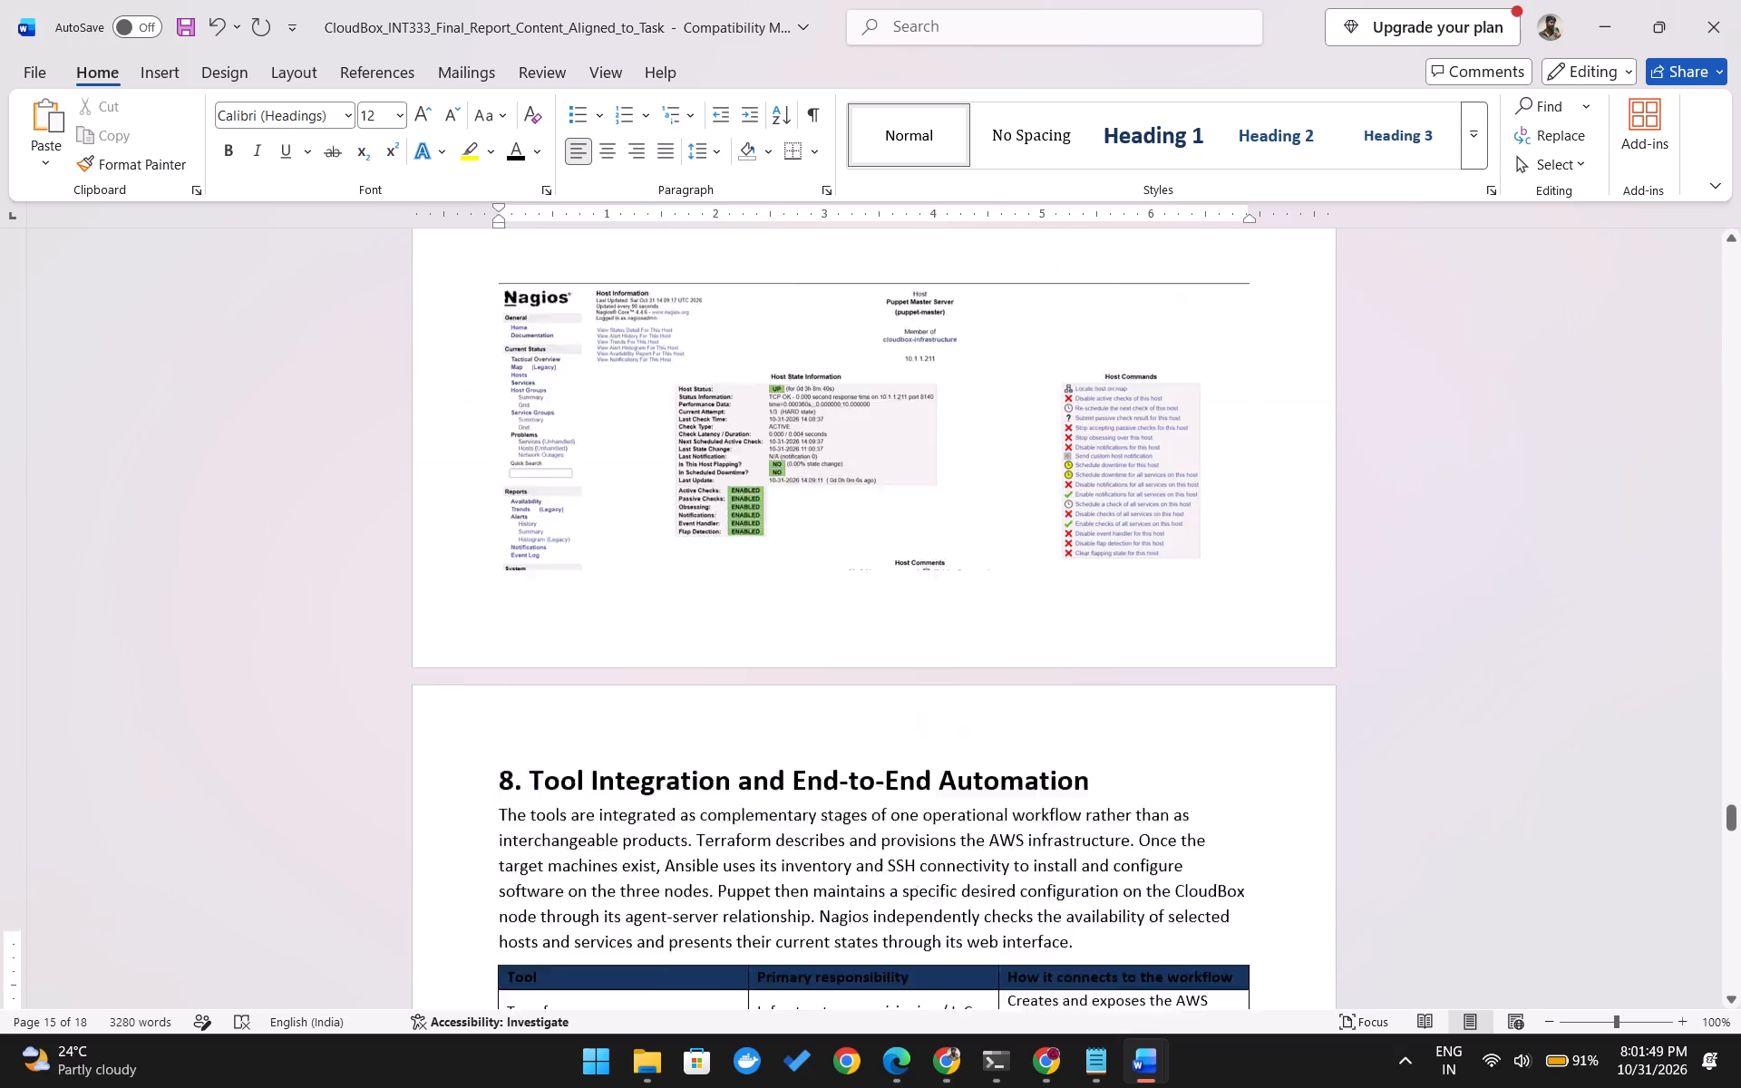
scroll(819, 405, "up", 17)
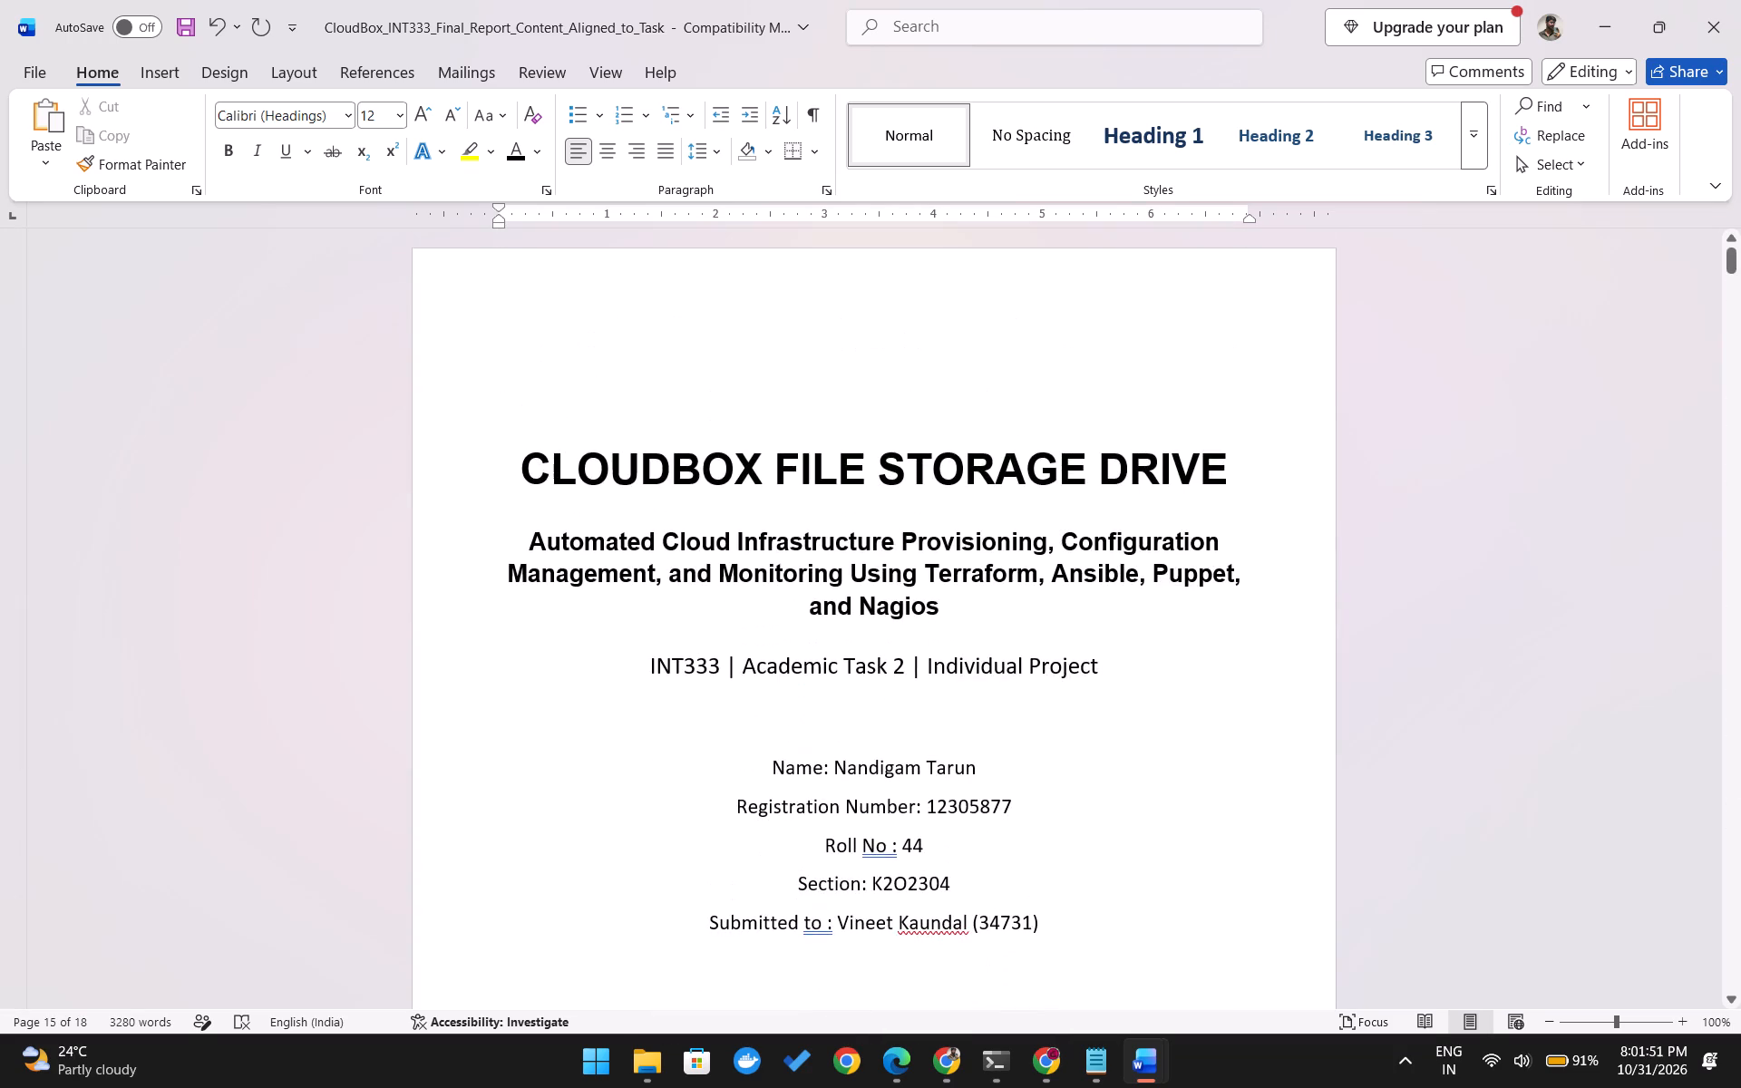
scroll(819, 405, "down", 3)
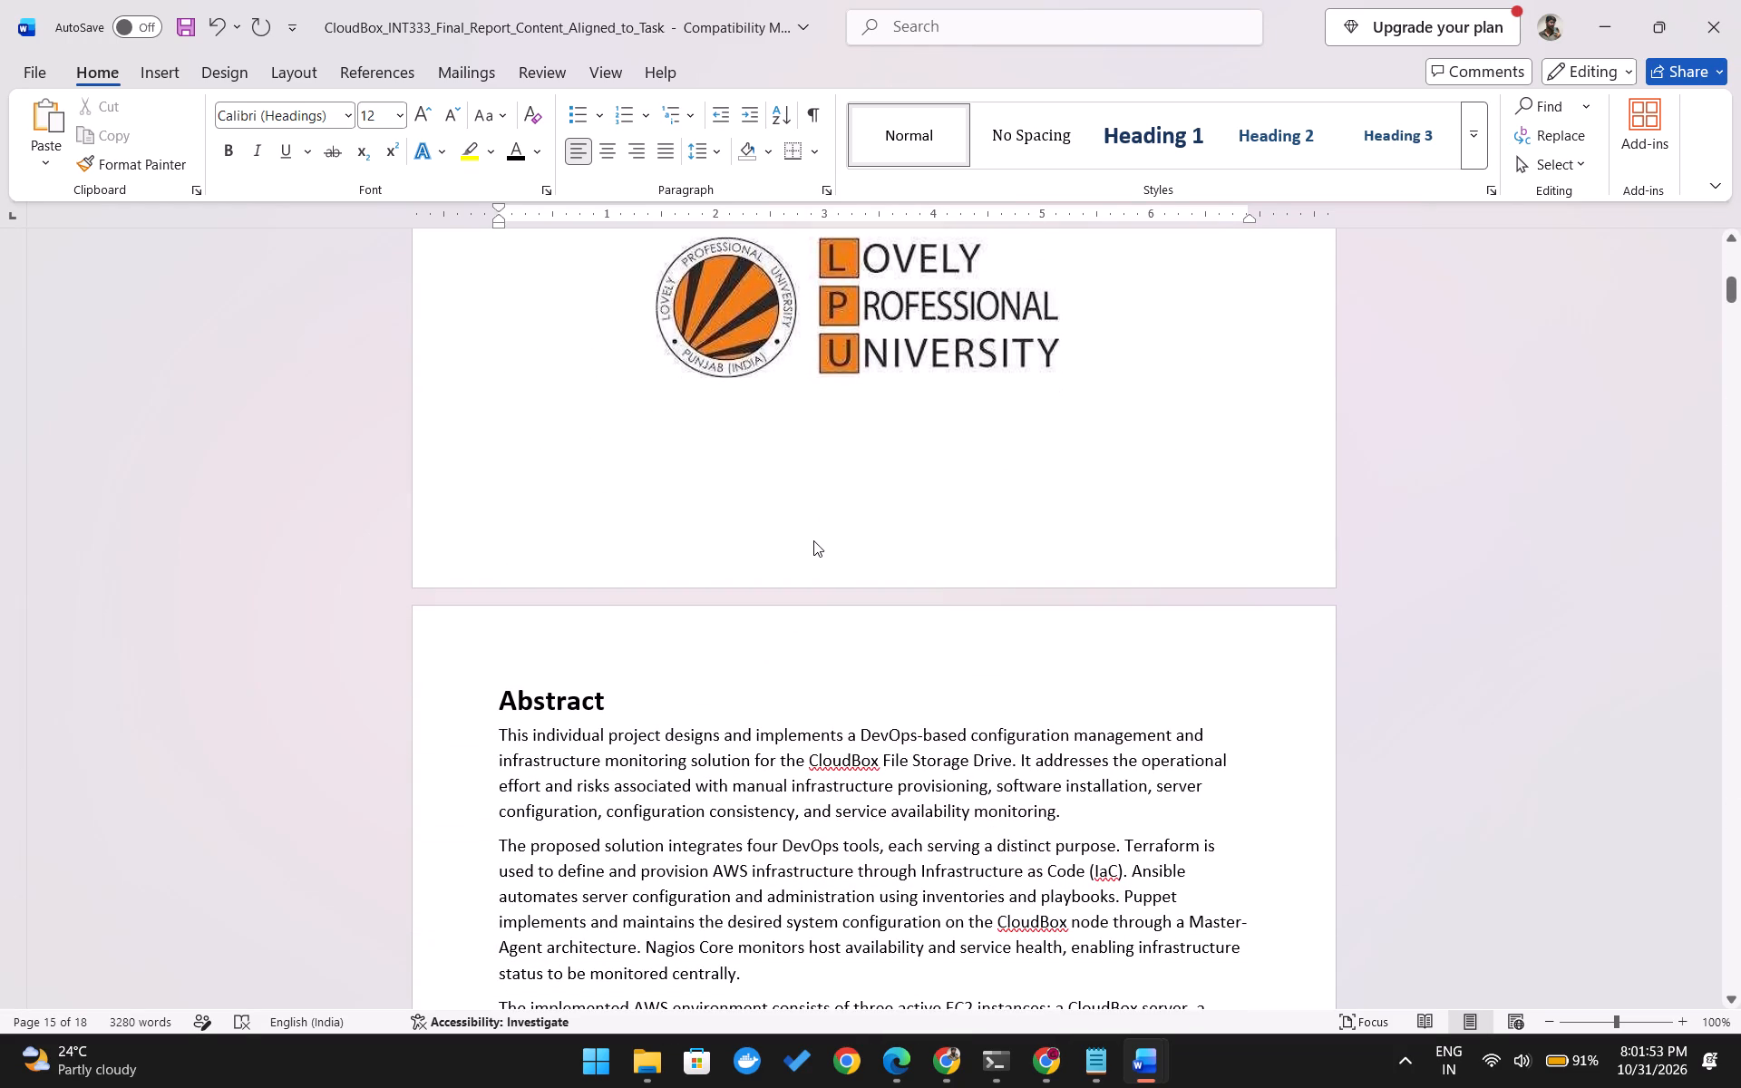
scroll(813, 540, "down", 5)
scroll(813, 540, "up", 1)
scroll(813, 540, "down", 1)
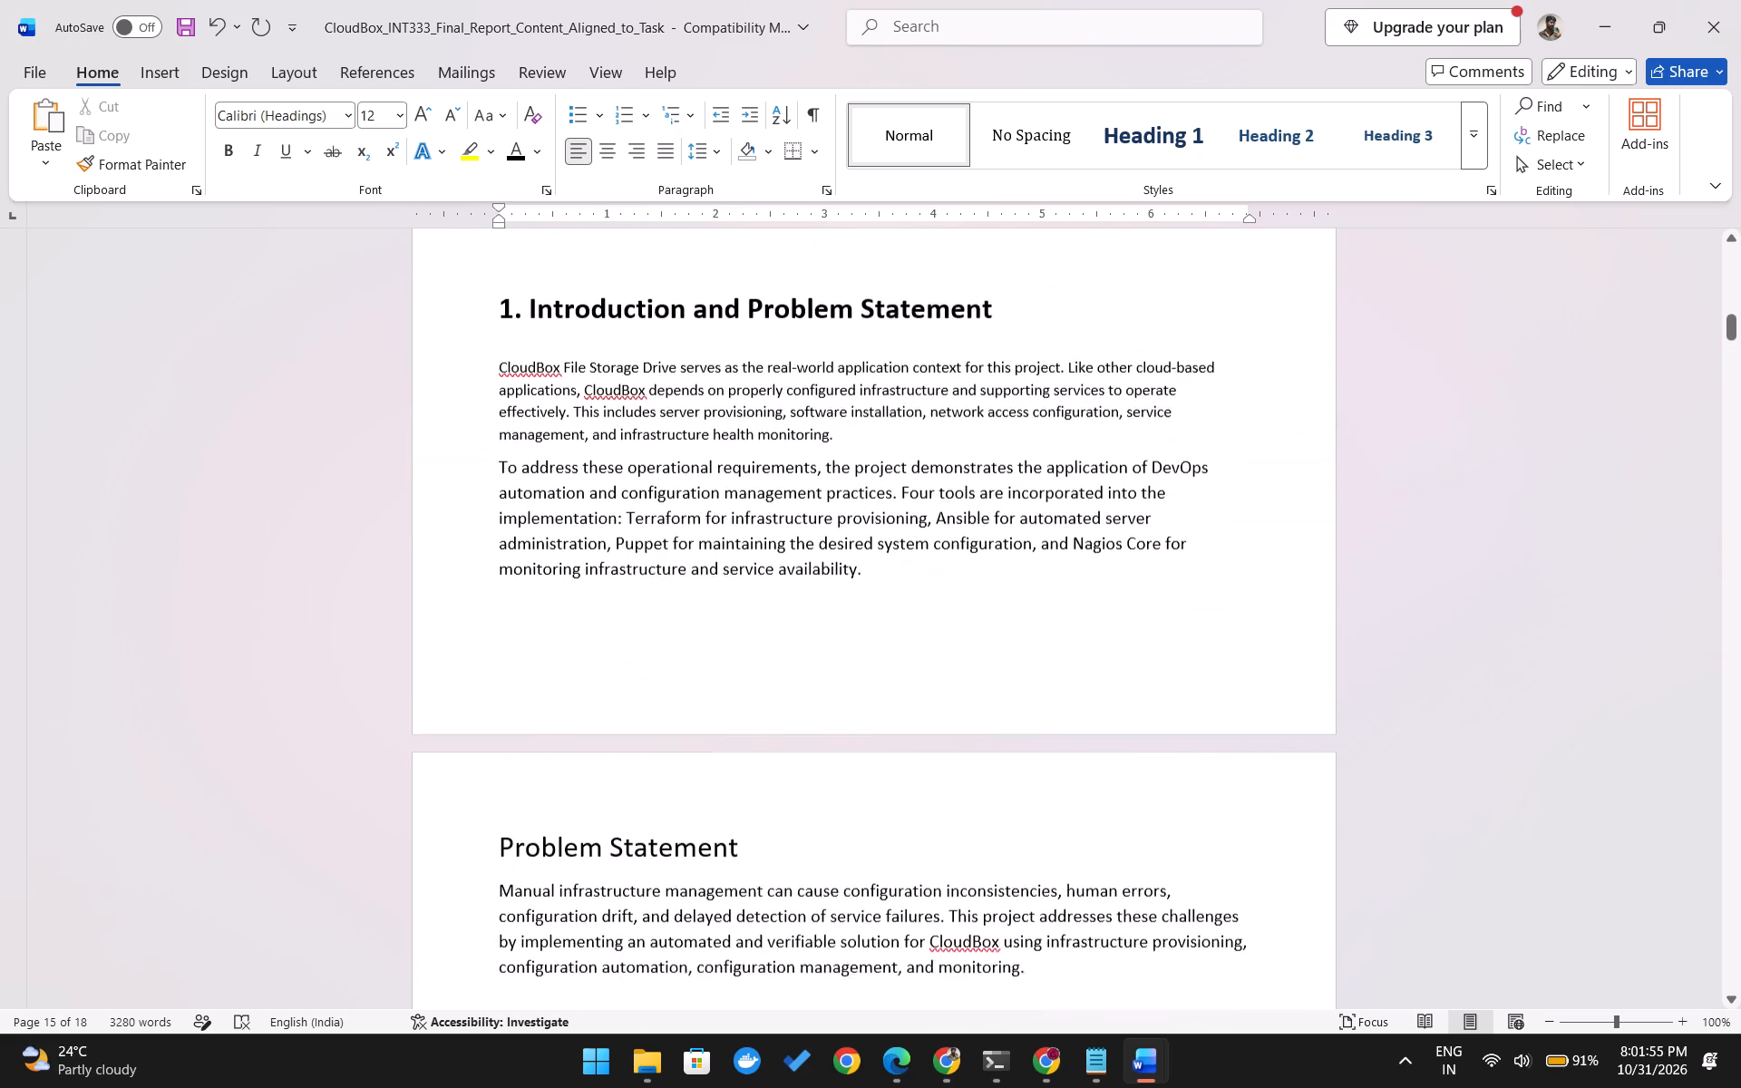
scroll(813, 540, "down", 1)
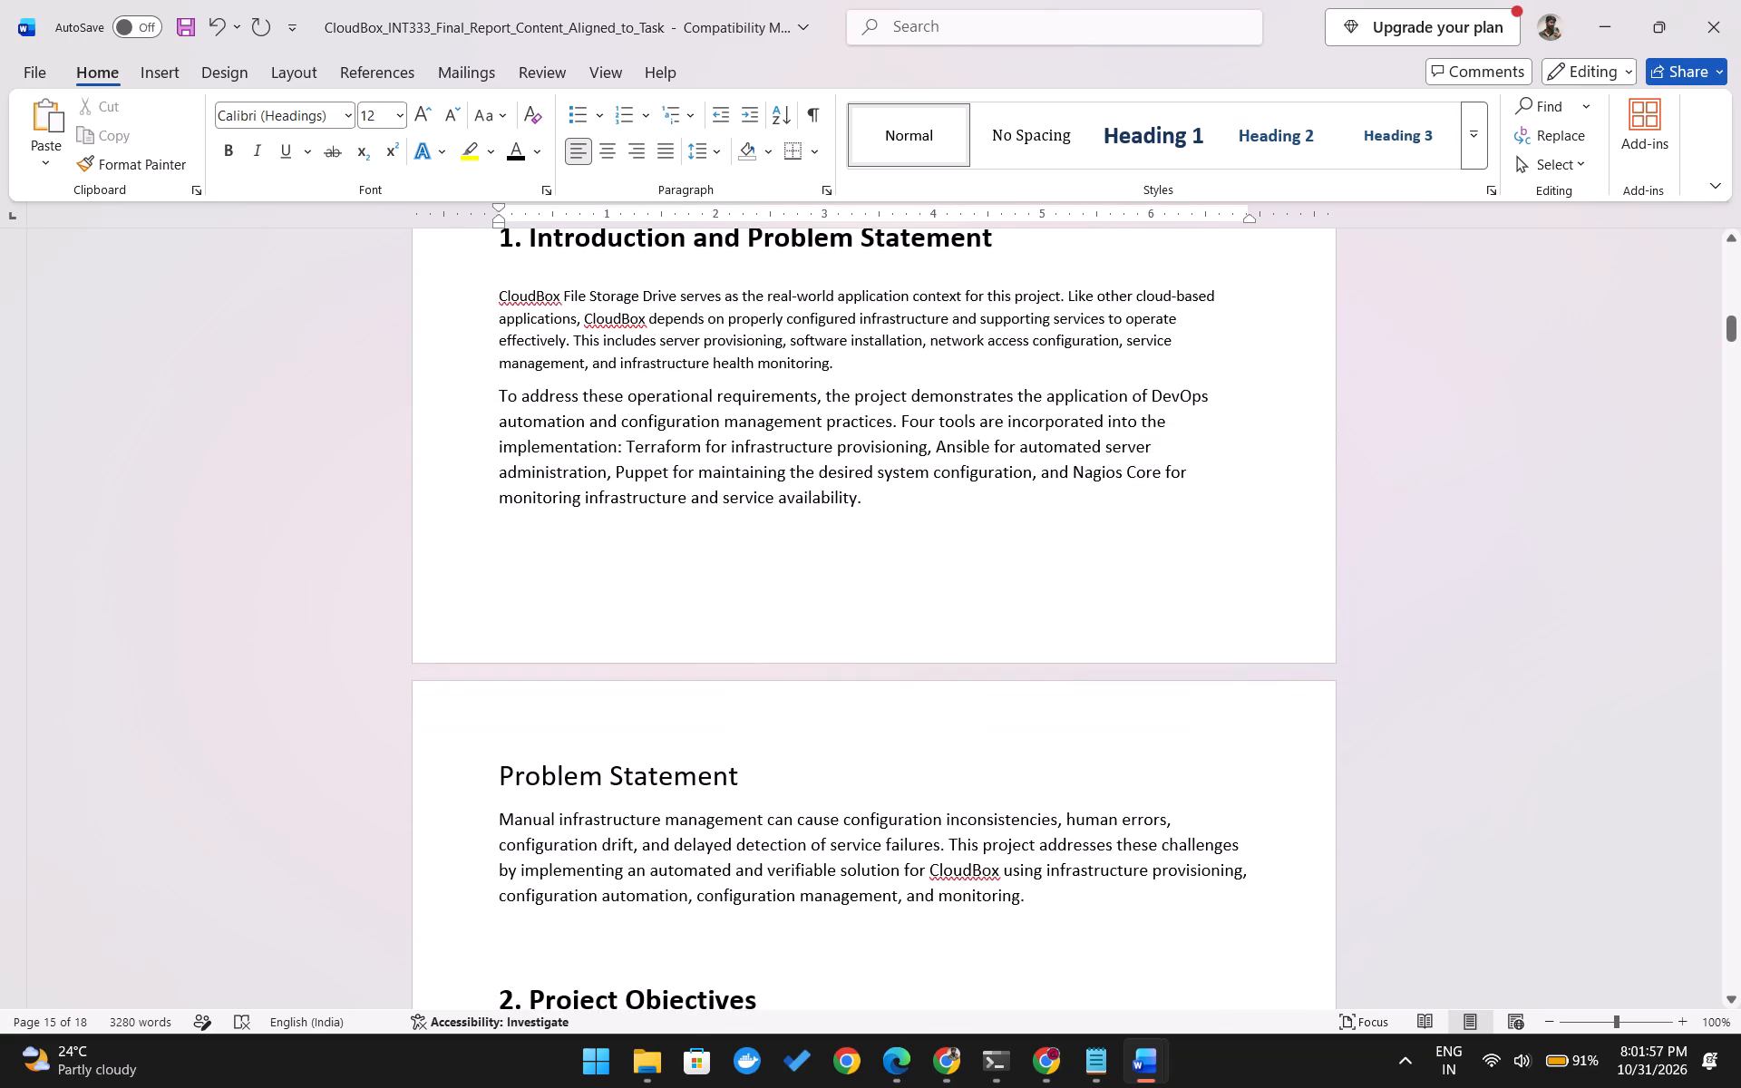
scroll(813, 540, "down", 2)
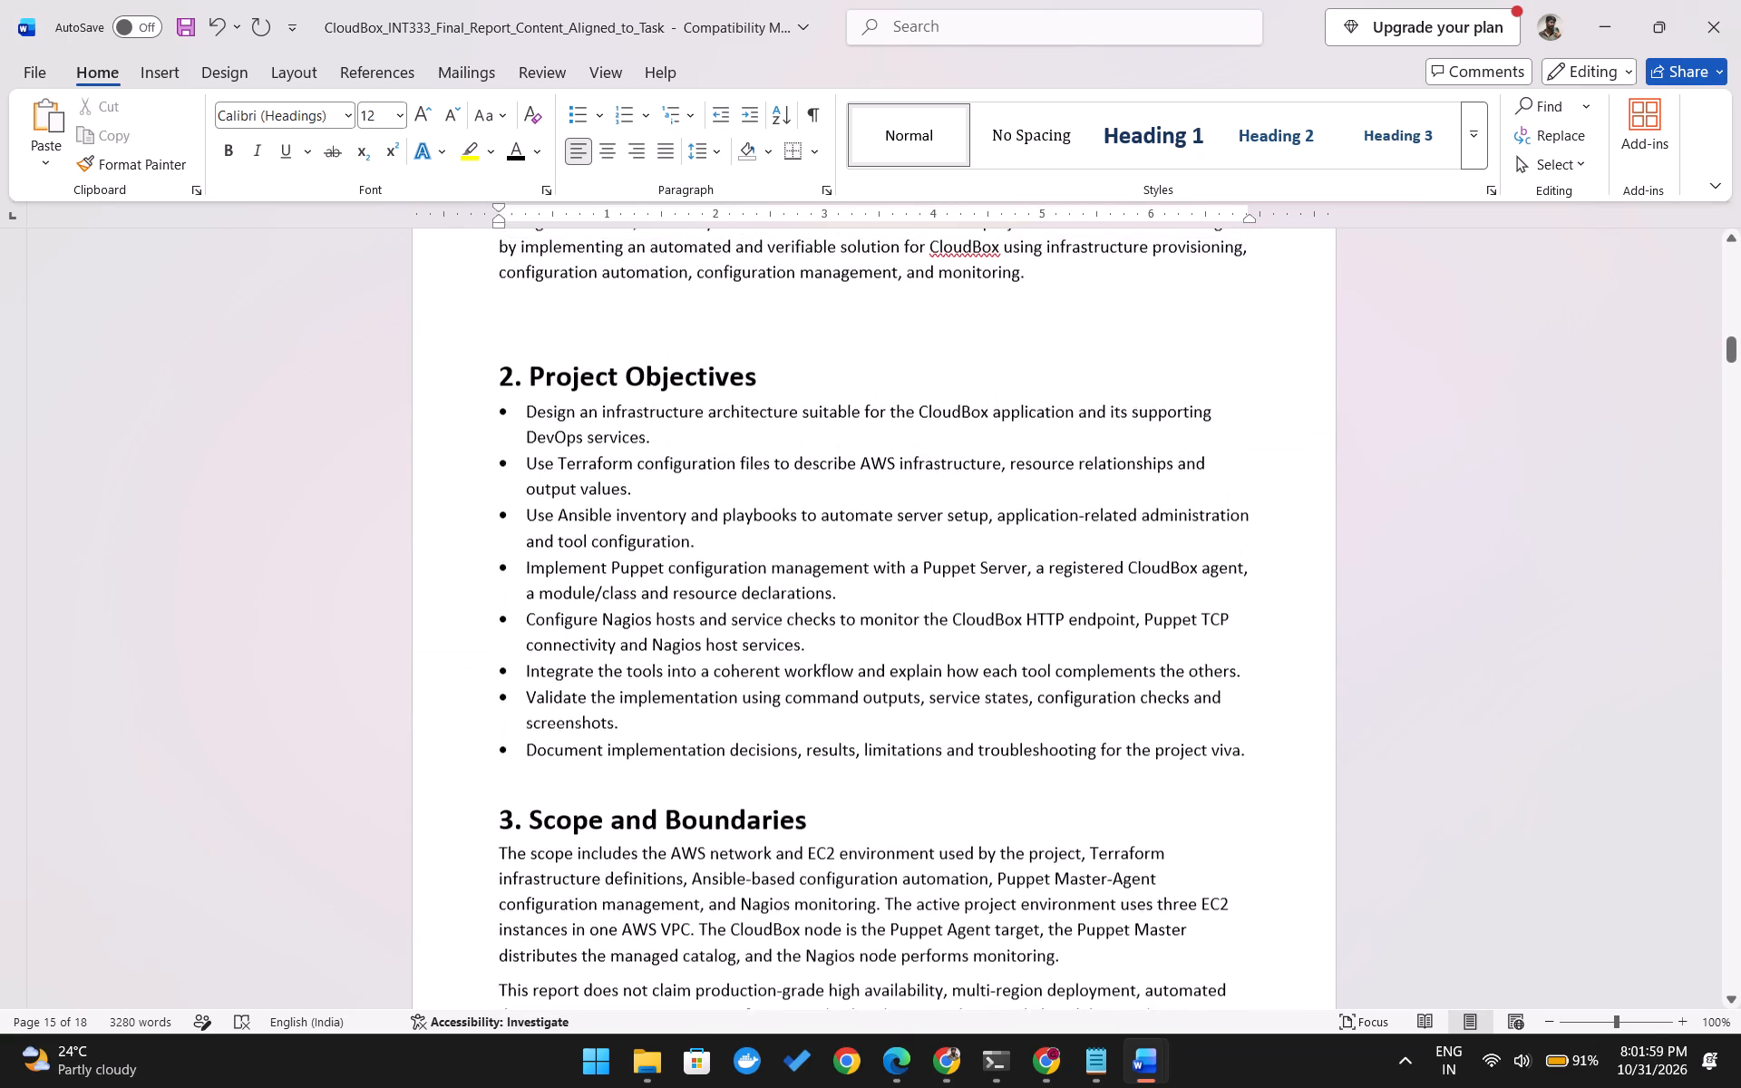
scroll(813, 540, "down", 7)
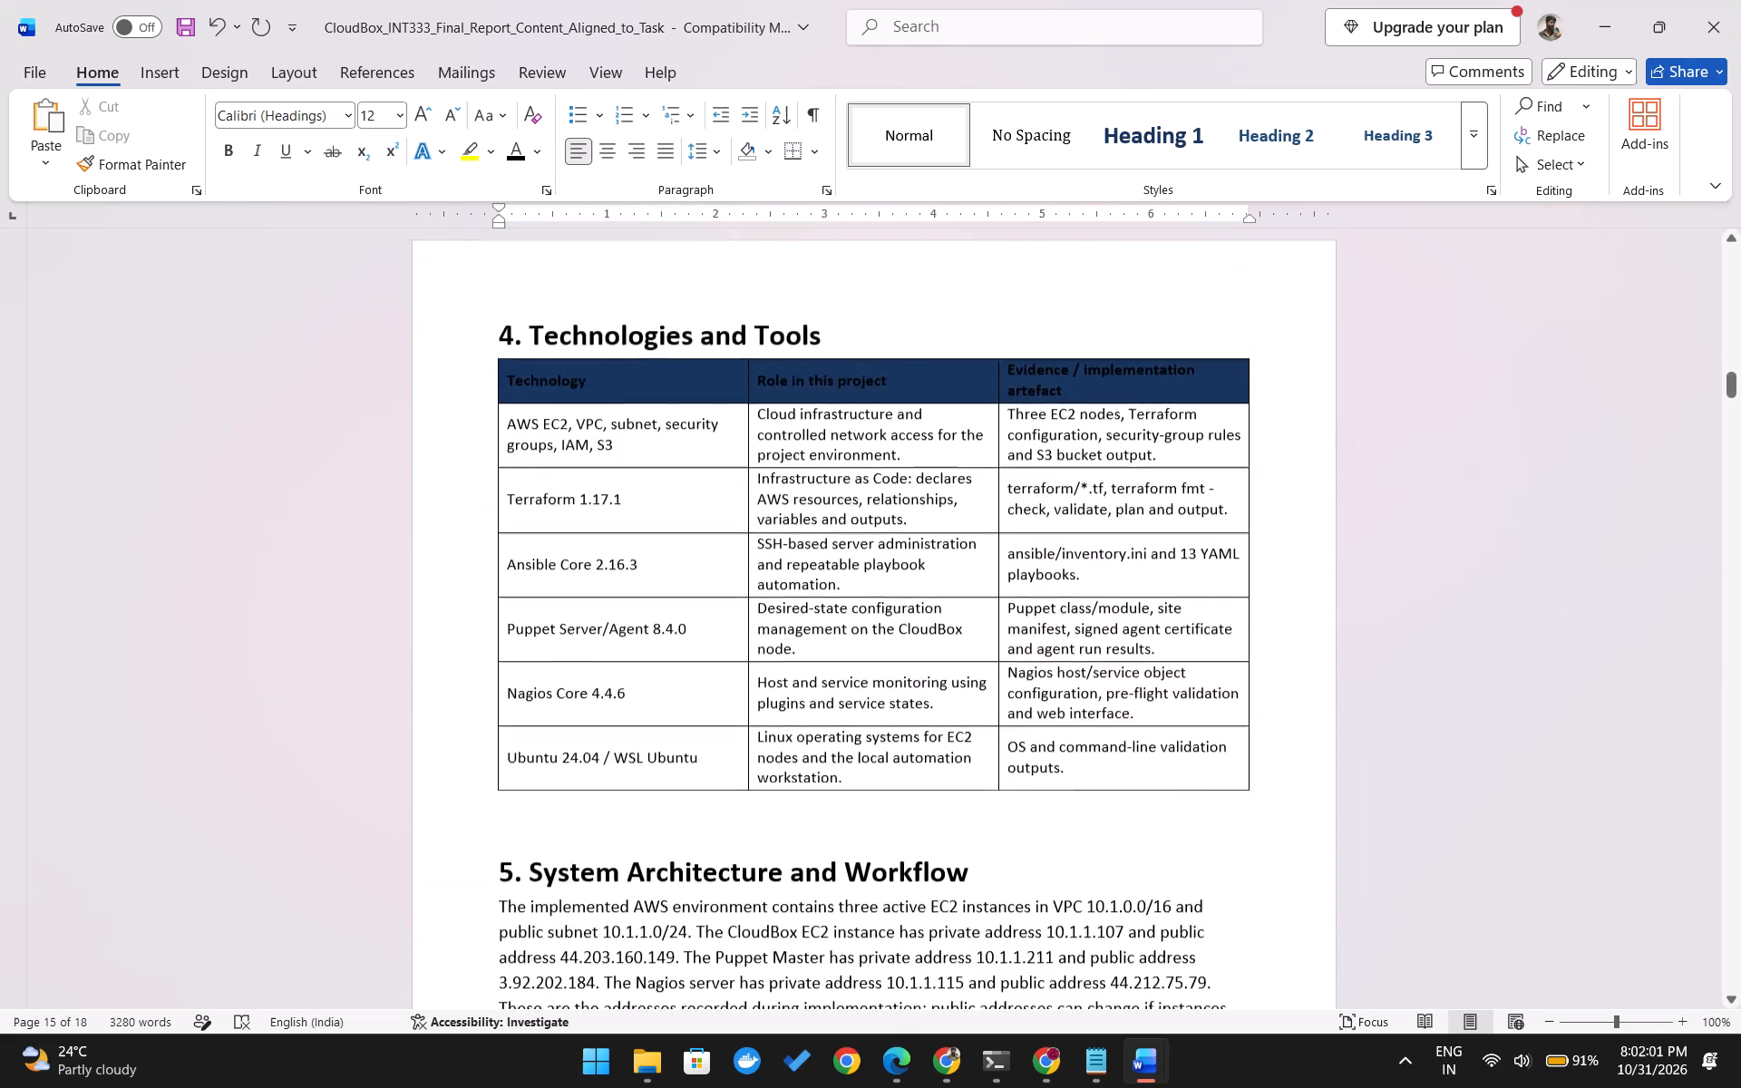
scroll(813, 540, "down", 11)
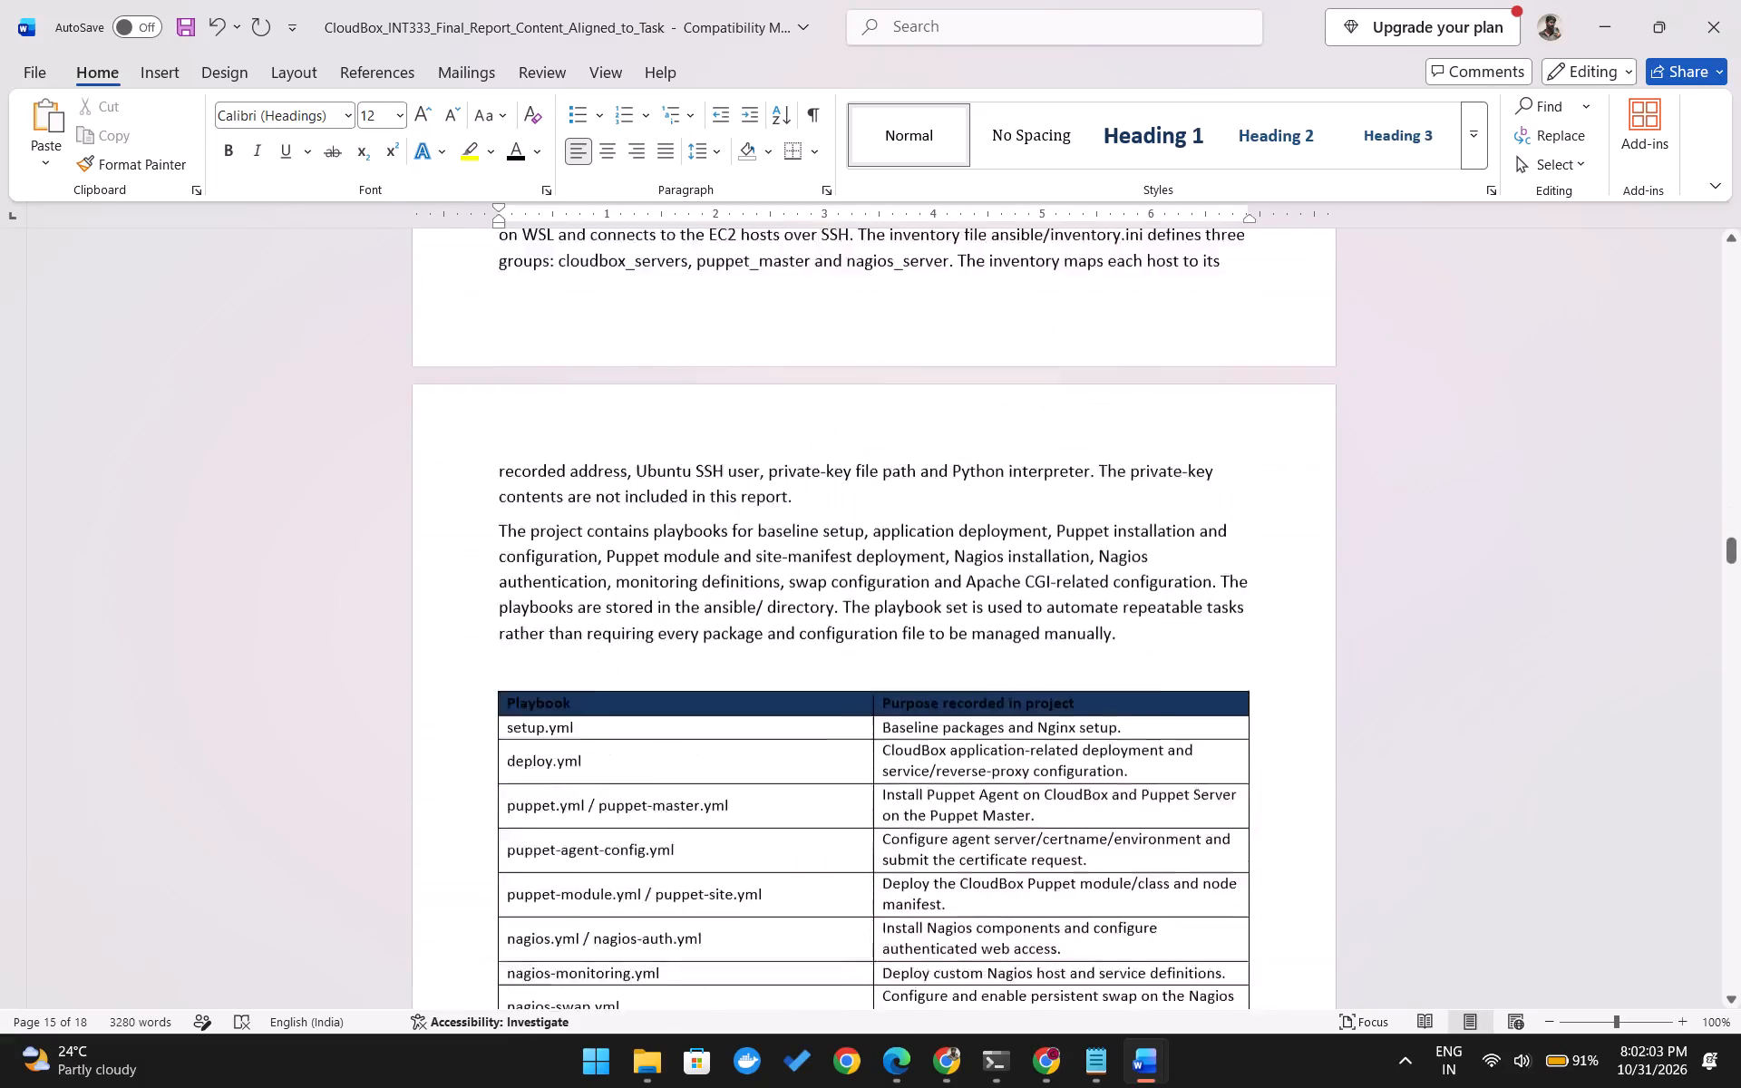
scroll(813, 540, "down", 7)
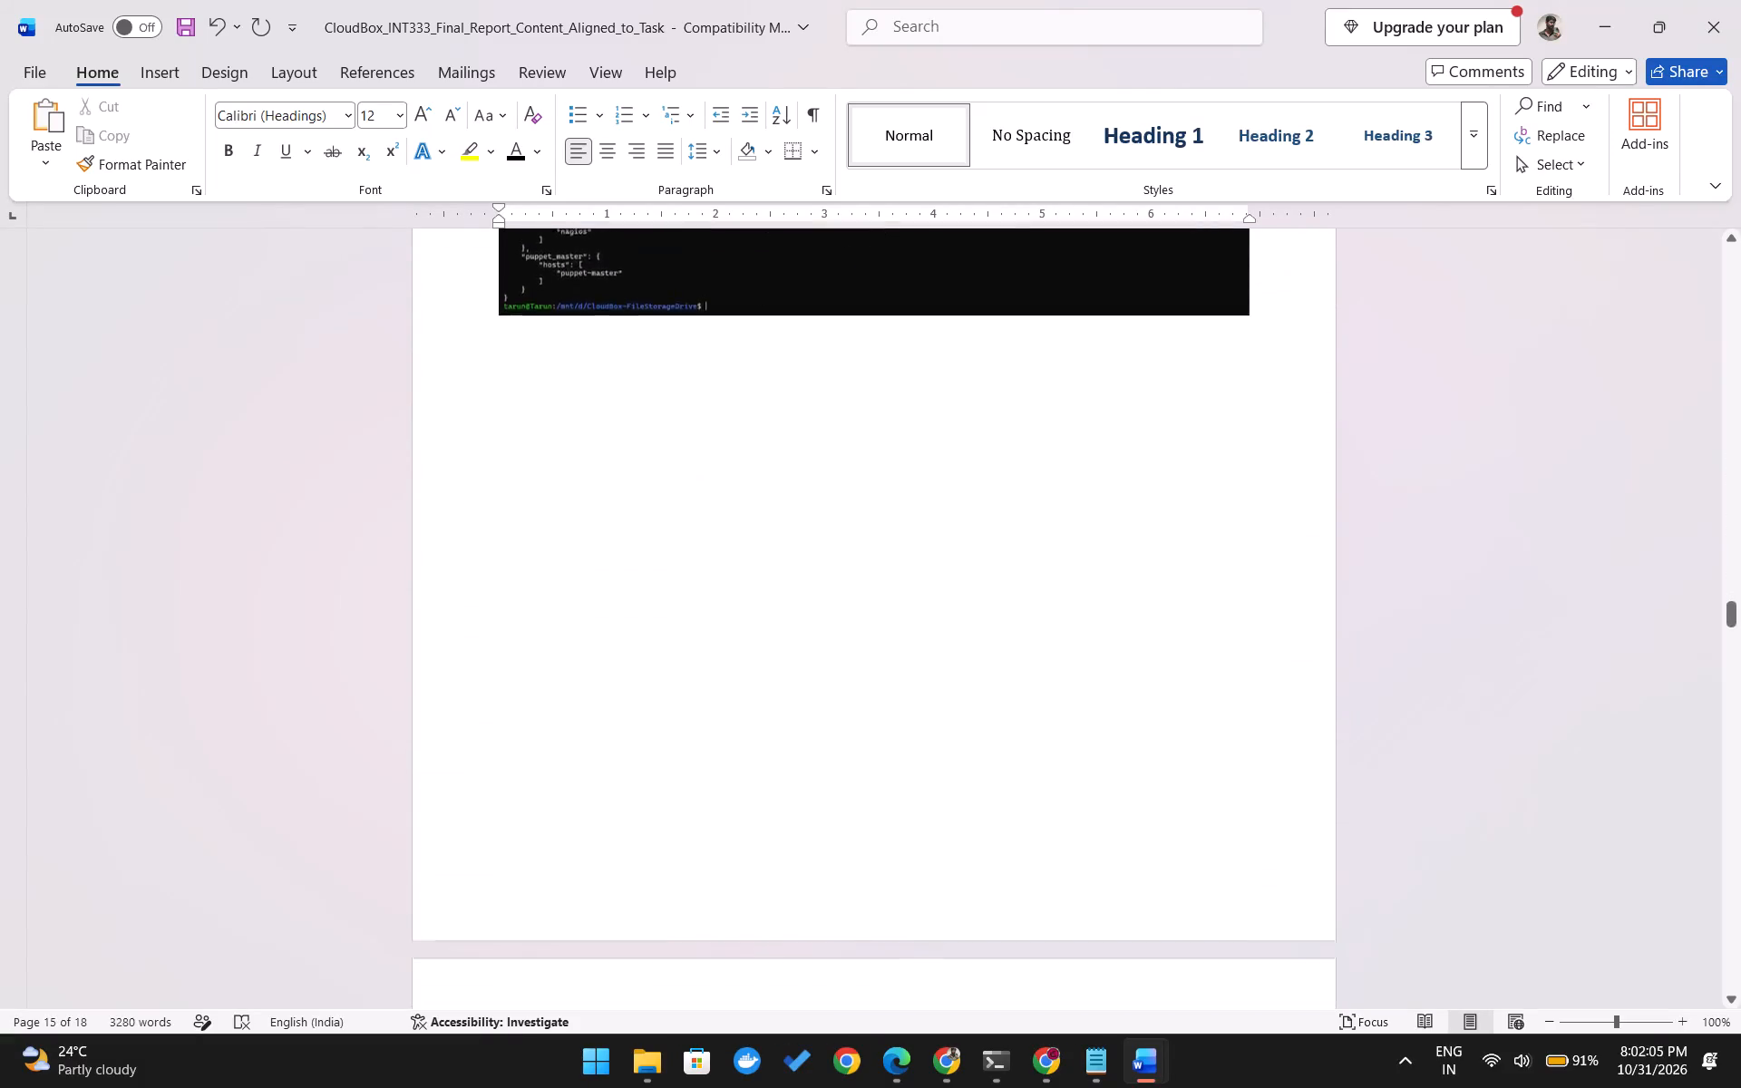
scroll(813, 540, "down", 1)
scroll(813, 540, "up", 7)
scroll(813, 540, "down", 6)
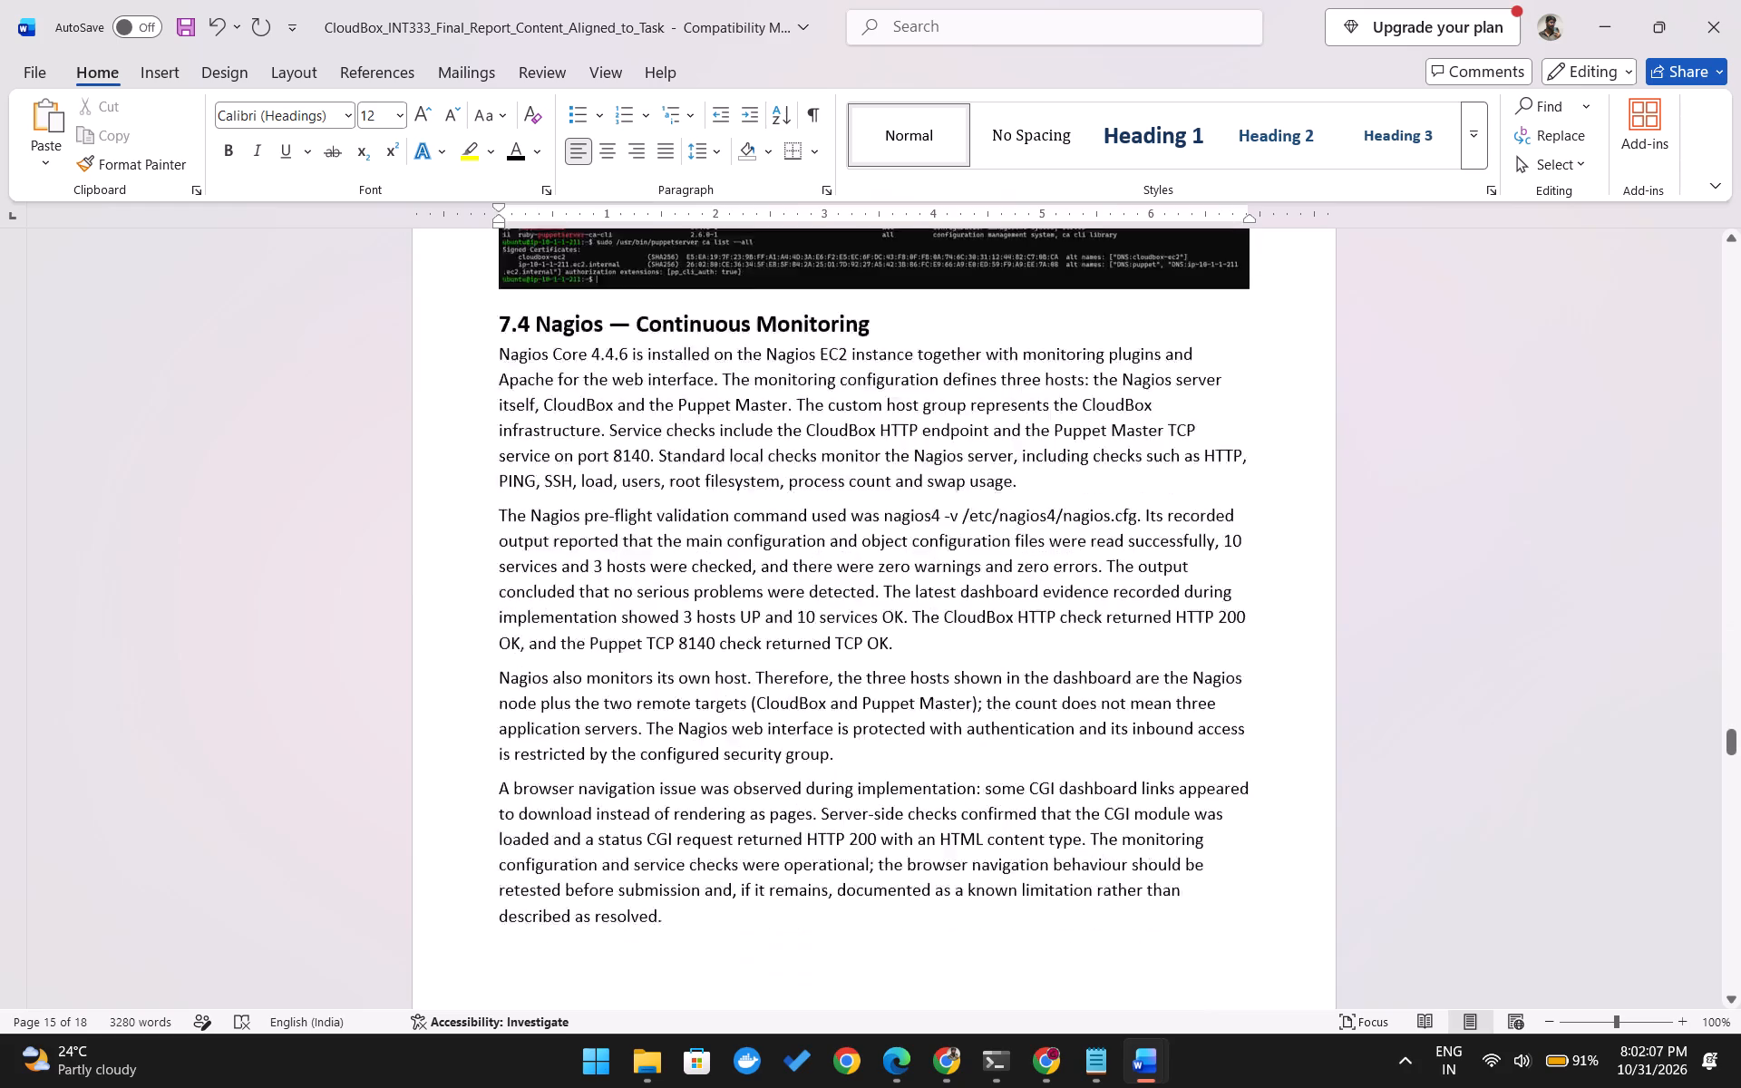
scroll(813, 540, "down", 6)
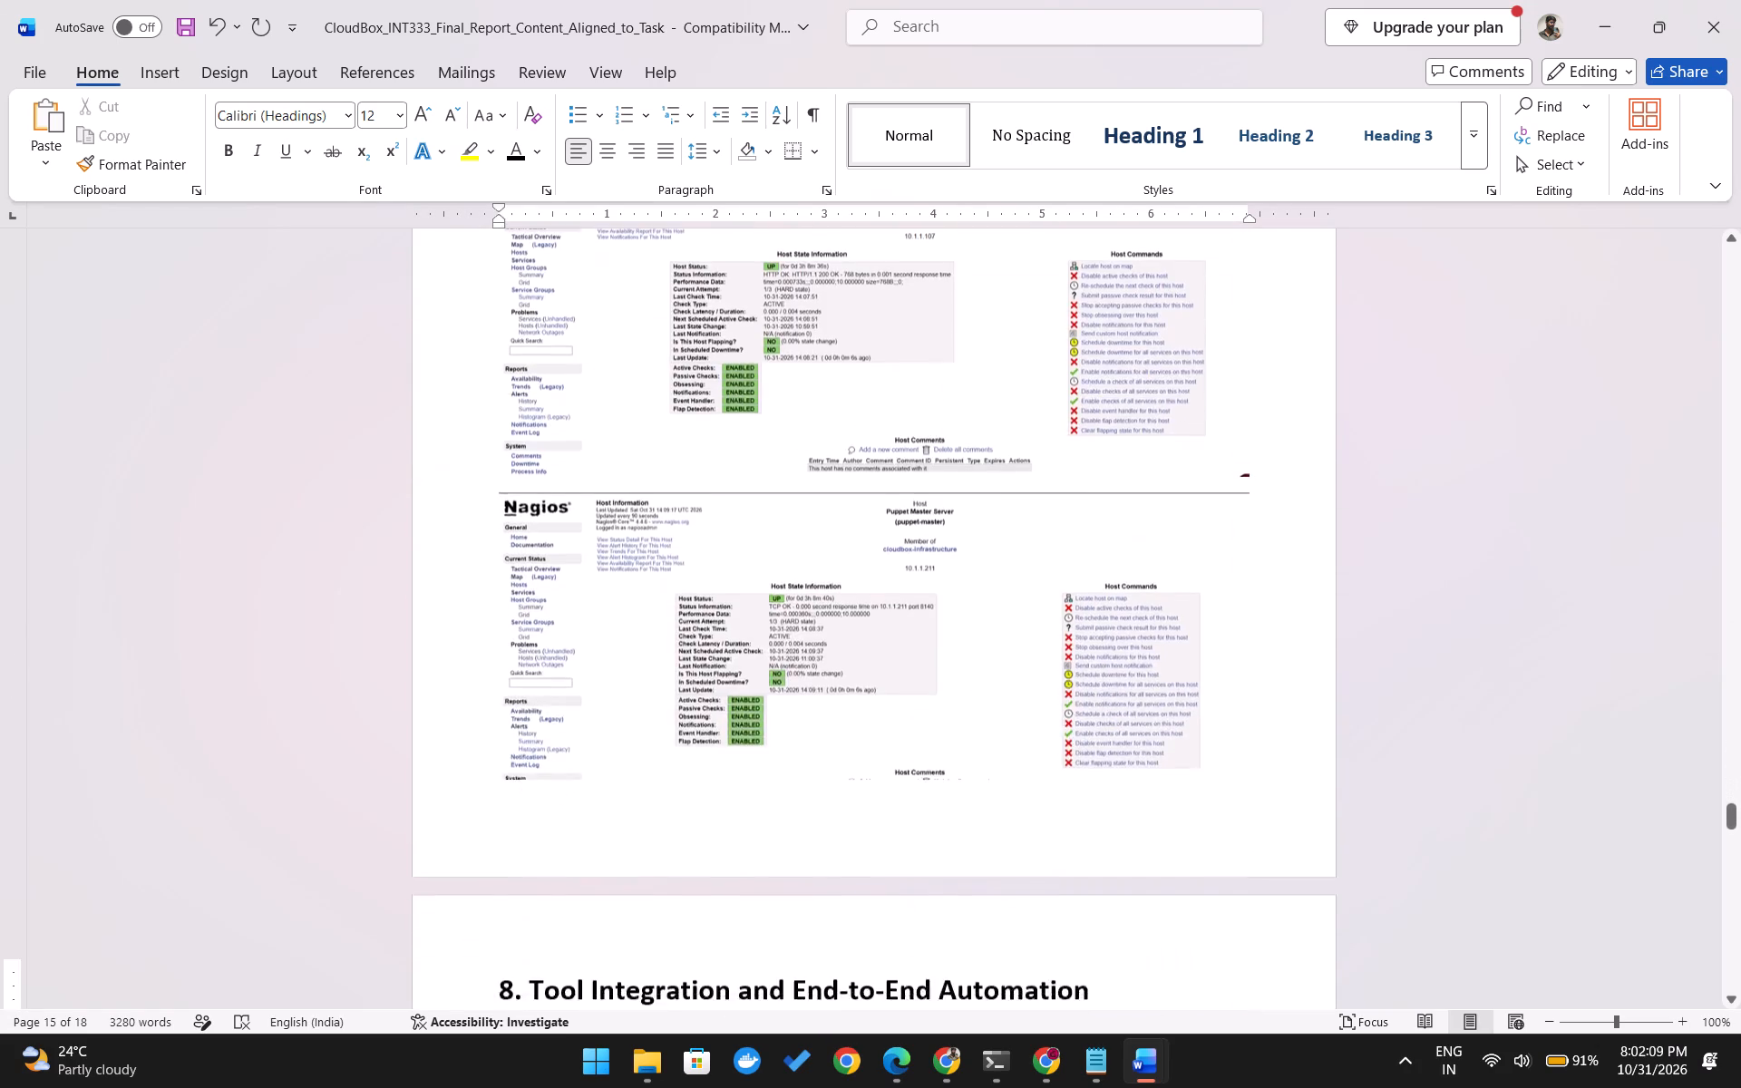
scroll(813, 540, "down", 2)
scroll(813, 540, "up", 4)
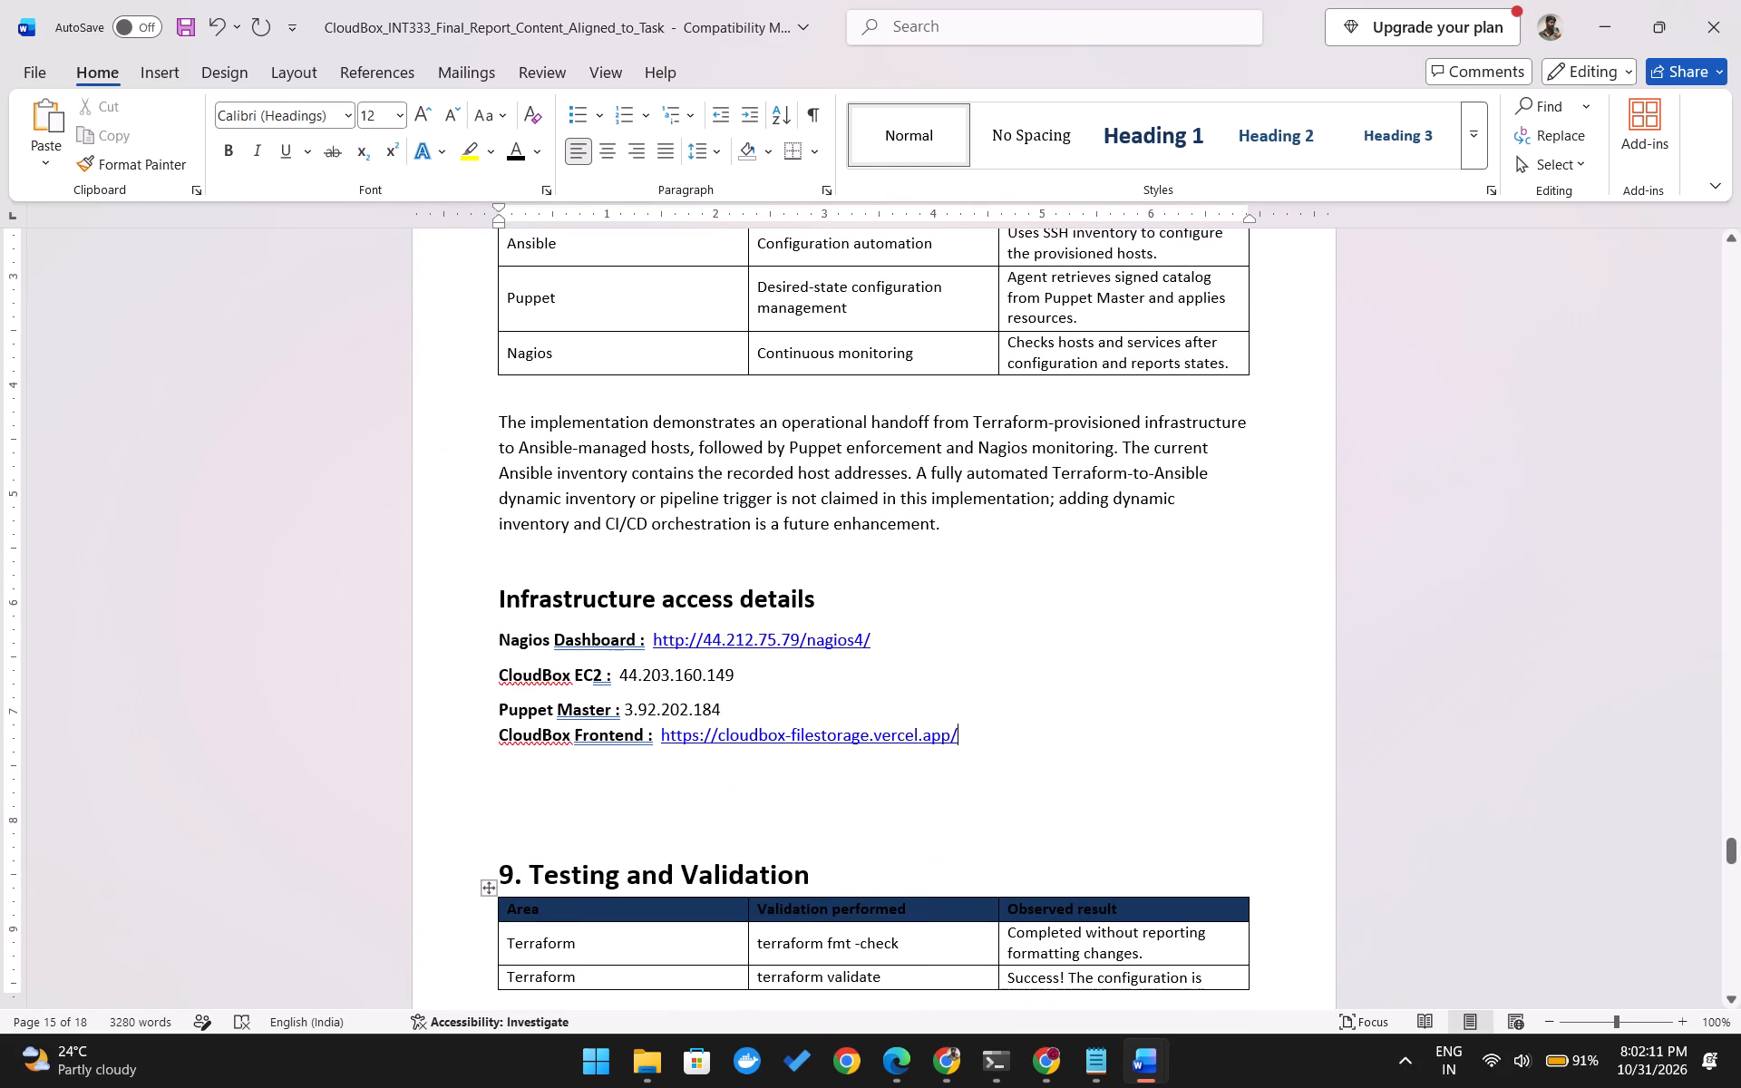
Copy the whole Infrastructure access details block and delete it, with its surrounding blank lines, from above section 9.
left_click_drag(972, 727, 466, 564)
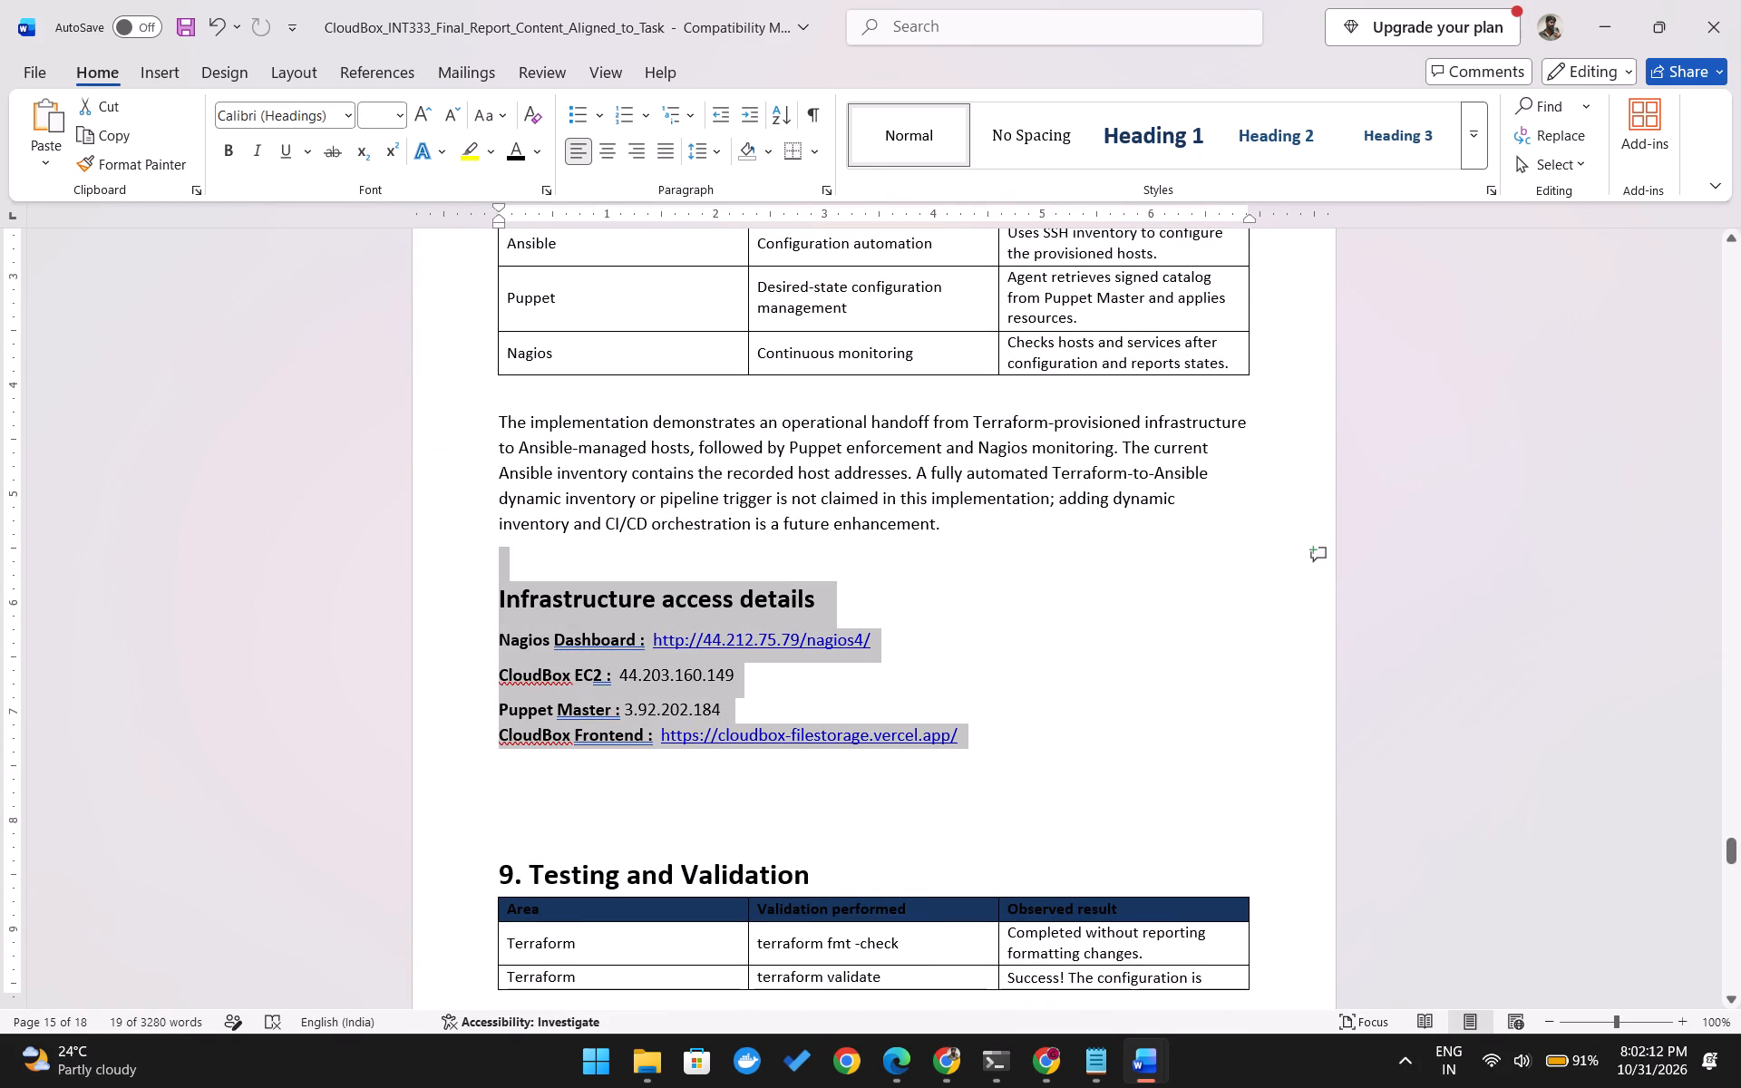
key("ctrl+c")
key("BackSpace")
key("BackSpace")
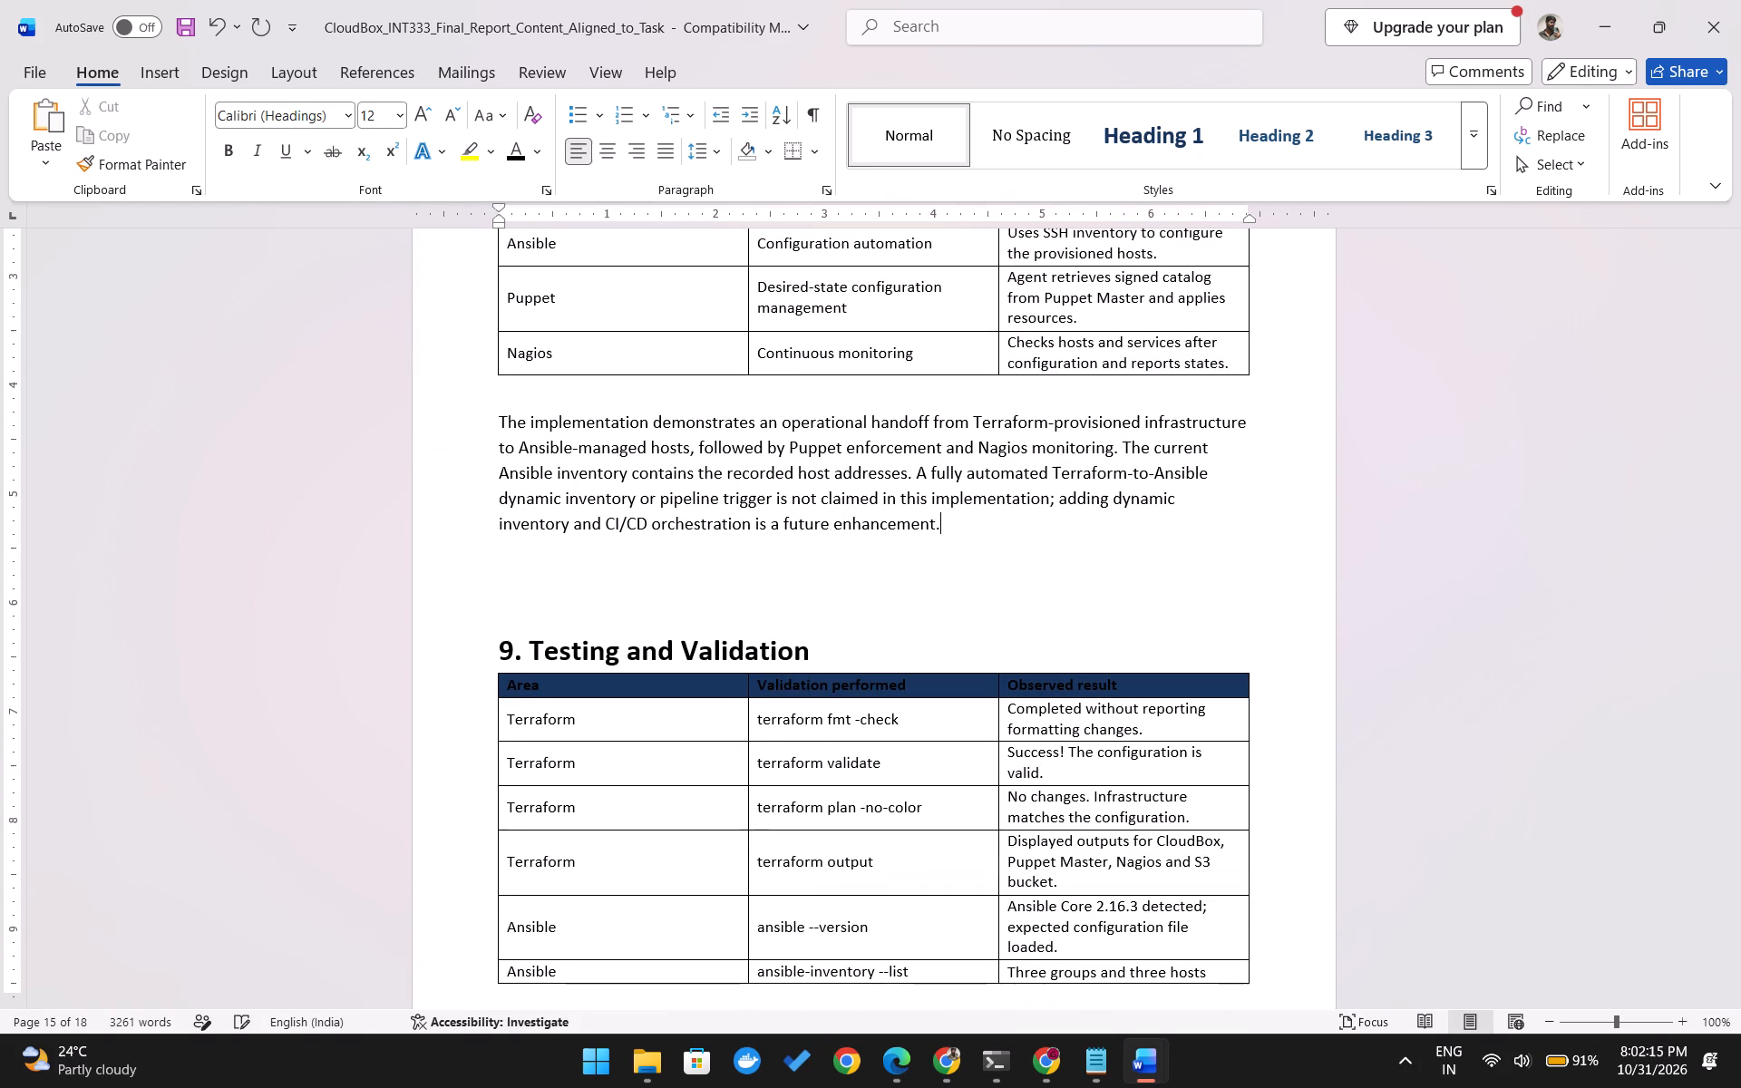
key("Down")
key("BackSpace")
Look through the report back to its opening pages and on to the References for a new place for the access details.
scroll(466, 564, "up", 12)
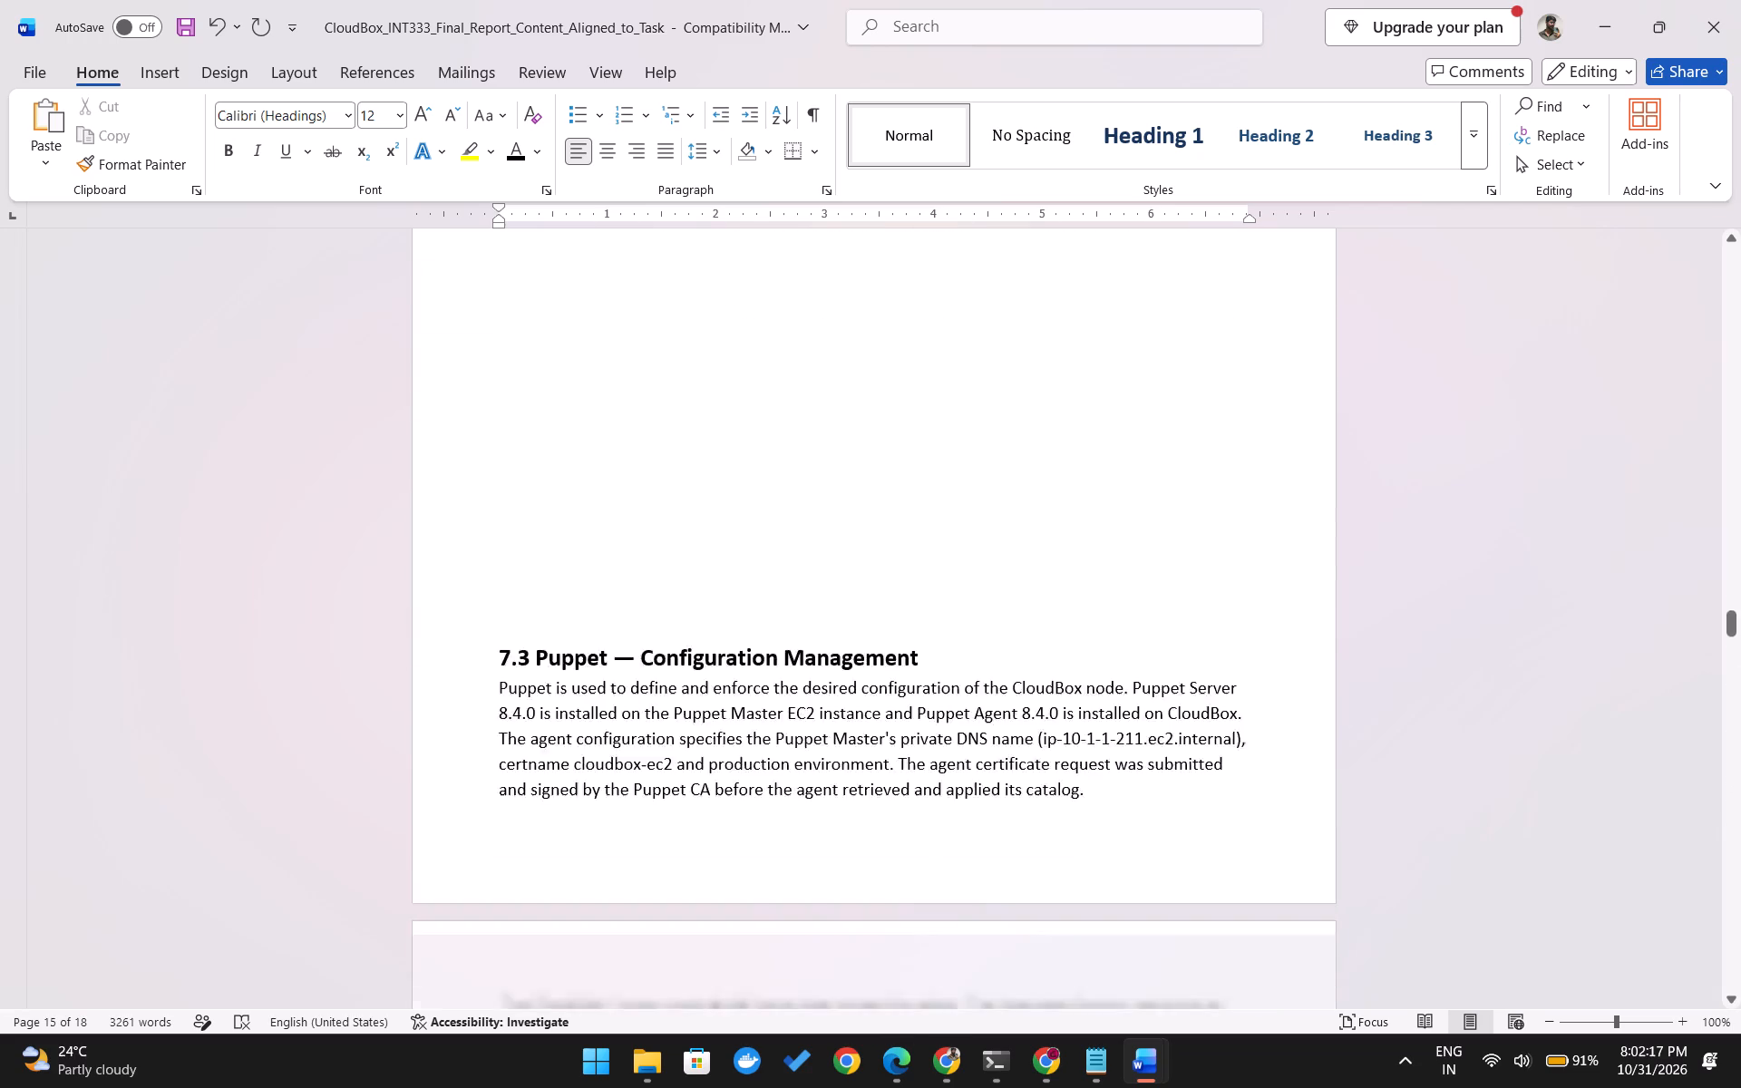
scroll(481, 663, "up", 7)
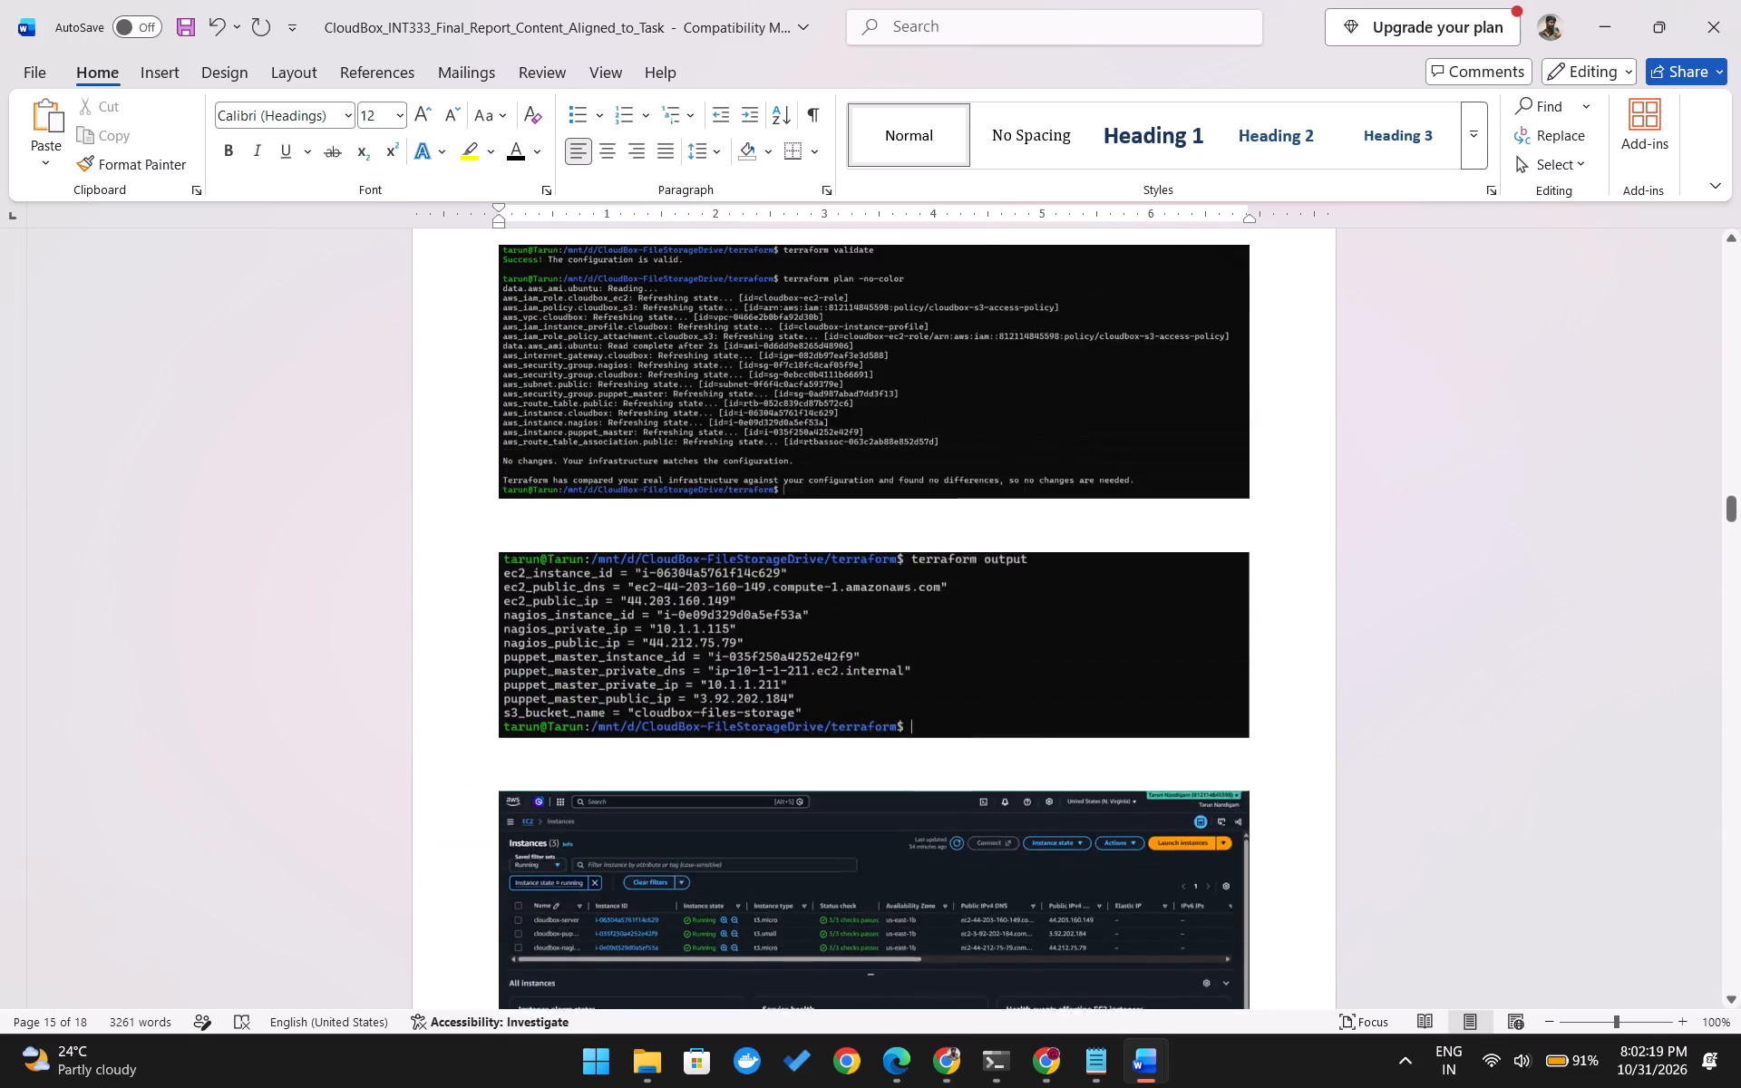
scroll(481, 663, "up", 6)
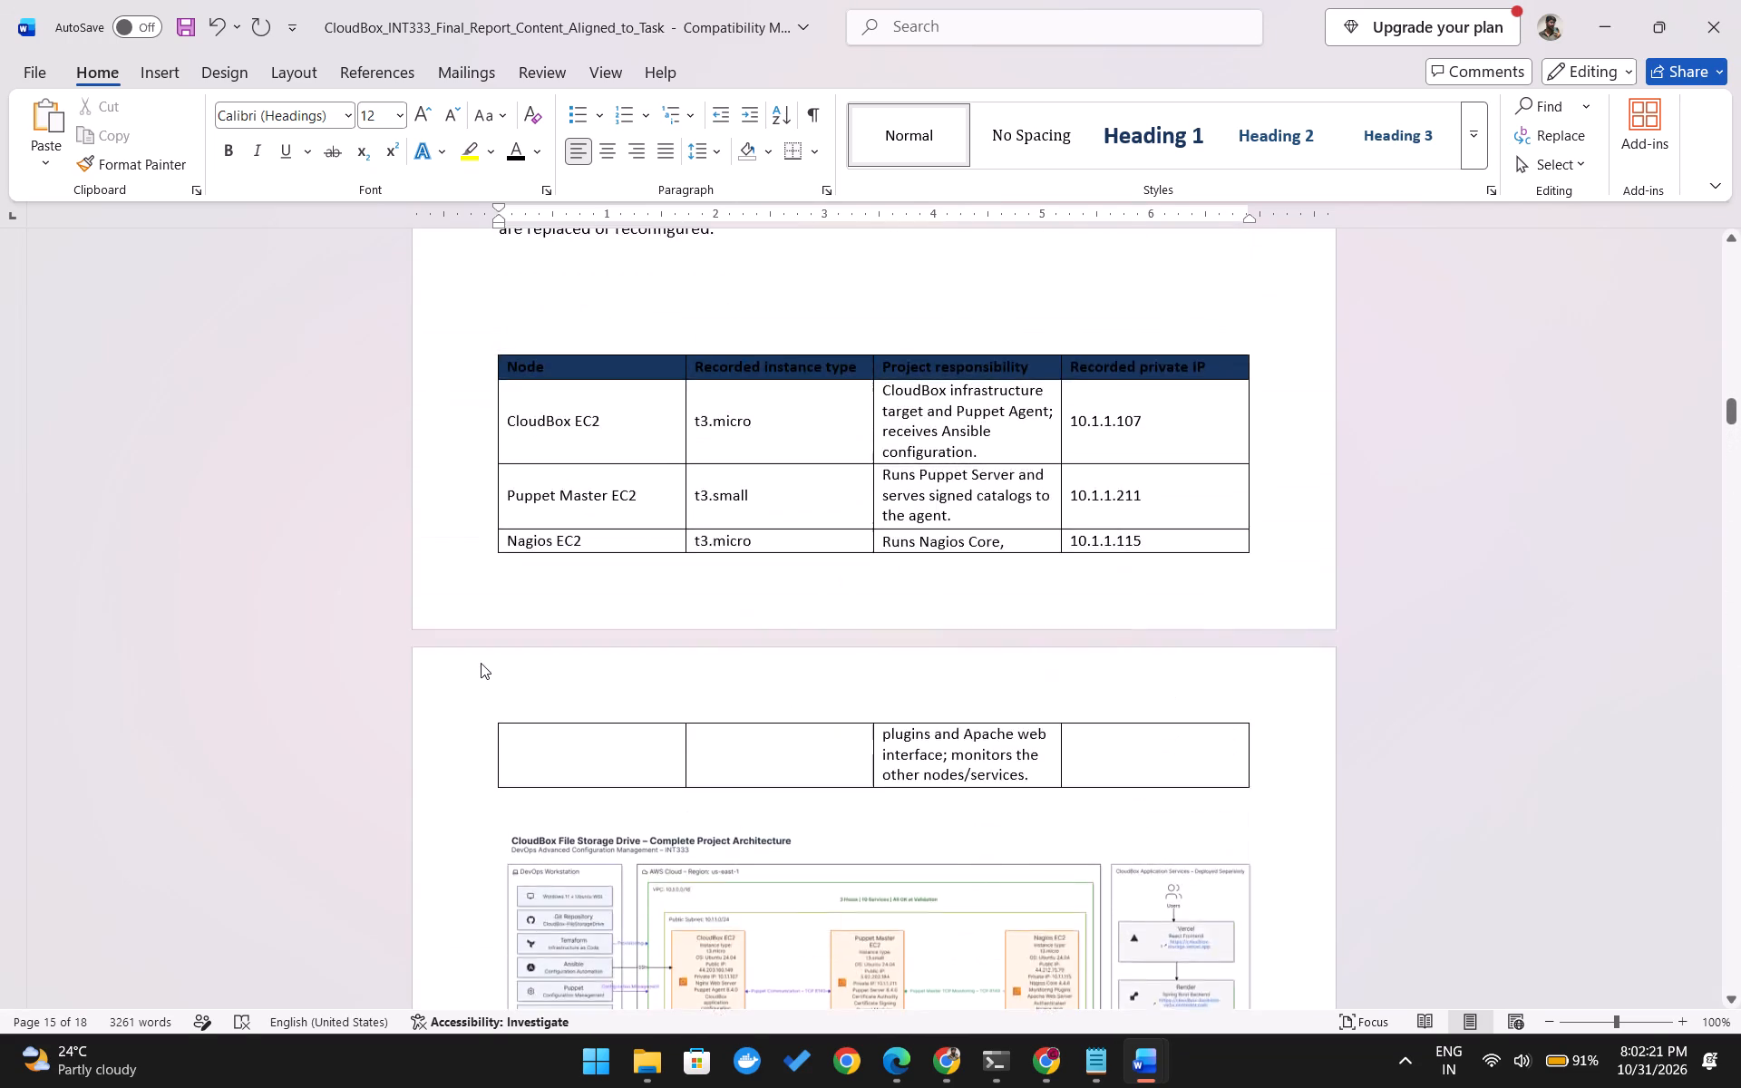
scroll(481, 663, "up", 4)
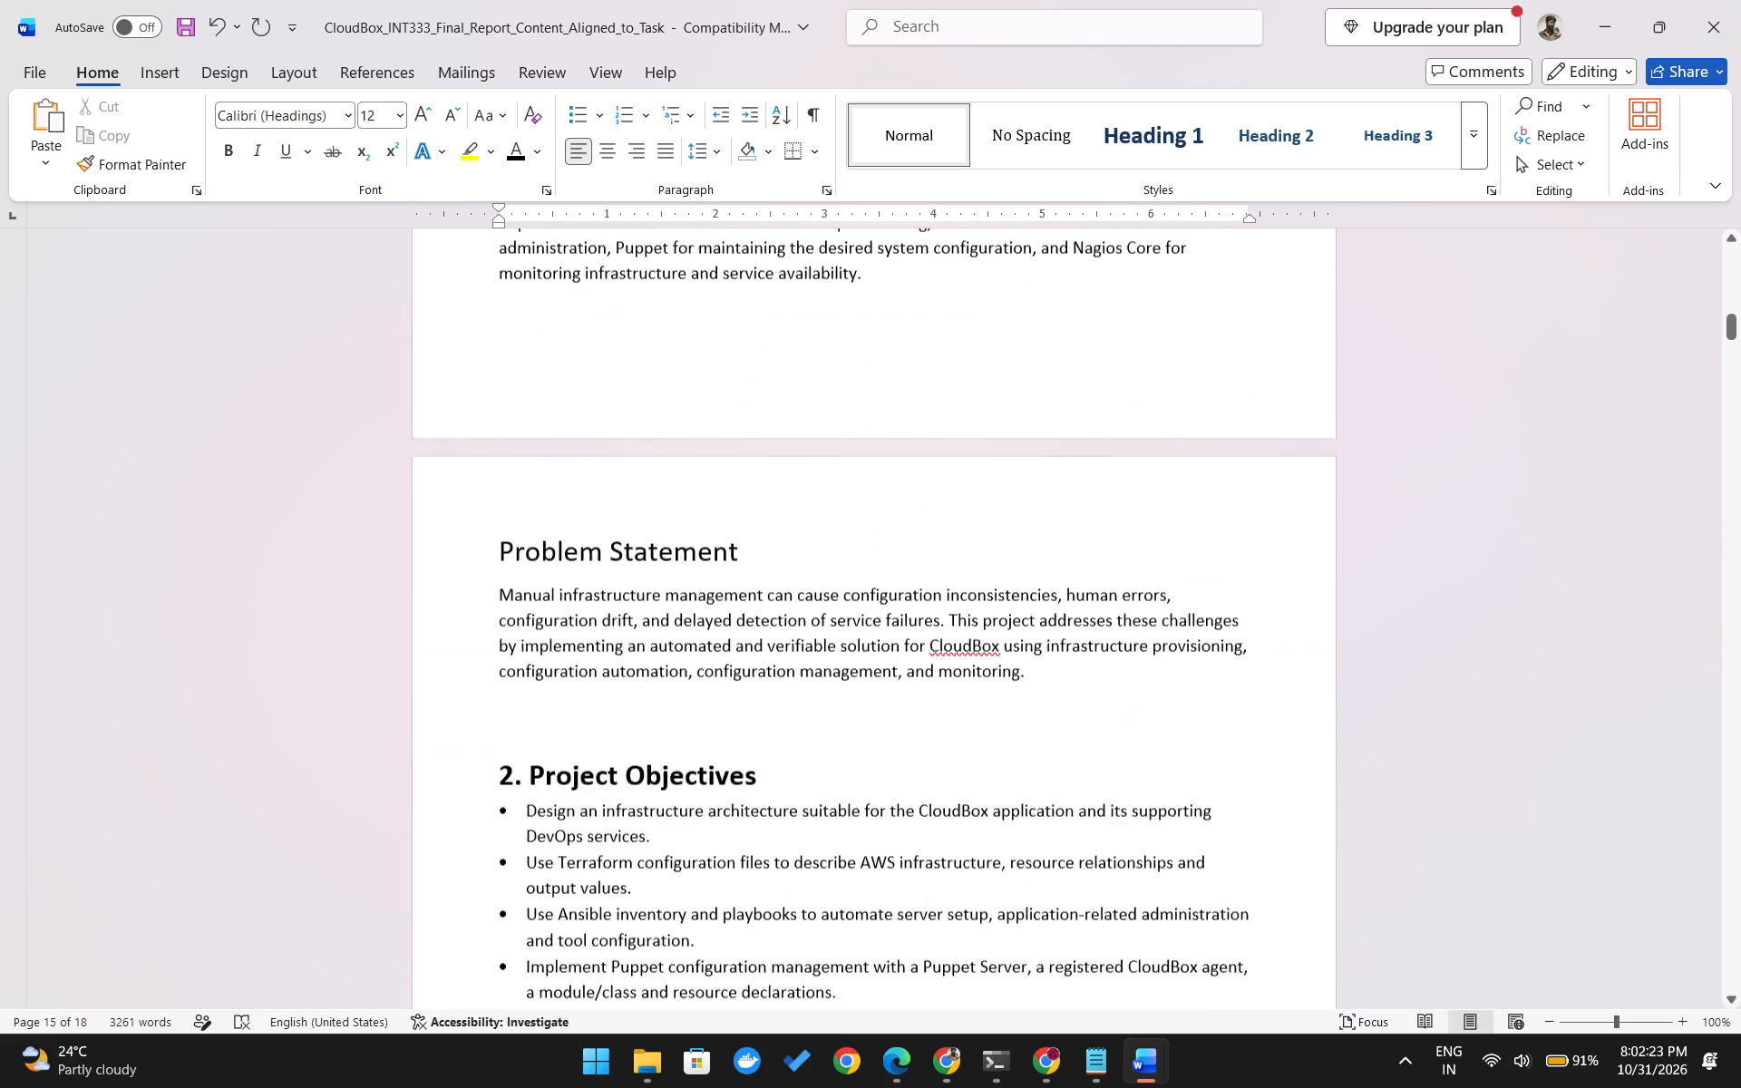
scroll(481, 663, "up", 4)
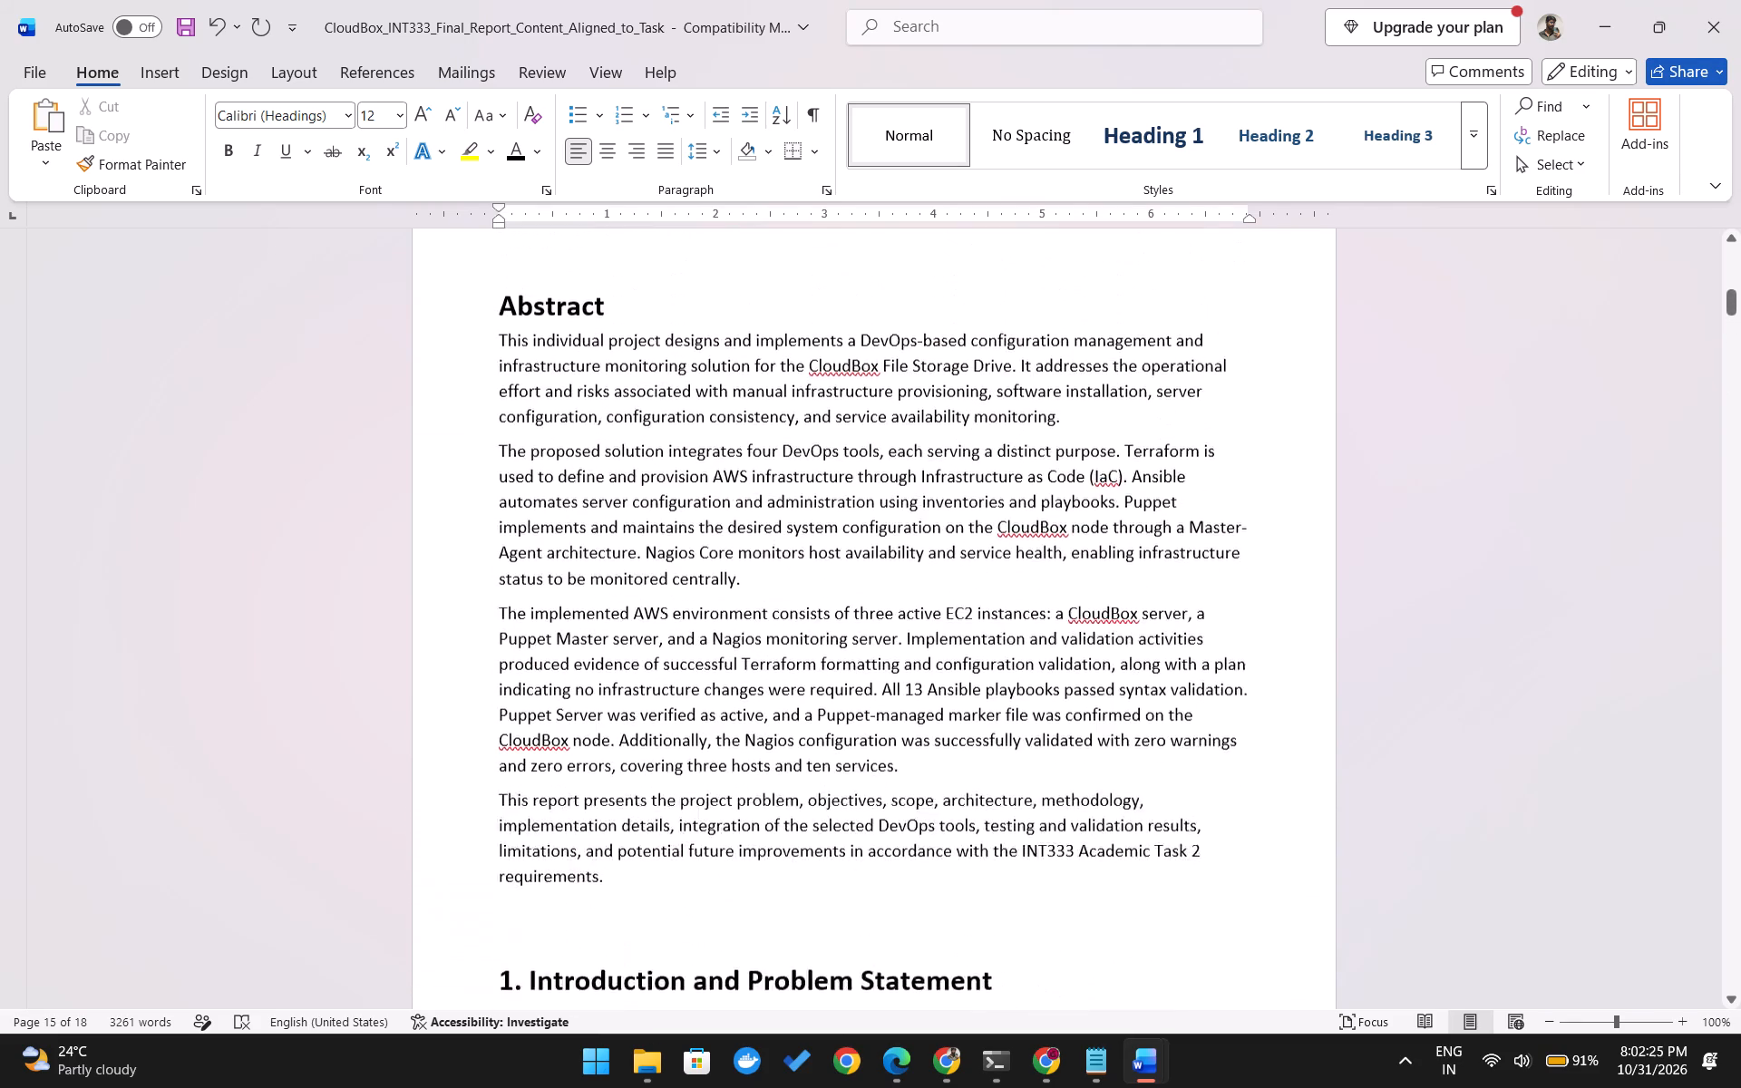
scroll(481, 663, "up", 1)
scroll(481, 663, "down", 20)
scroll(481, 663, "down", 19)
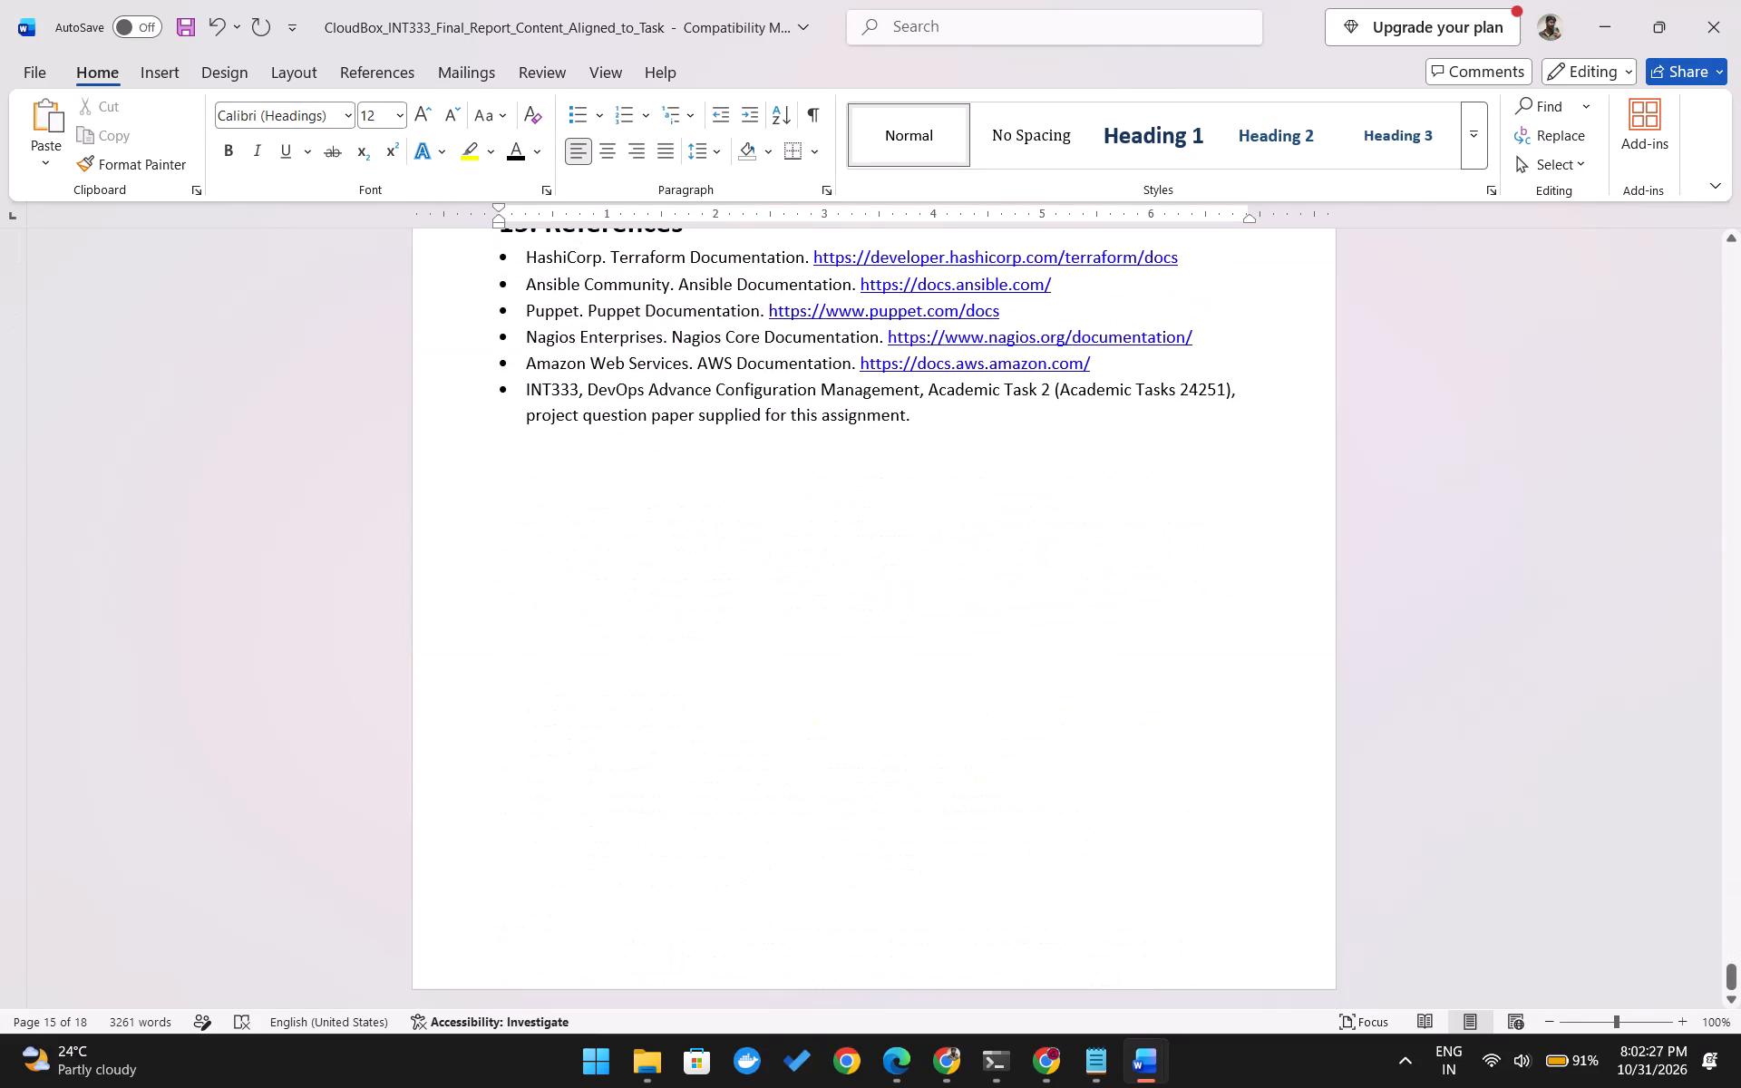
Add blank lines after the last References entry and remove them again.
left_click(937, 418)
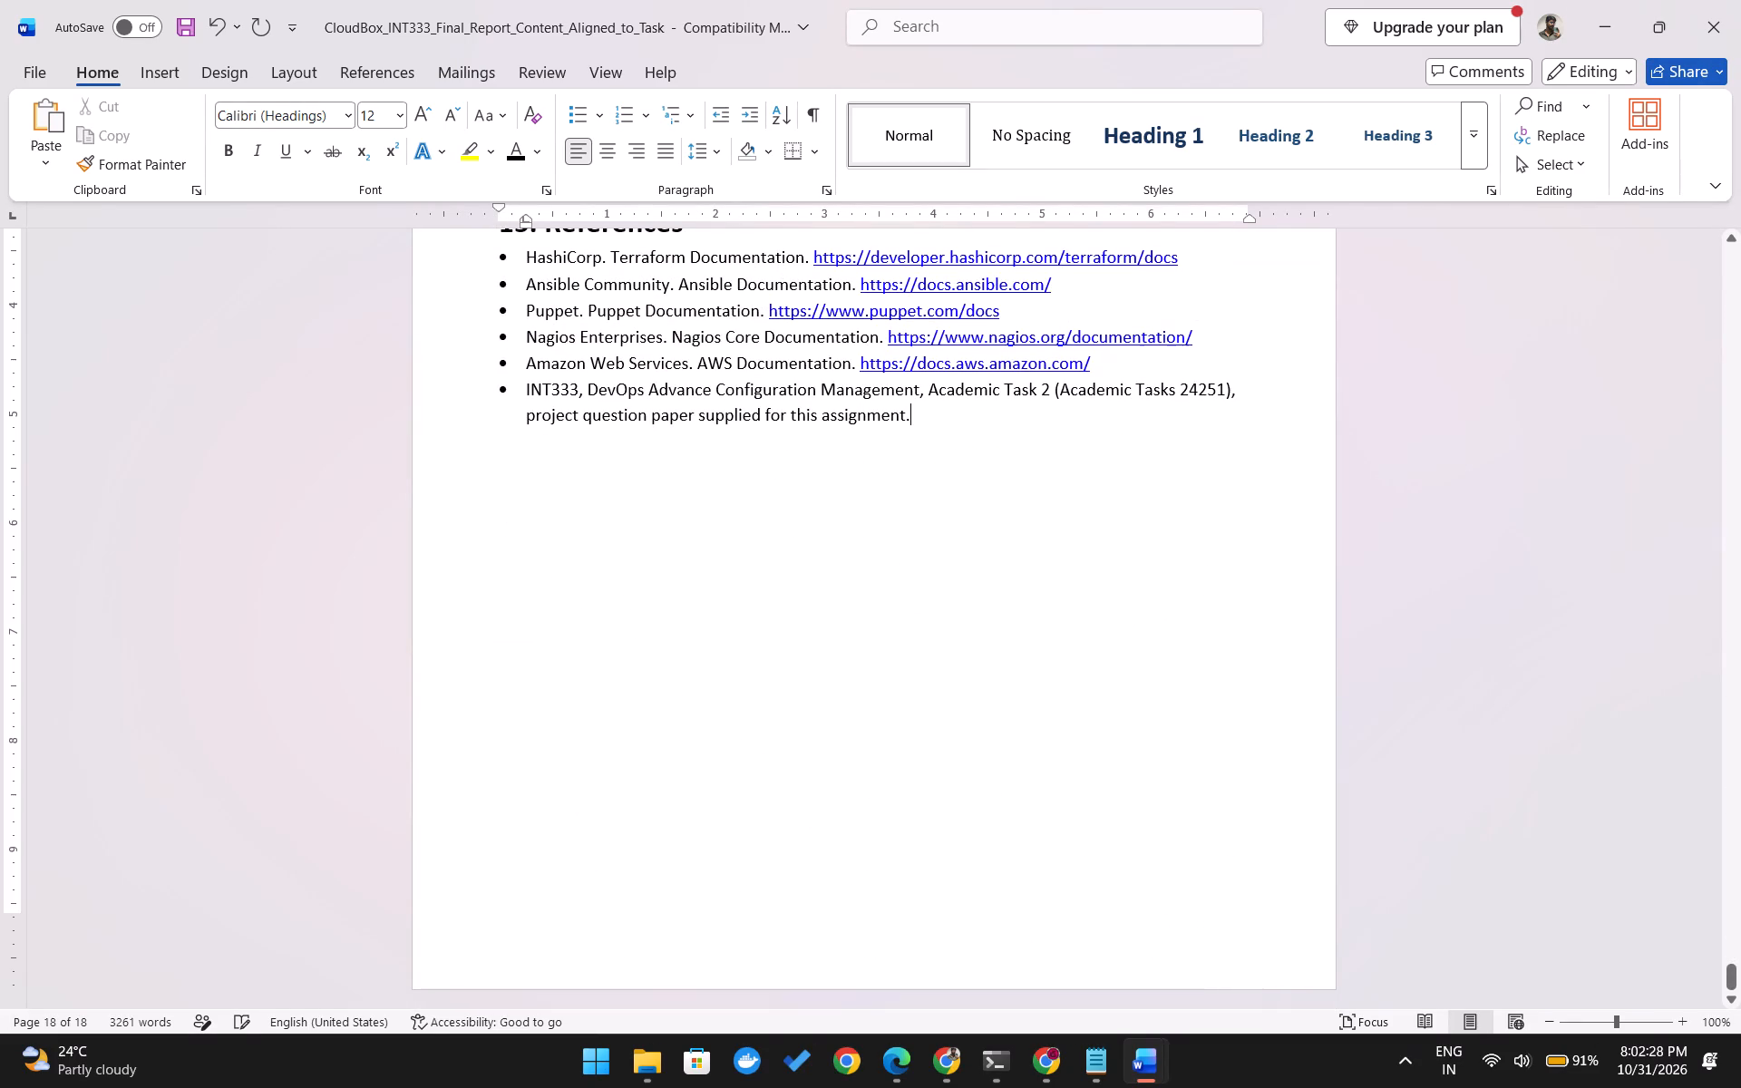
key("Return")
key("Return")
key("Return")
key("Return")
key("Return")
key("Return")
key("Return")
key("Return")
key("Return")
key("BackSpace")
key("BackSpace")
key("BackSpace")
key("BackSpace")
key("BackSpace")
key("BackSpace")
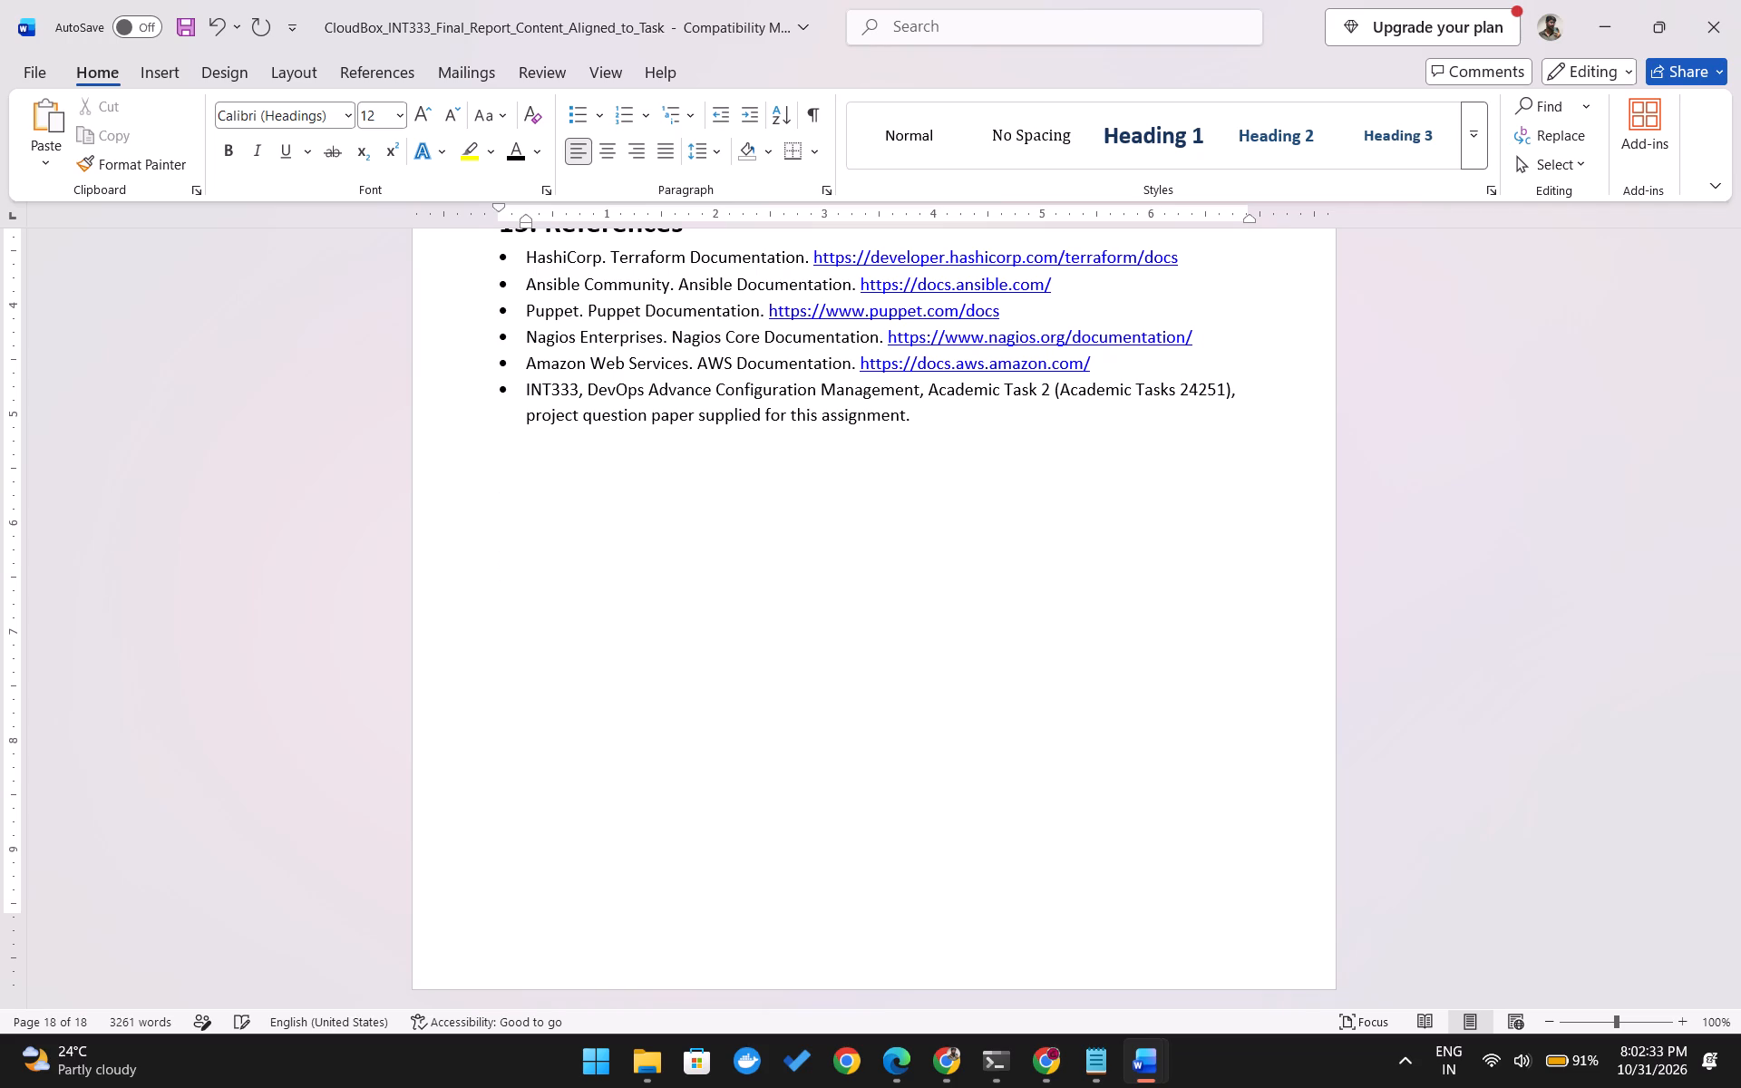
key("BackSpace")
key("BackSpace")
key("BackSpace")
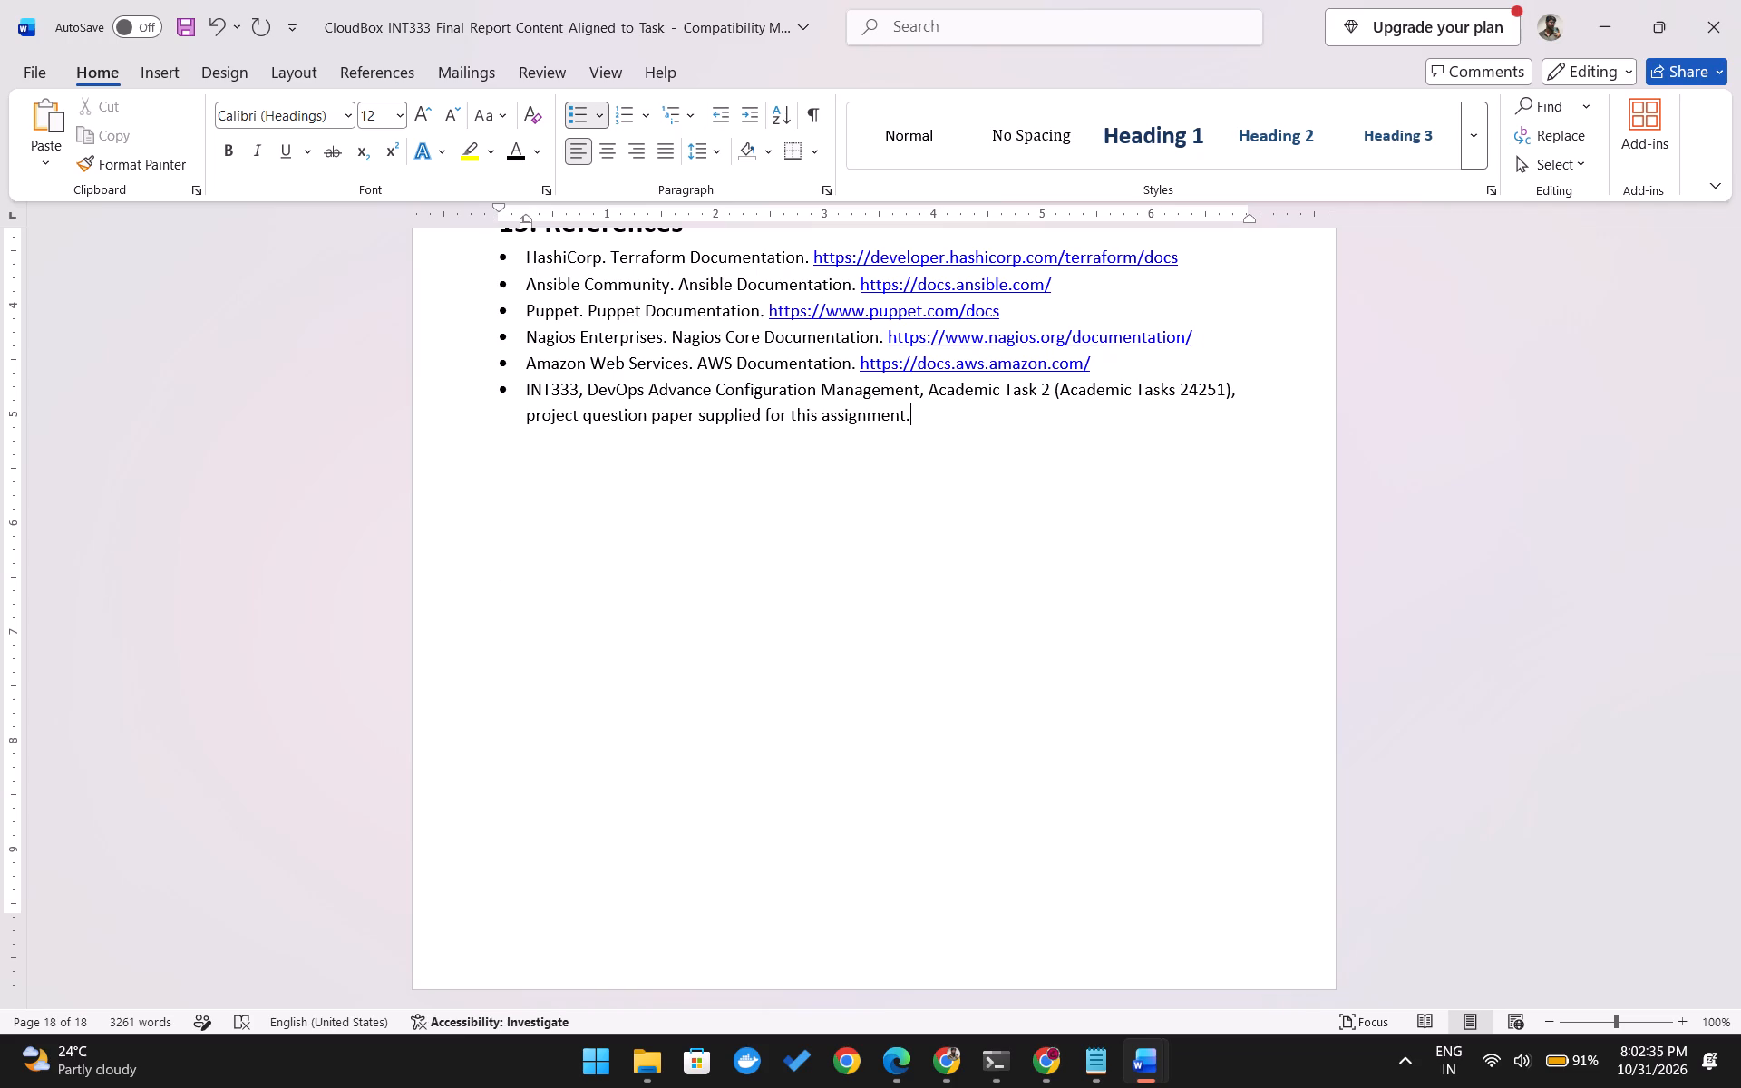
Insert several blank lines after the last References entry and paste the Infrastructure access details block below them.
key("Return")
key("Return")
key("Return")
key("Return")
key("Return")
key("Return")
key("Return")
key("Return")
key("ctrl+v")
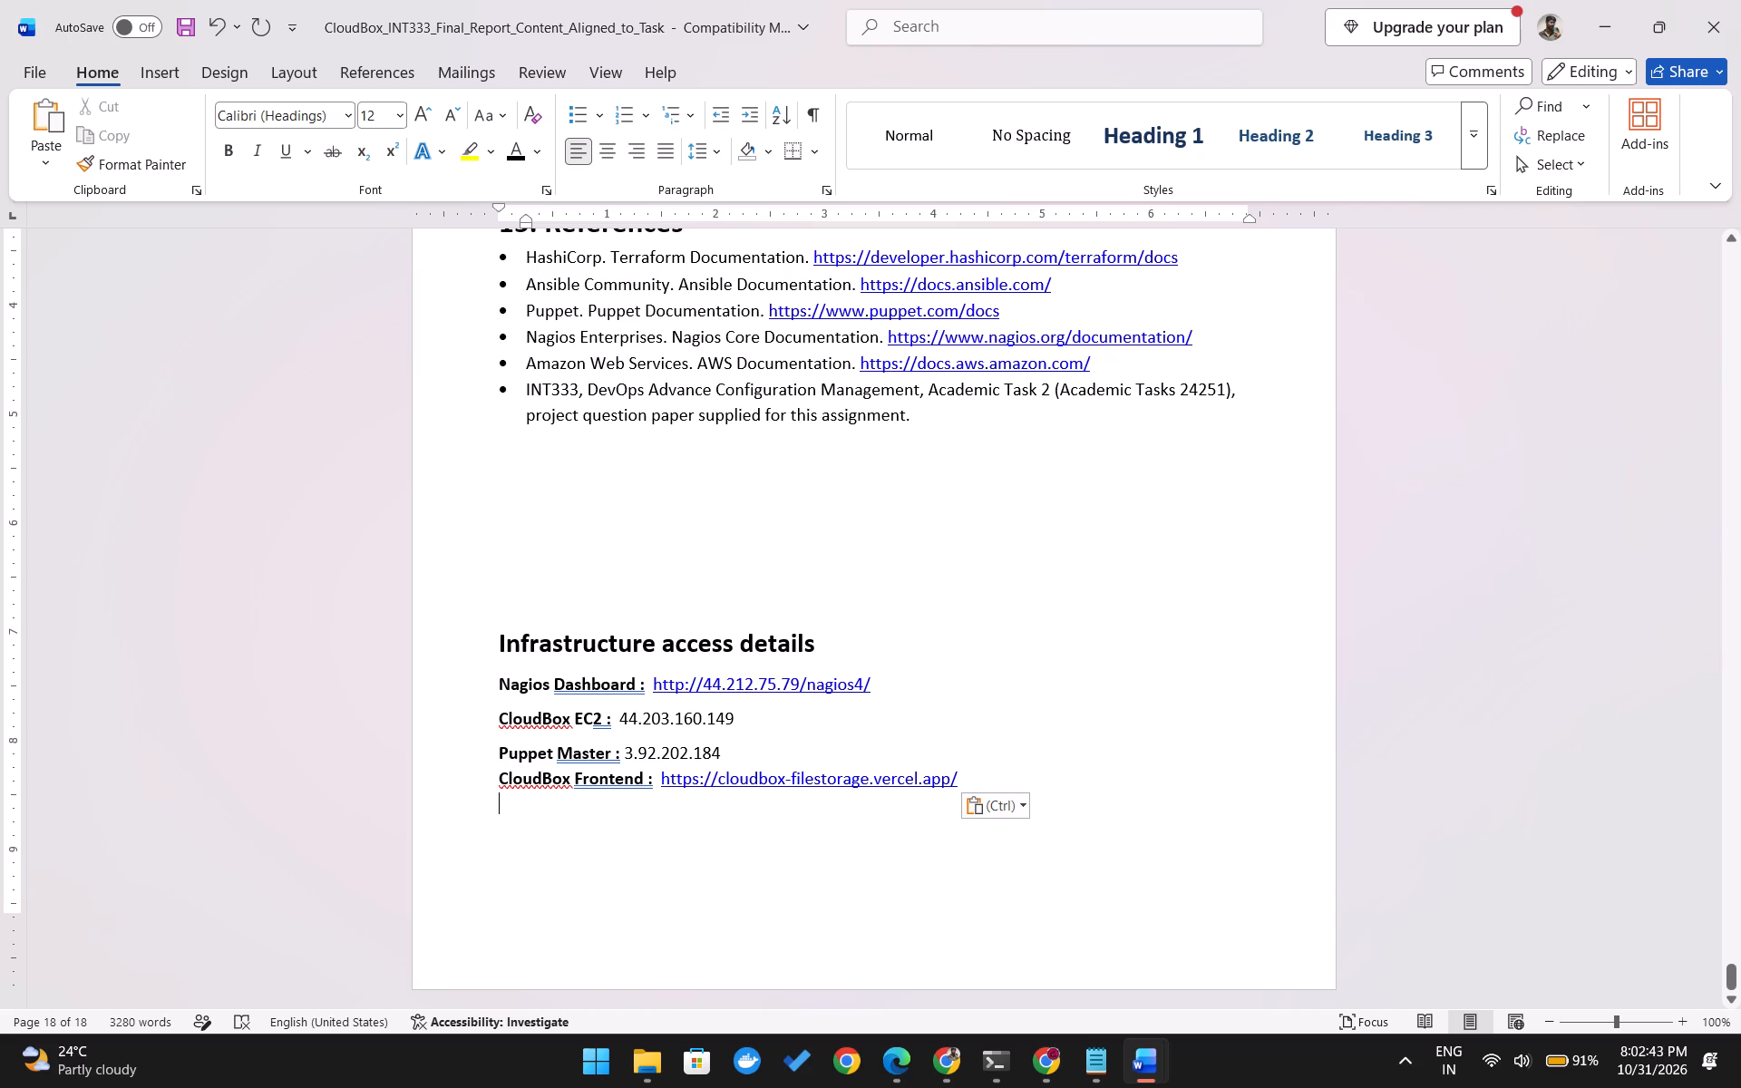
key("Down")
scroll(639, 456, "up", 20)
scroll(639, 456, "up", 1)
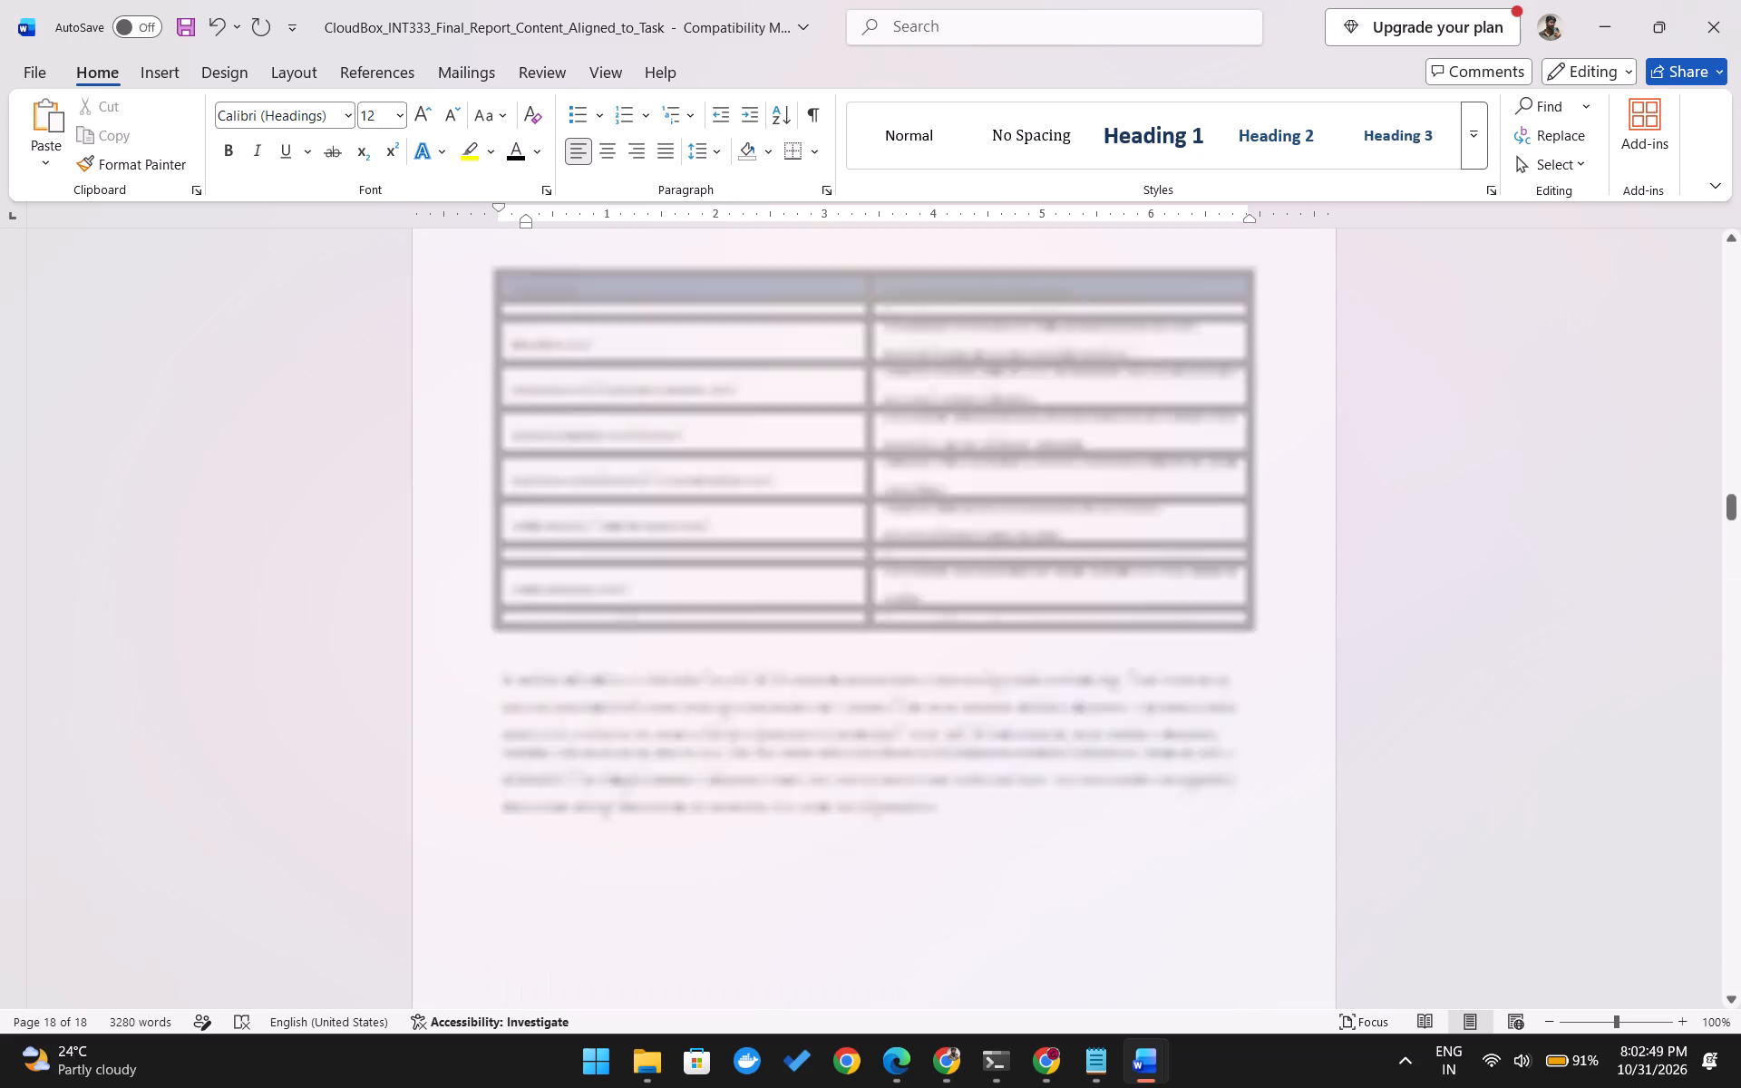
scroll(639, 456, "up", 15)
scroll(639, 456, "up", 9)
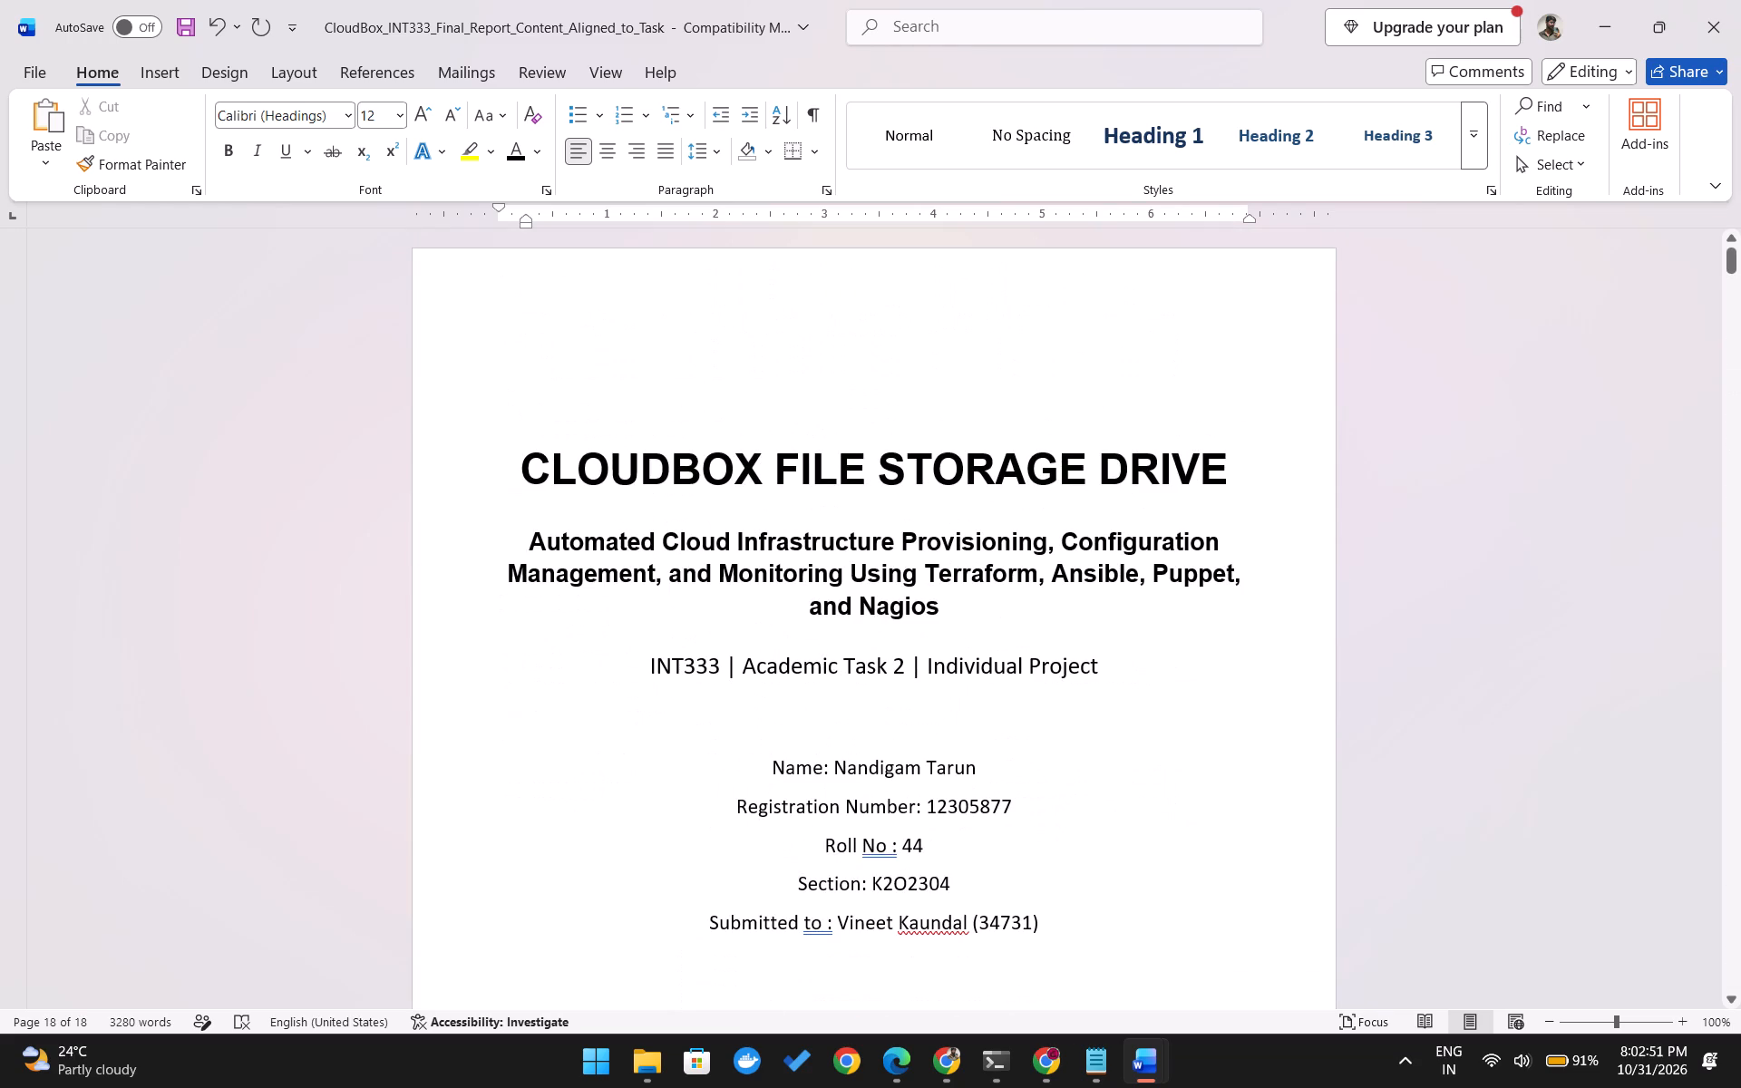
scroll(639, 456, "down", 5)
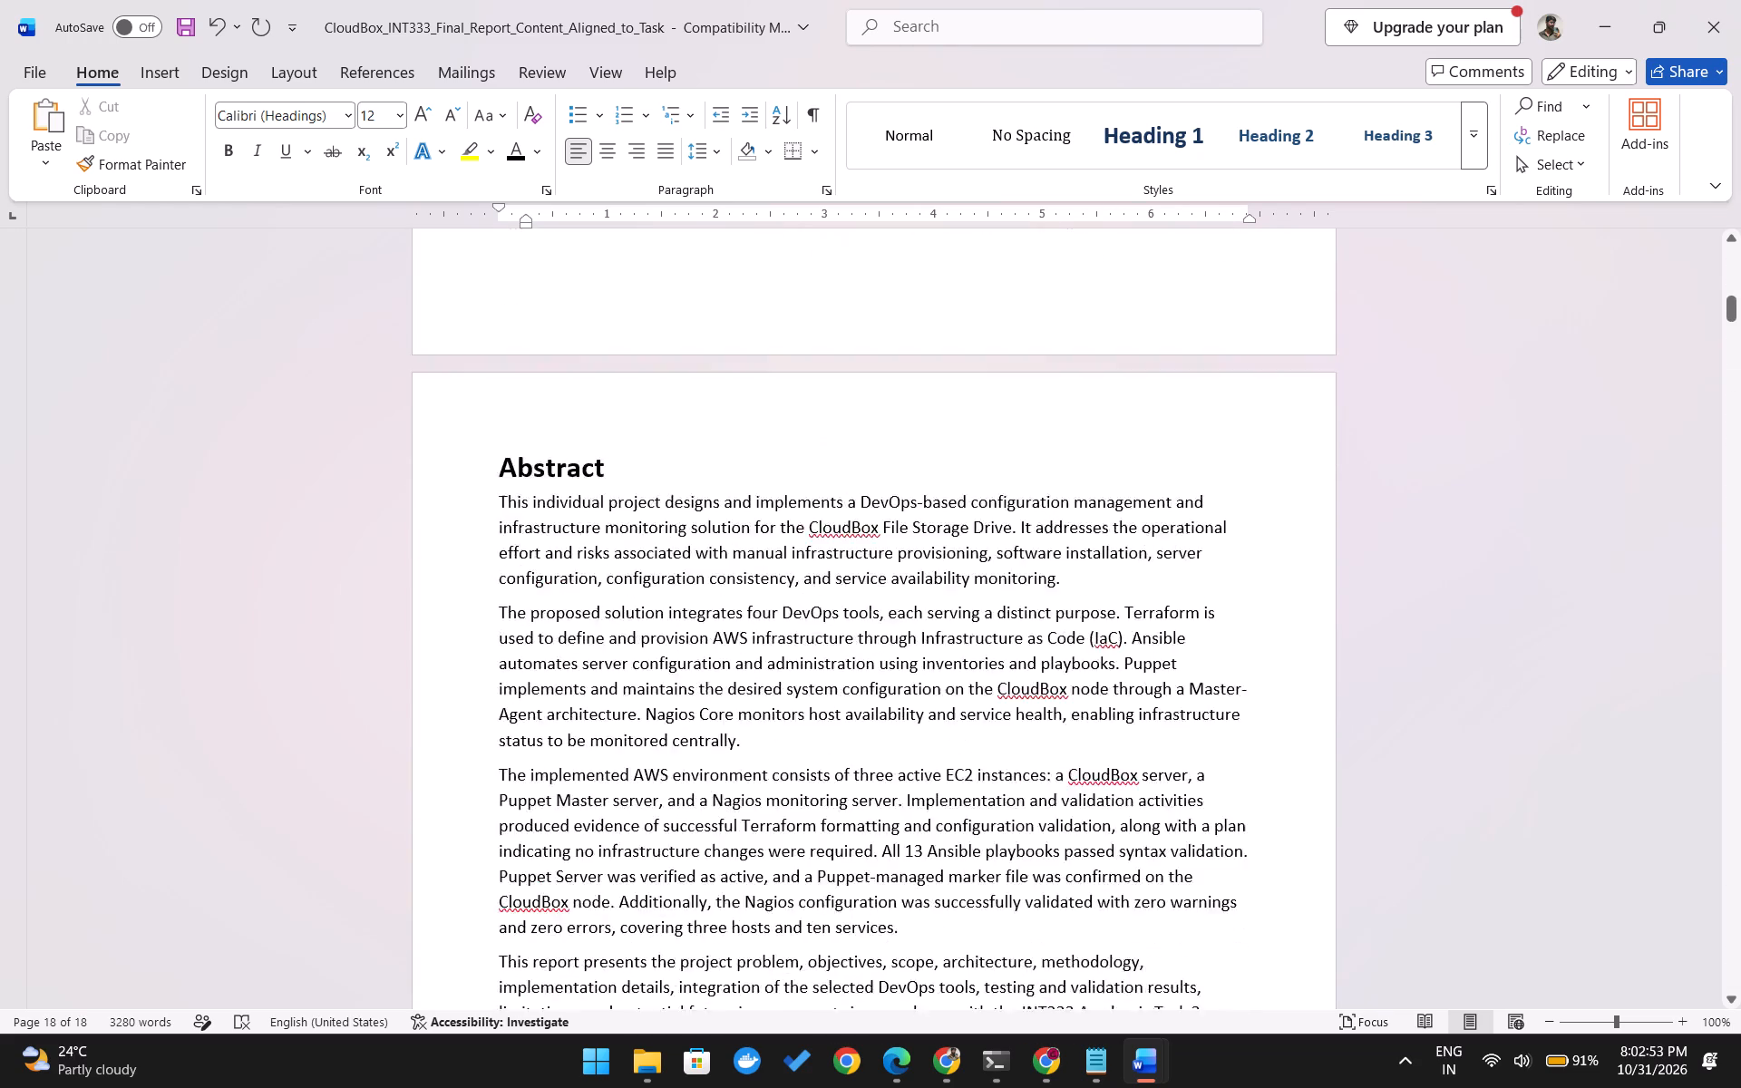
scroll(639, 456, "down", 9)
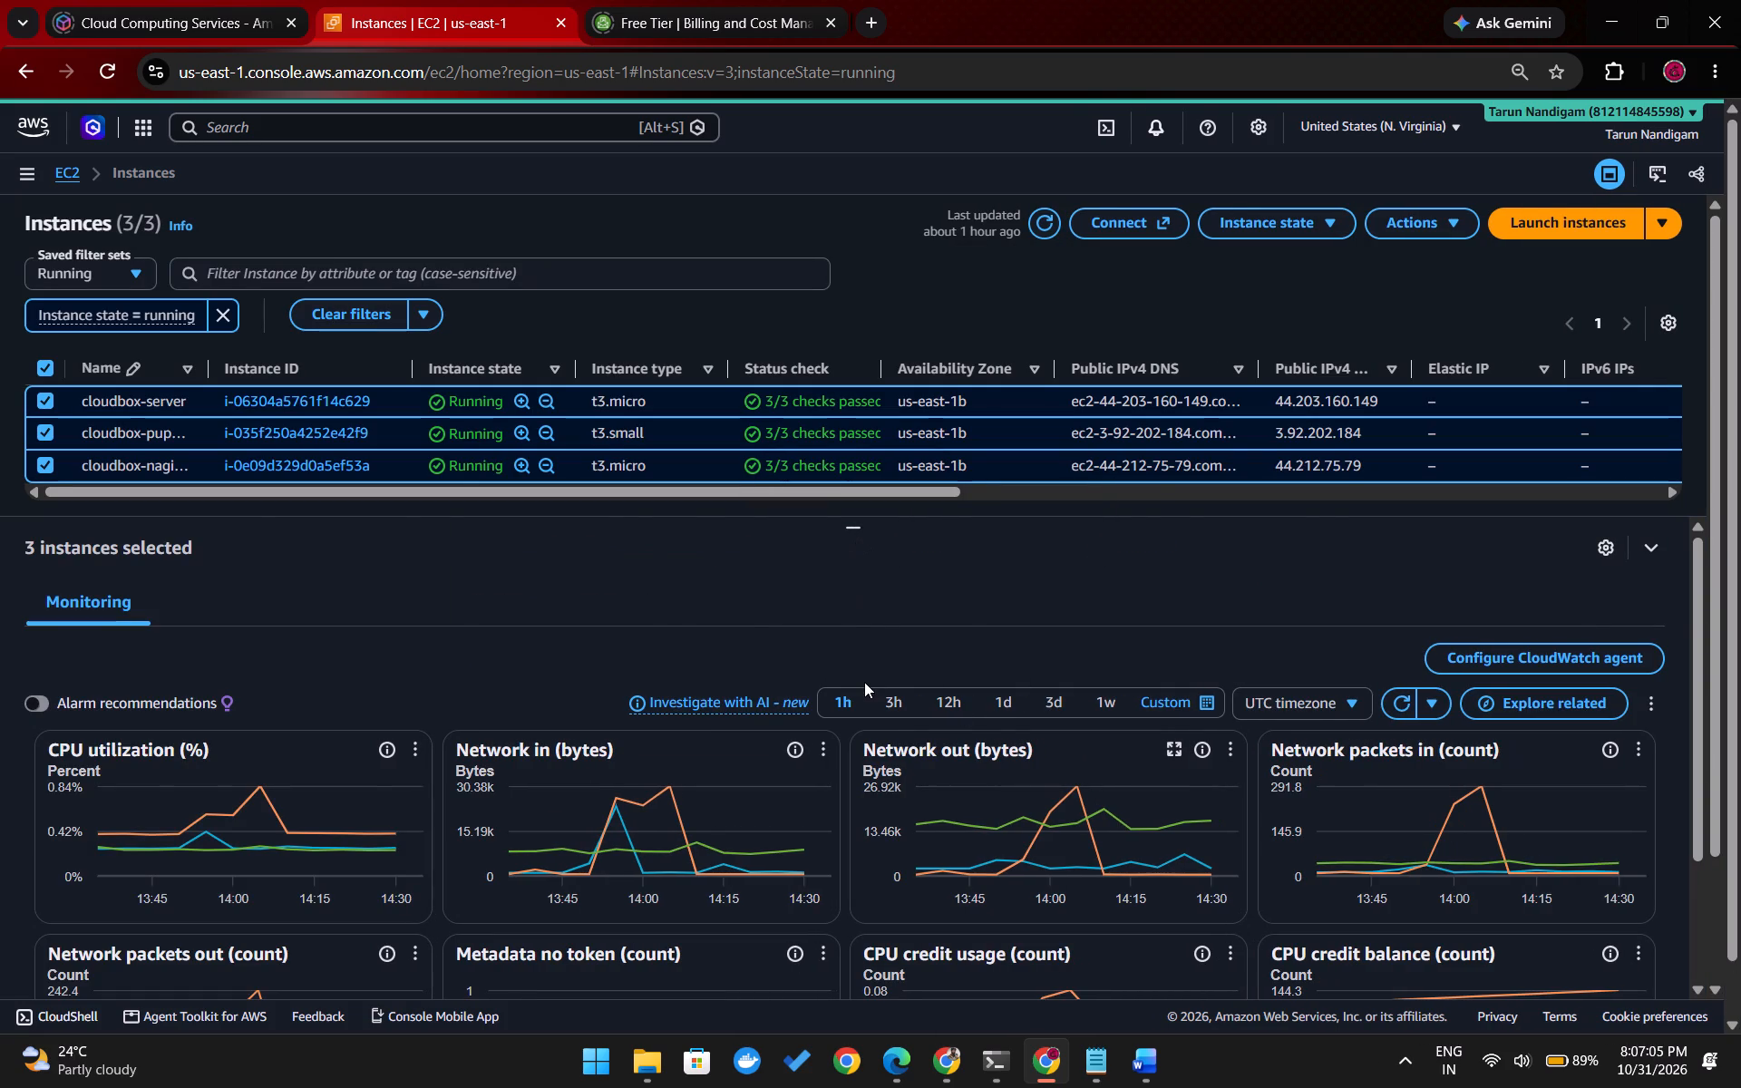
scroll(864, 682, "down", 1)
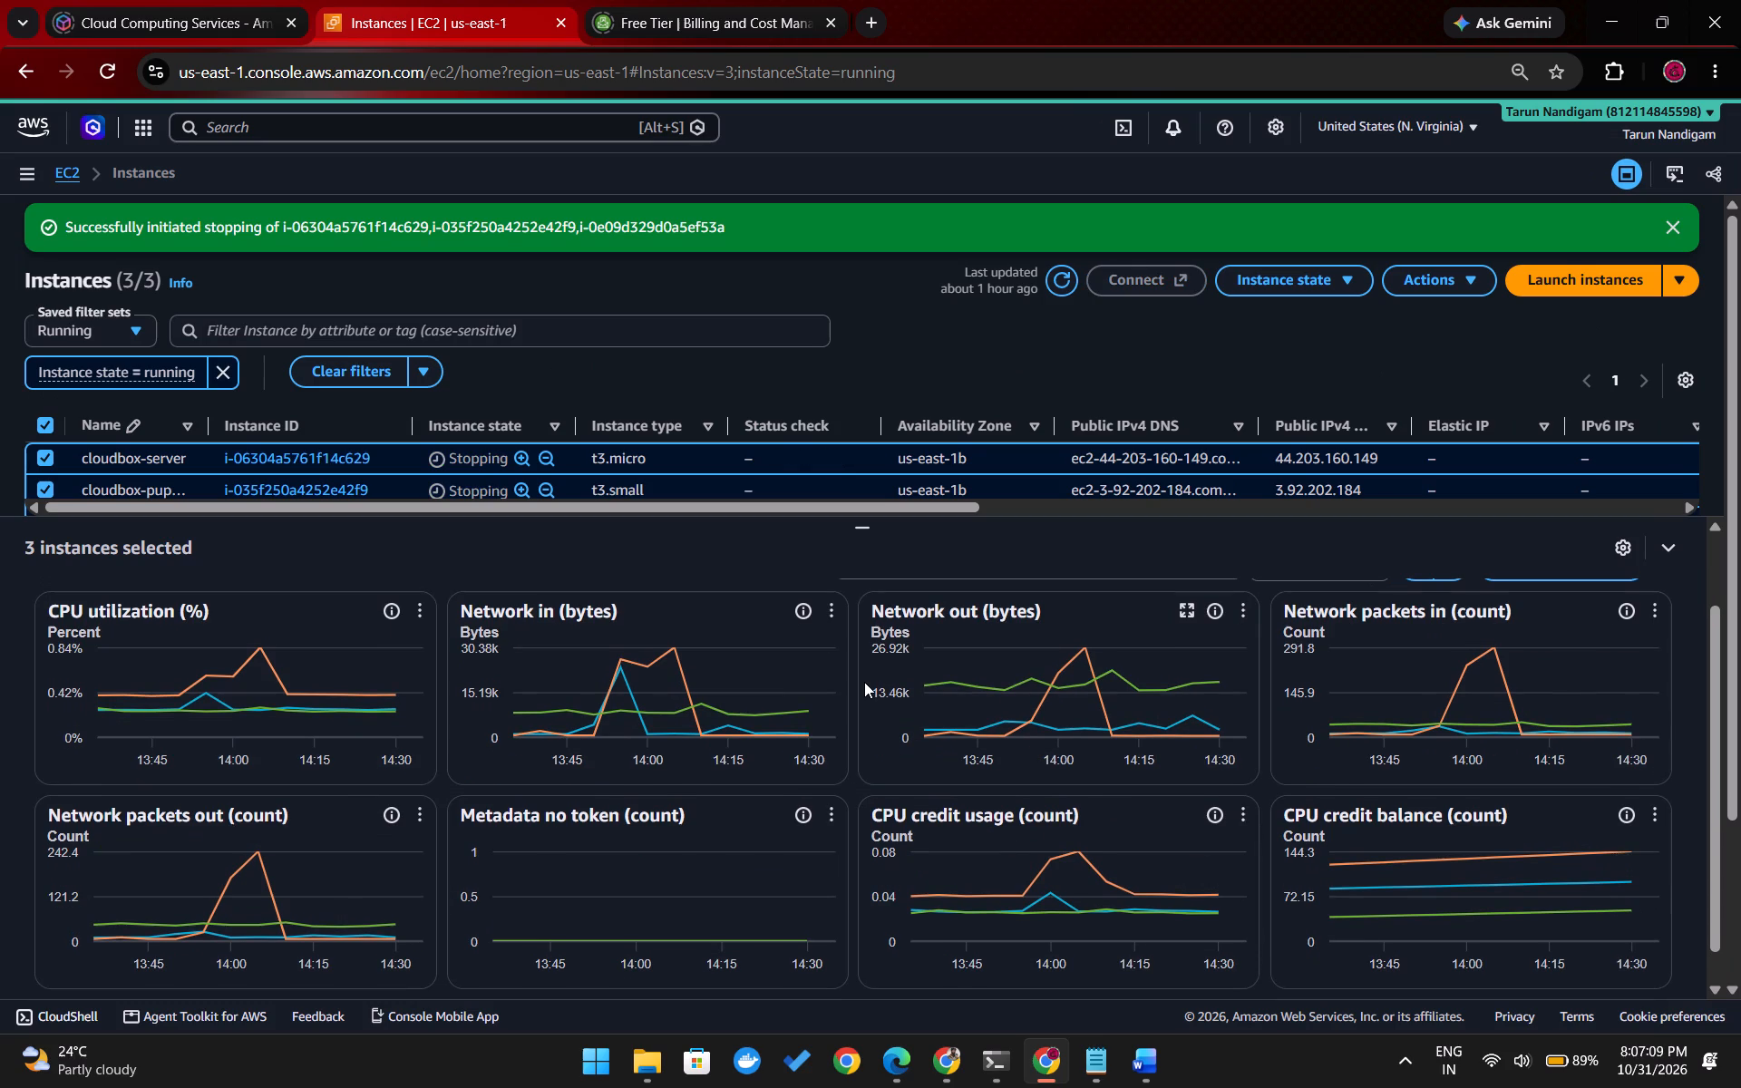
Check the Free Tier usage page and the account's free plan status for remaining credits and days.
left_click(713, 0)
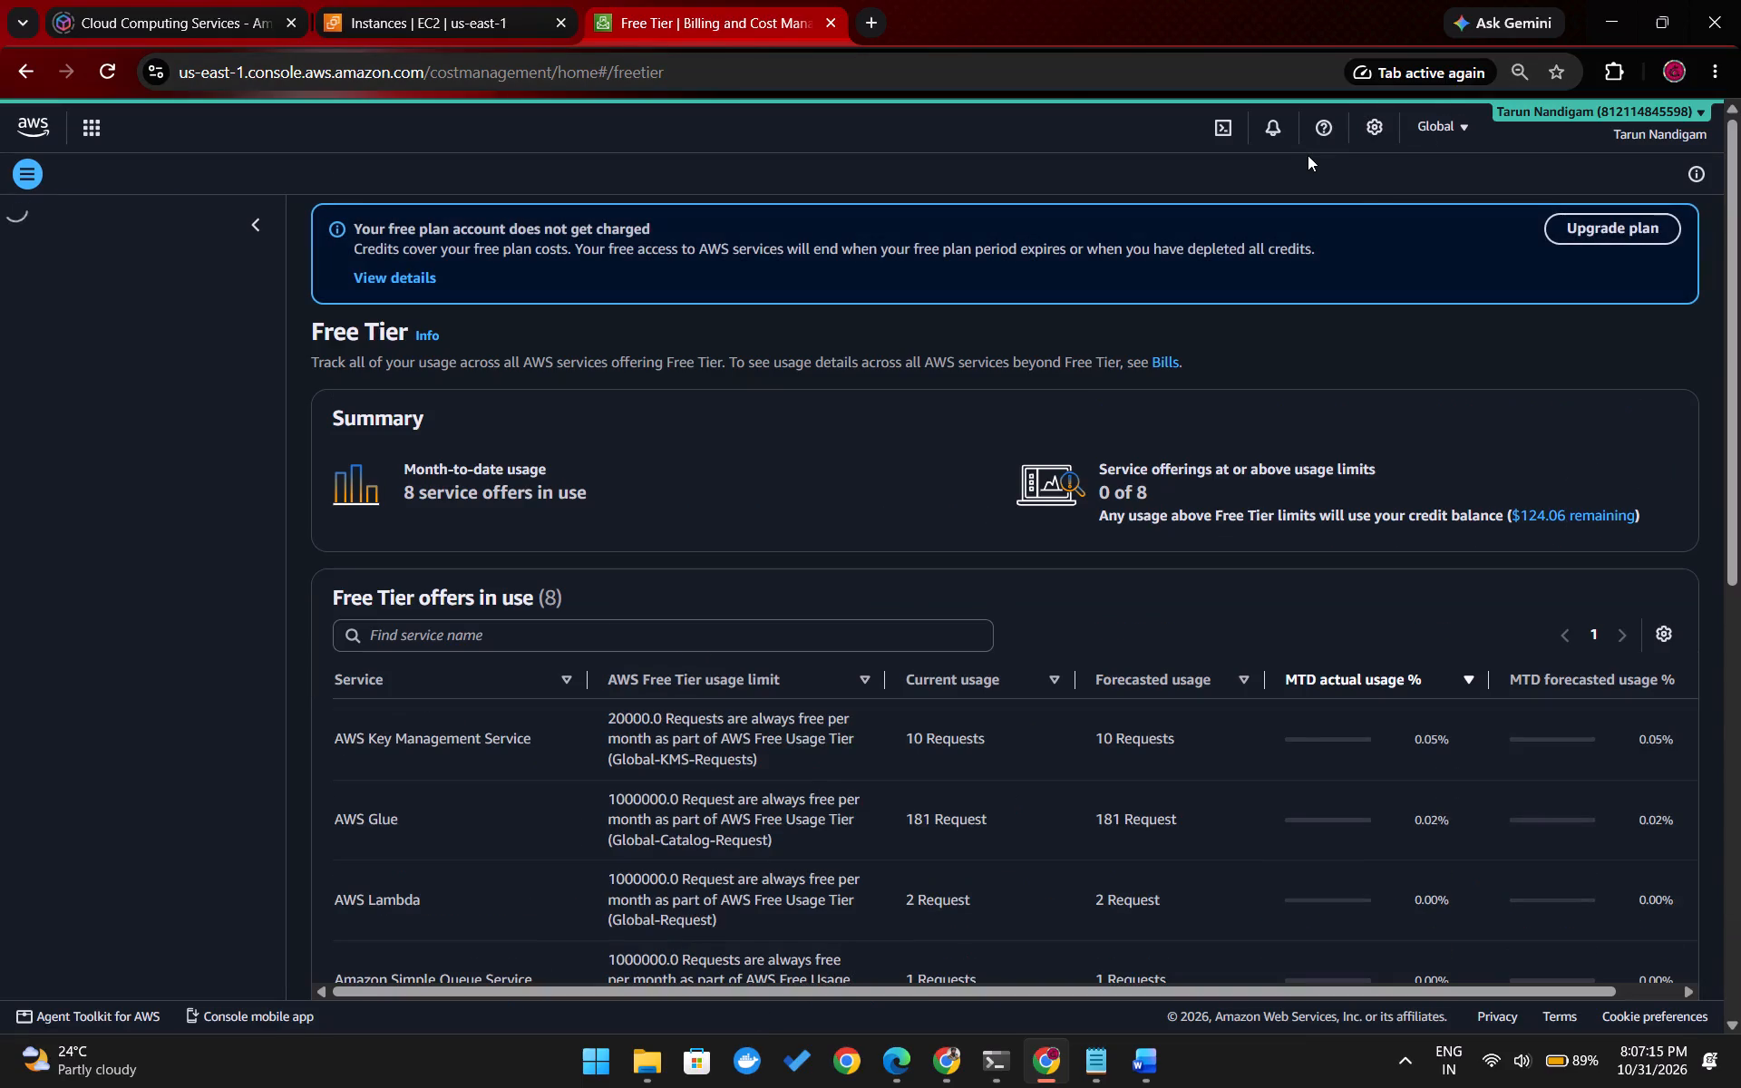
left_click(1563, 107)
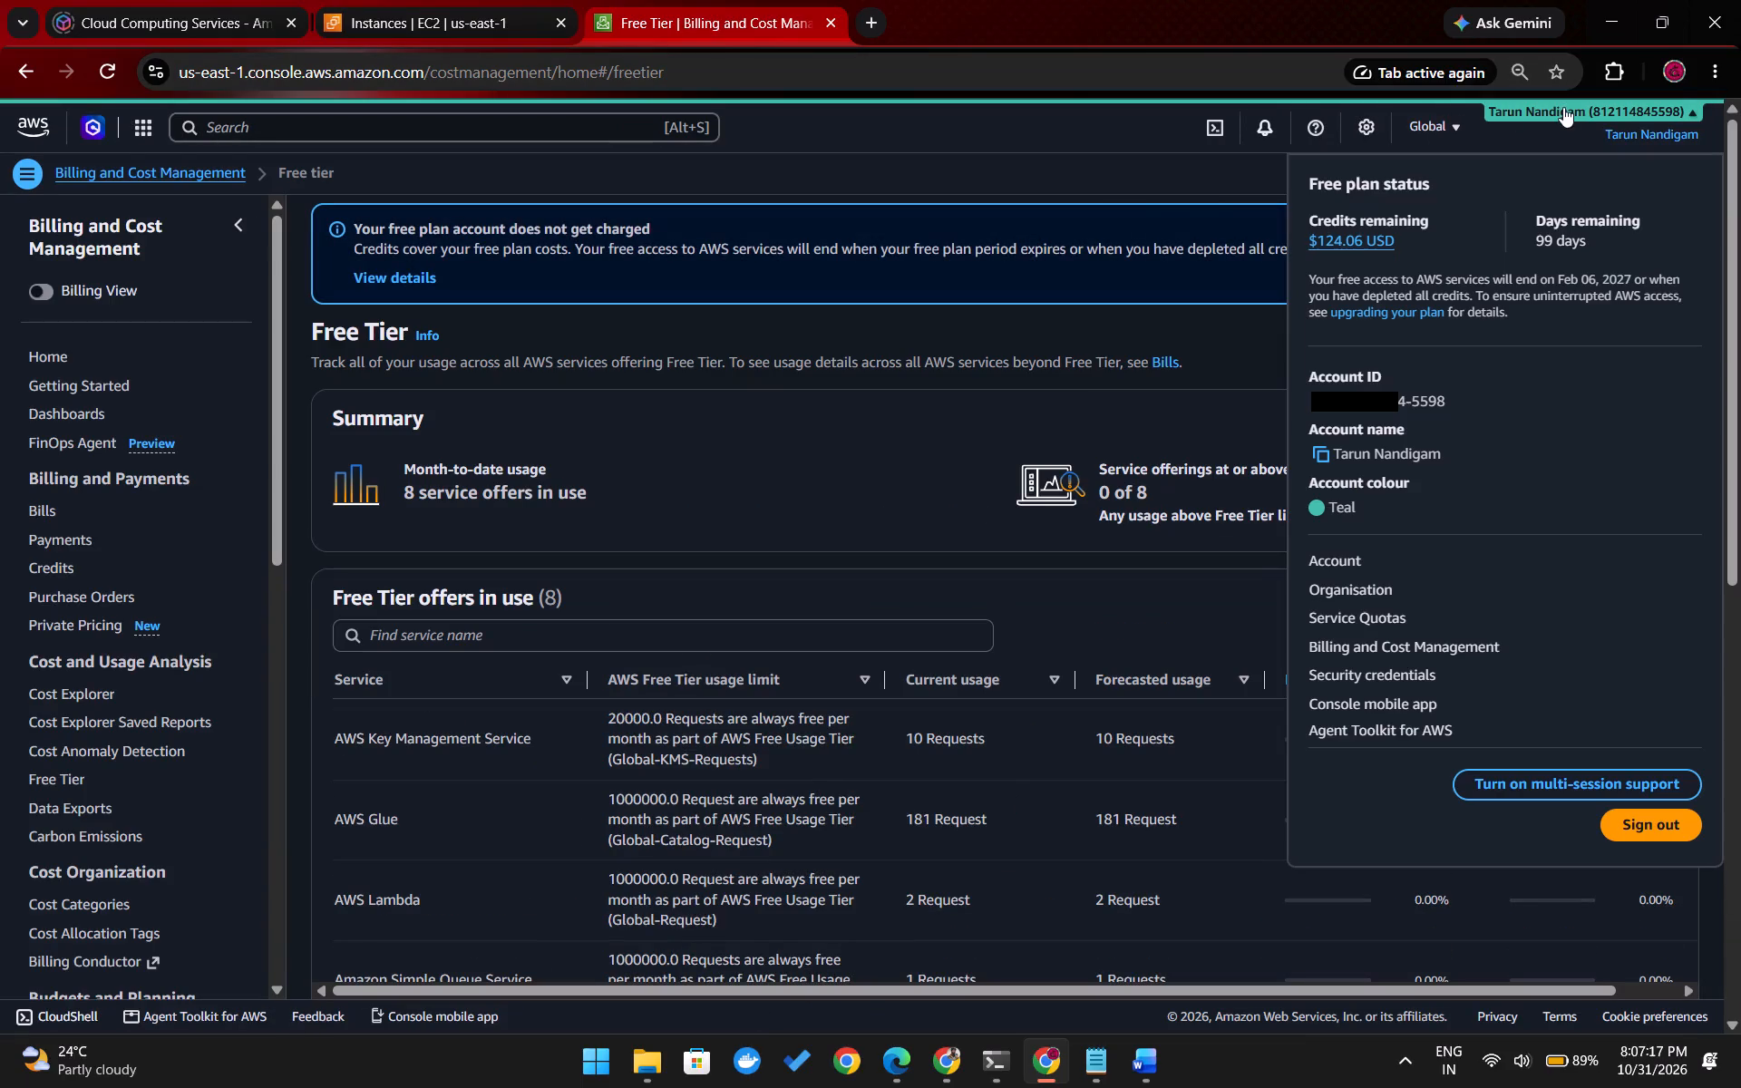
left_click(1563, 107)
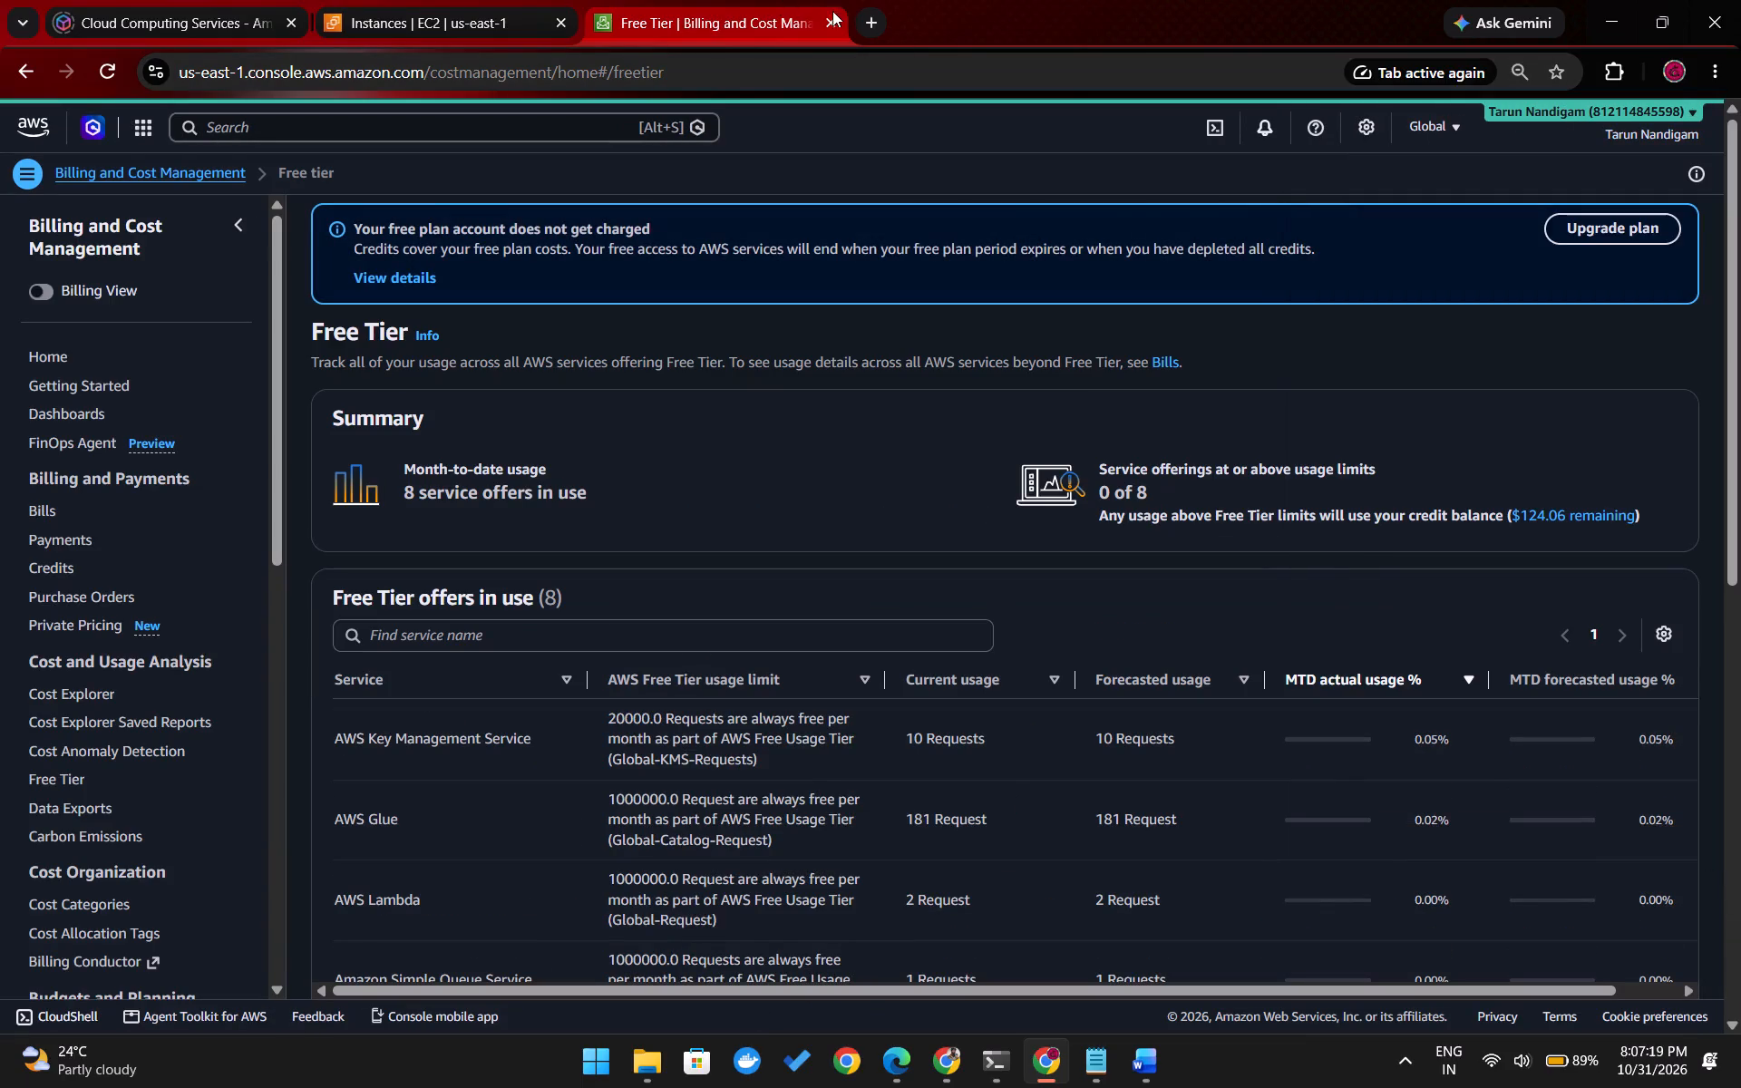
Close the Free Tier and AWS Cloud Computing Services tabs, keeping the EC2 Instances page open.
left_click(836, 13)
left_click(833, 22)
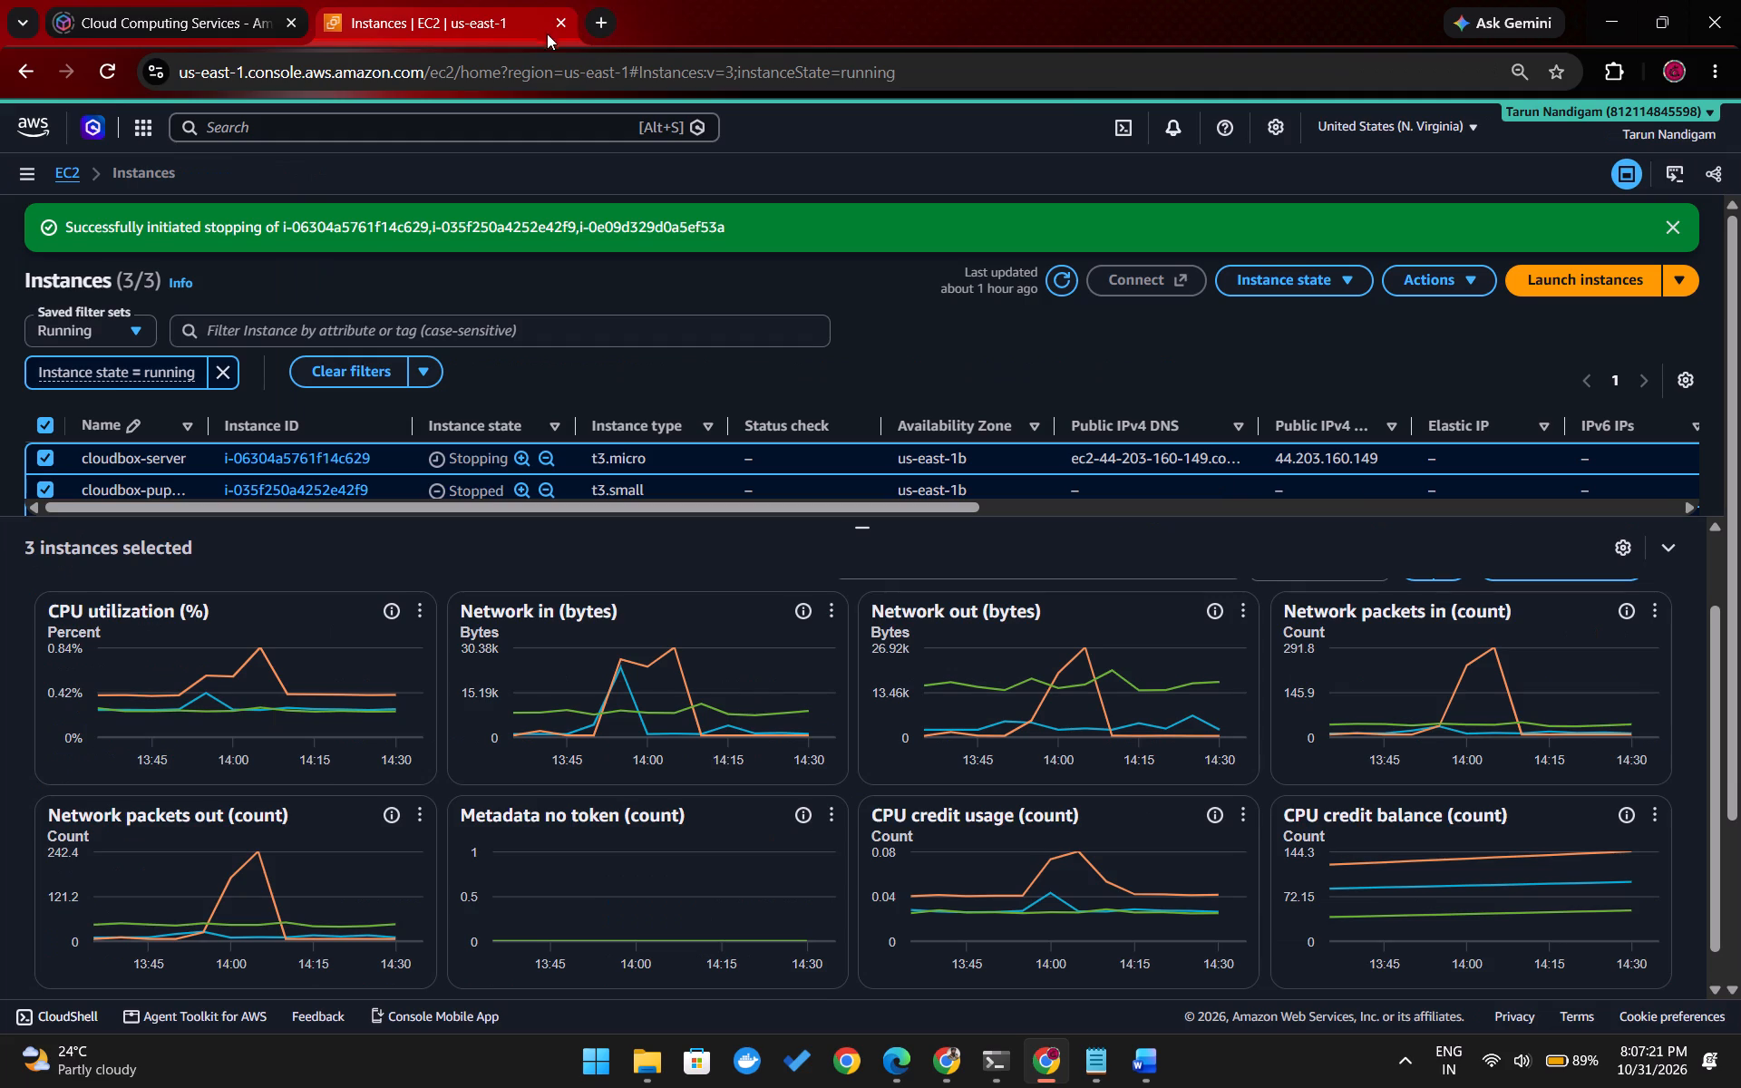
left_click(292, 17)
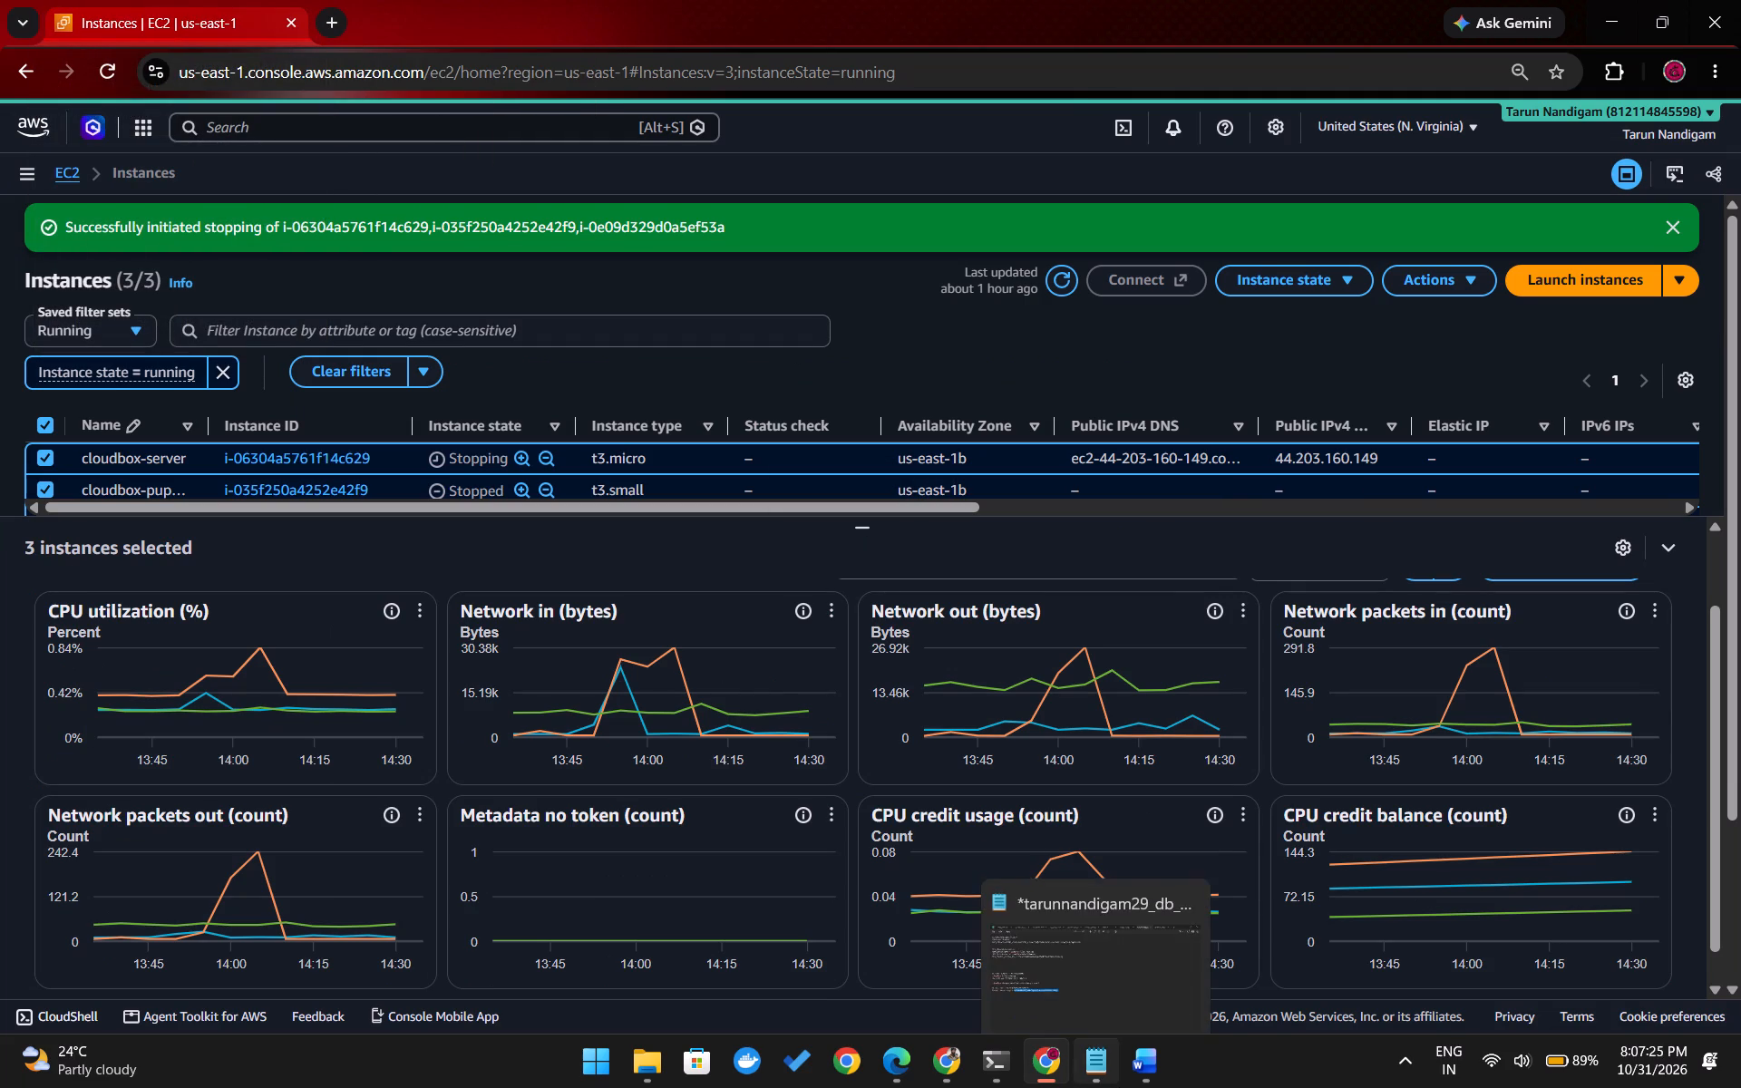
Close the four terminal windows: the terraform terminal, 2nd terminal, Ansible and Evidence.
left_click(1235, 1063)
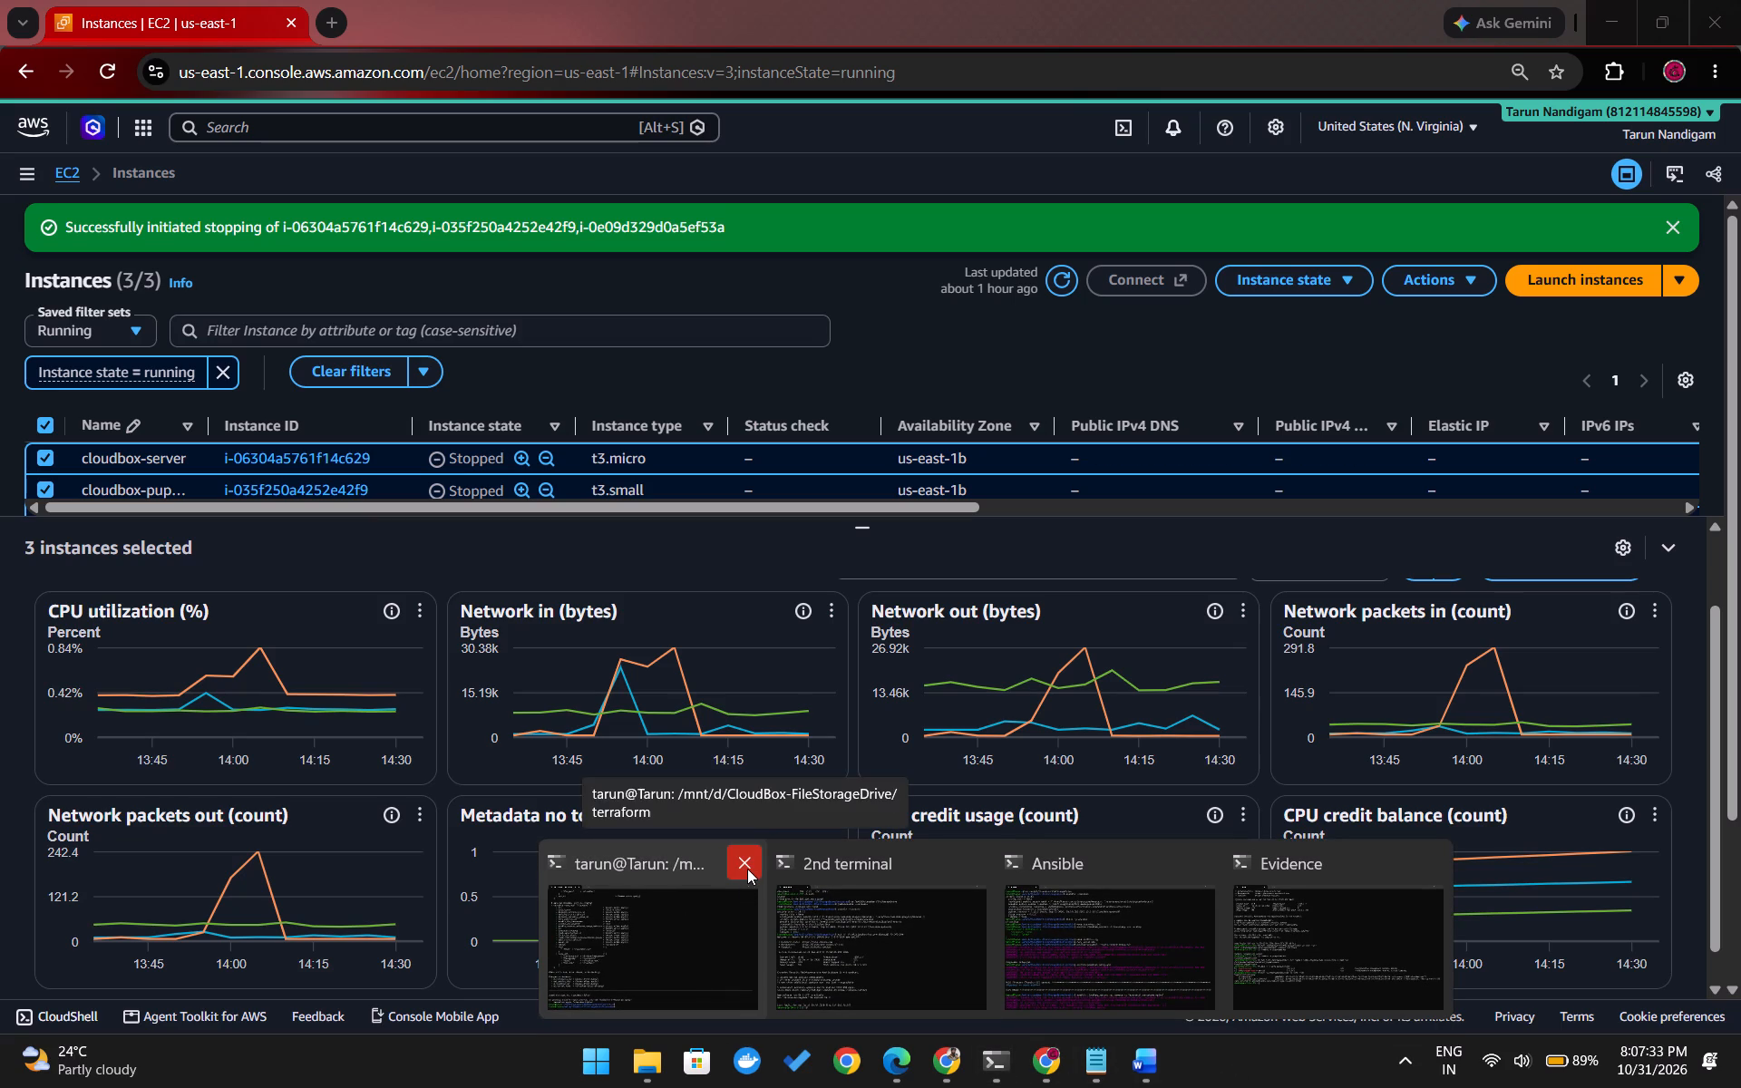
left_click(747, 869)
left_click(859, 864)
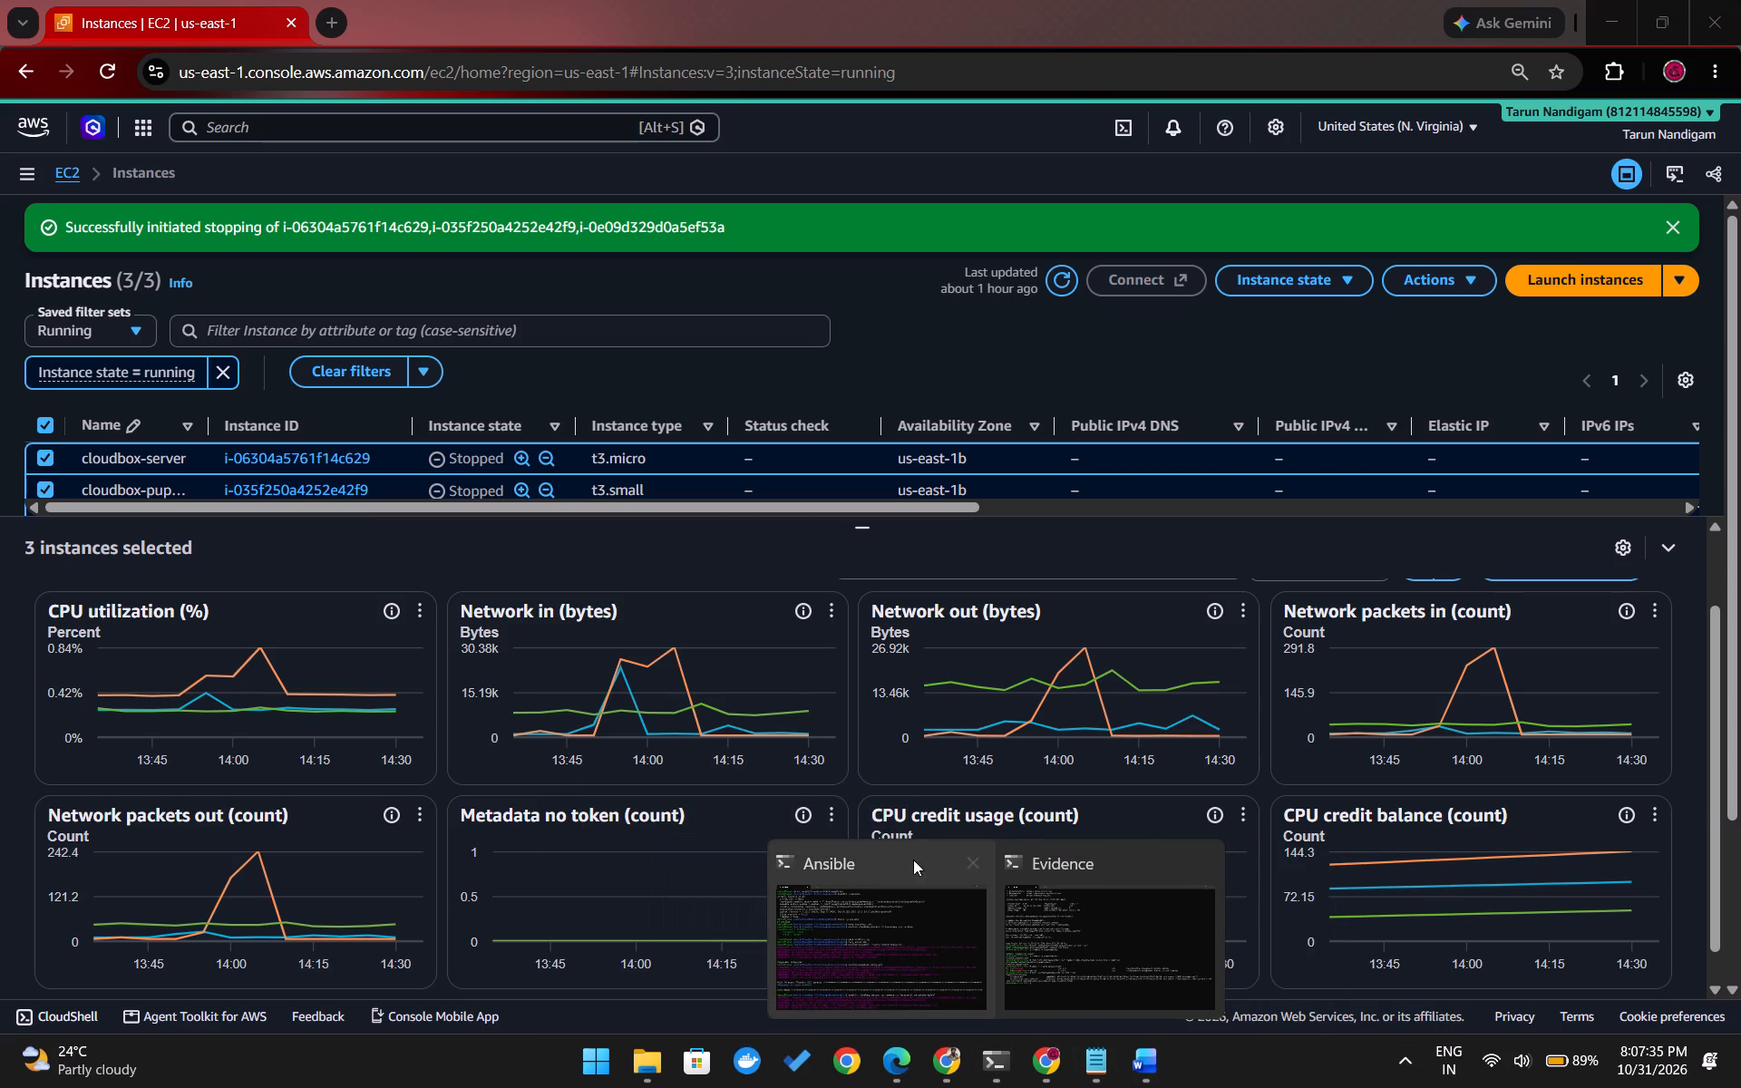
left_click(982, 865)
left_click(1078, 866)
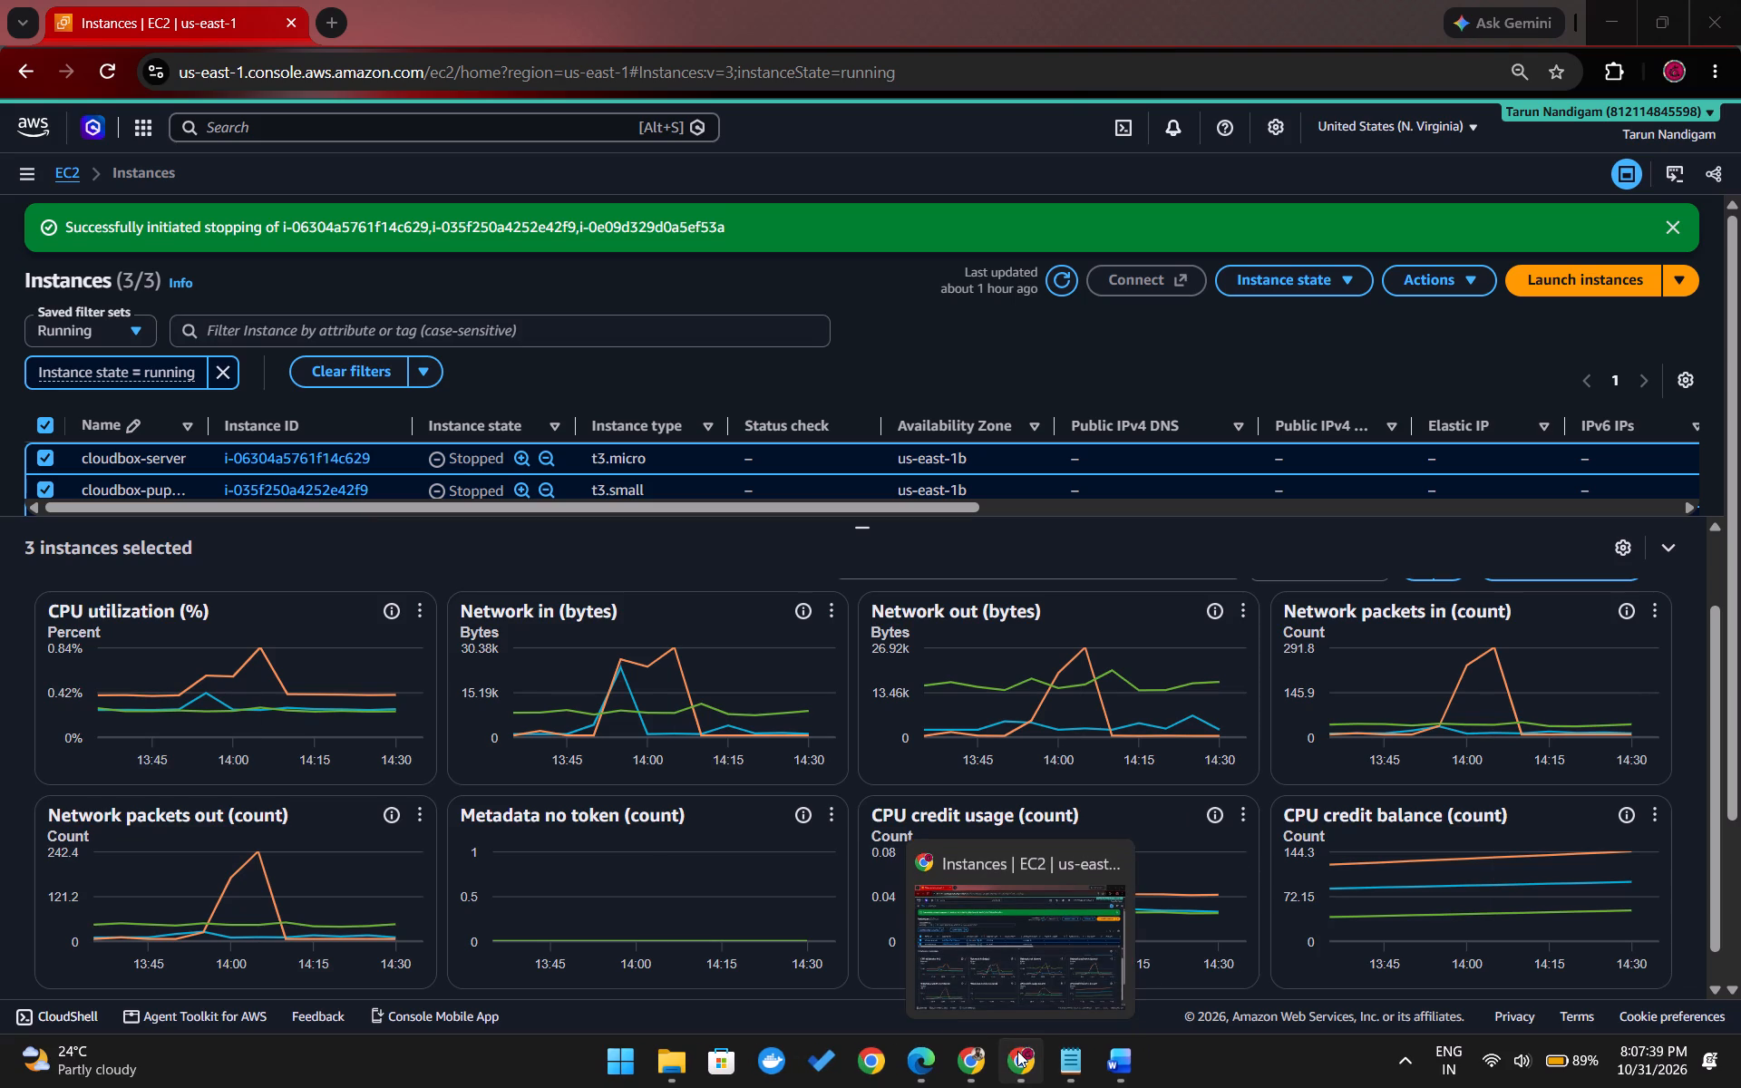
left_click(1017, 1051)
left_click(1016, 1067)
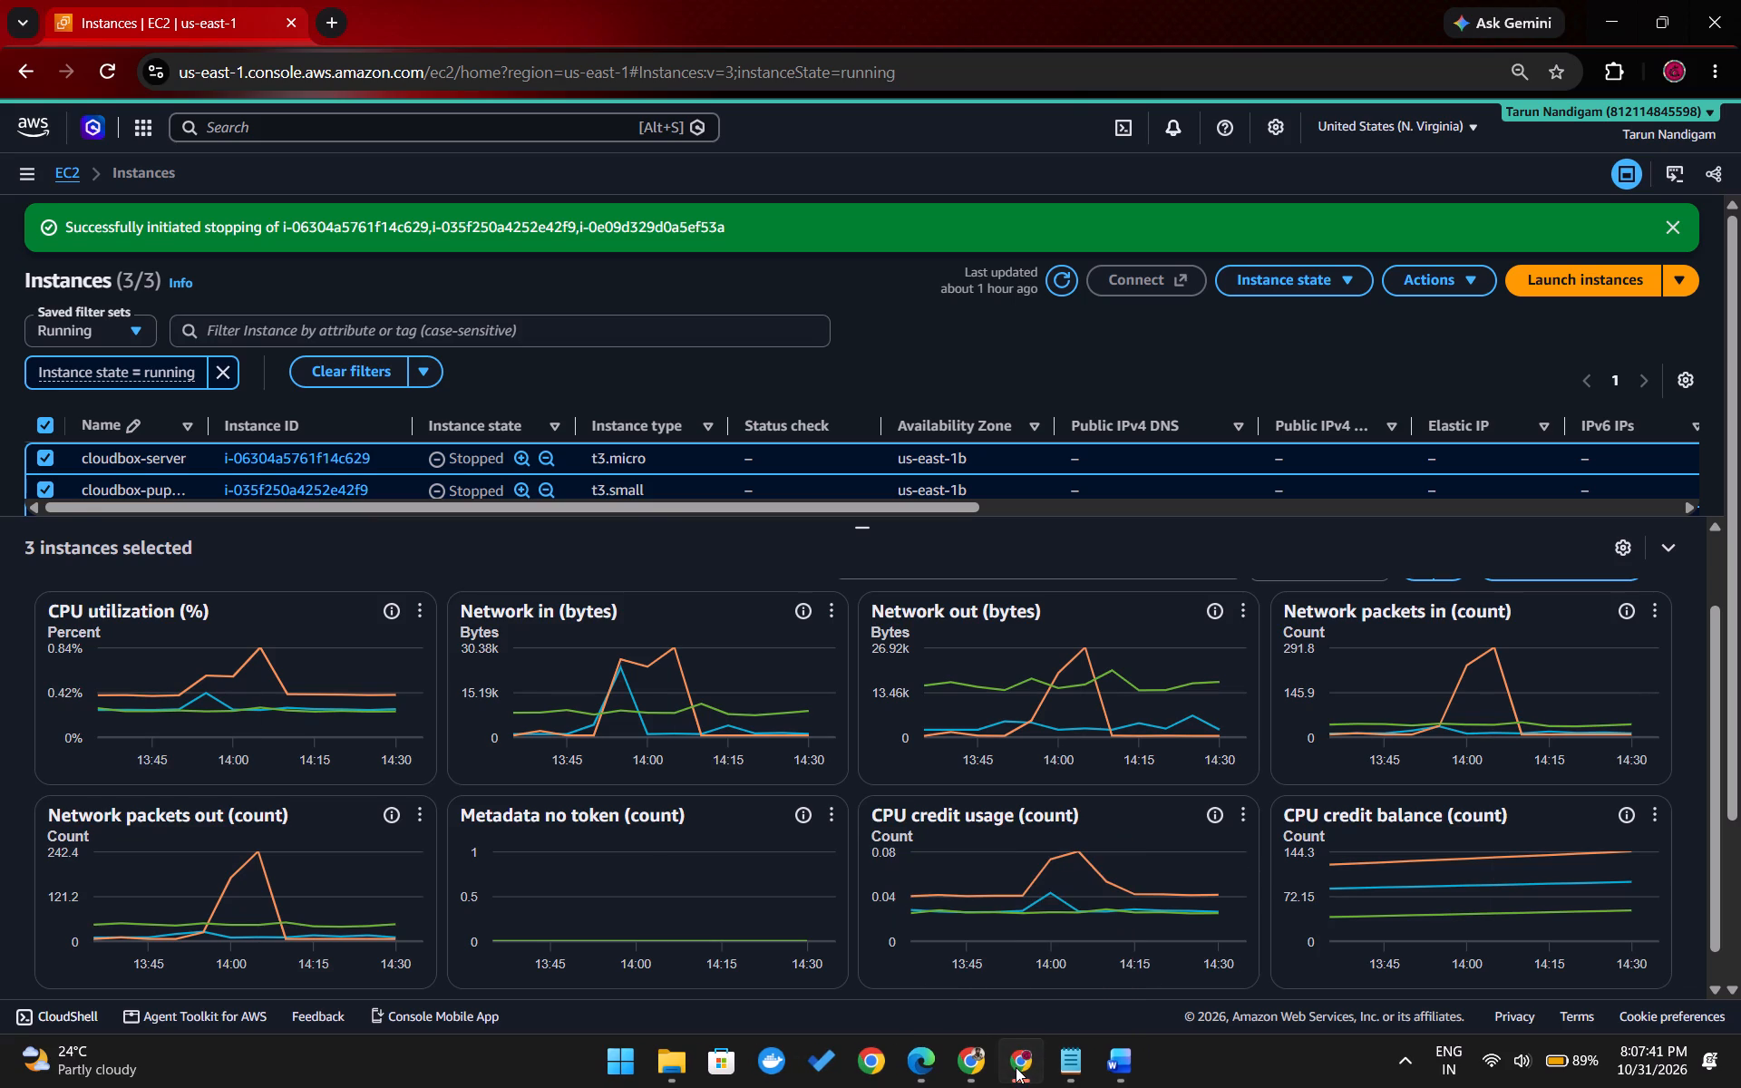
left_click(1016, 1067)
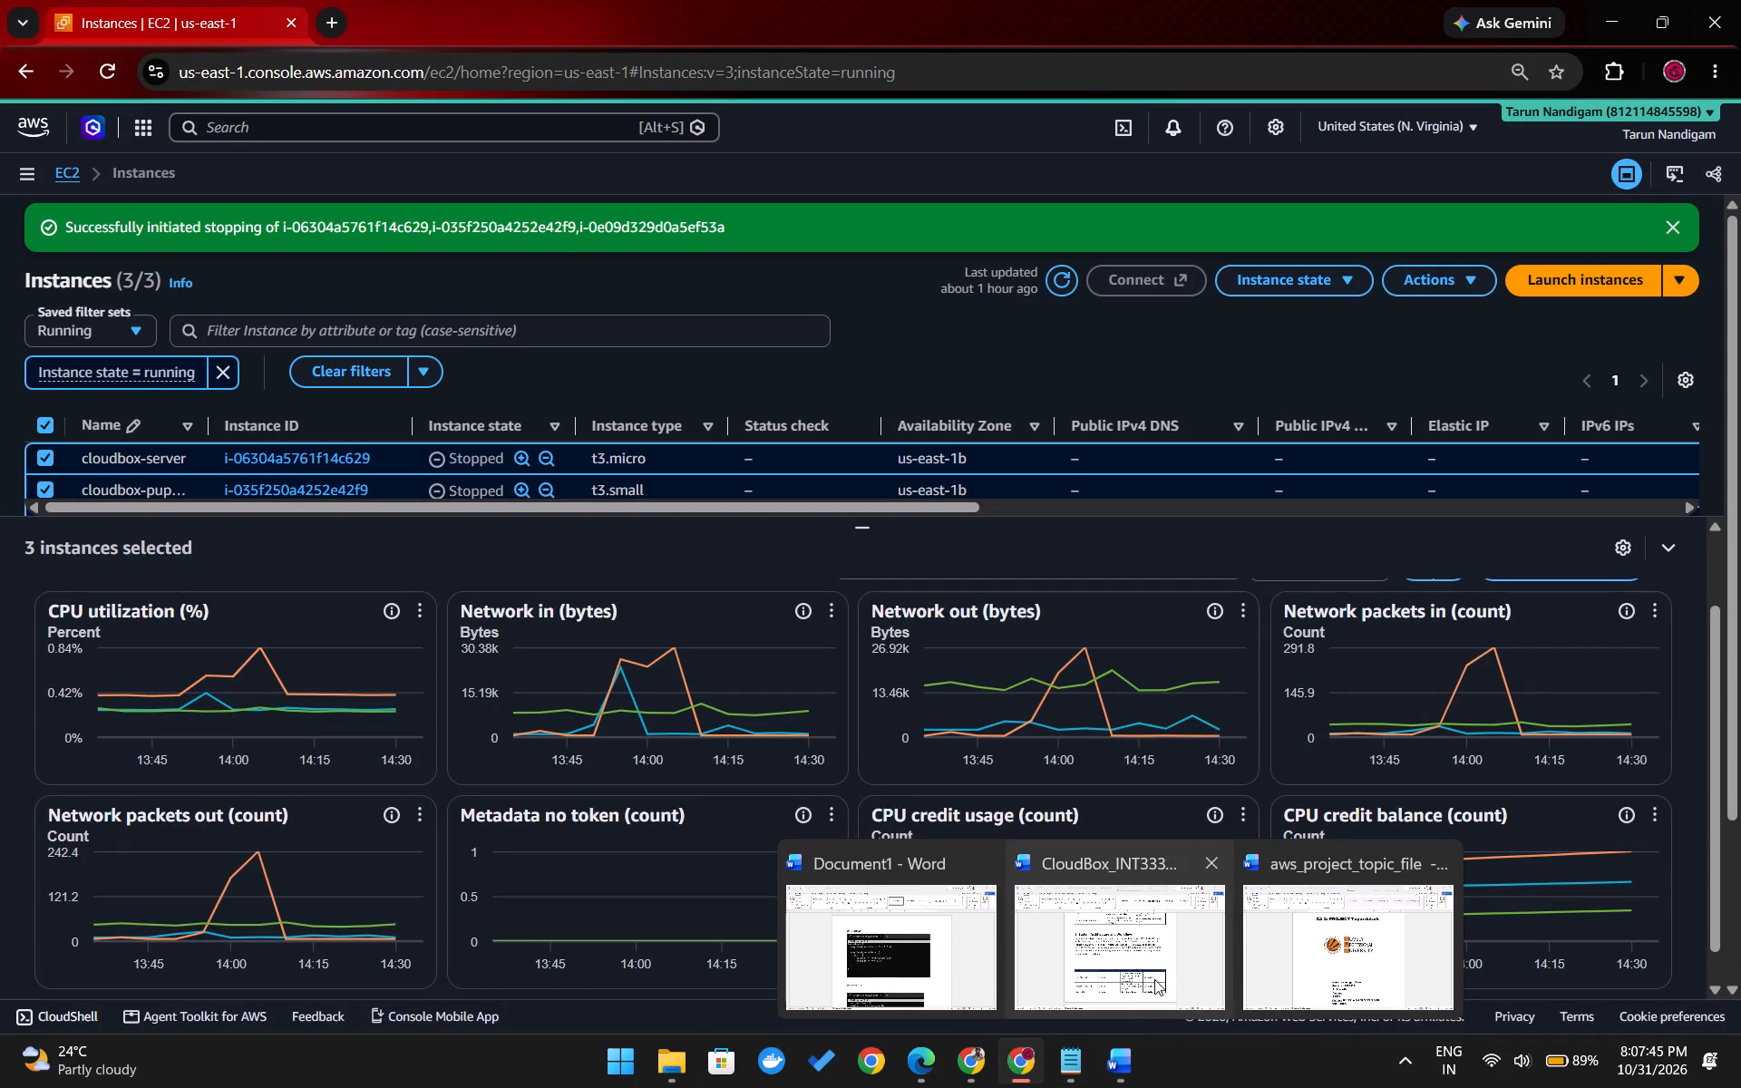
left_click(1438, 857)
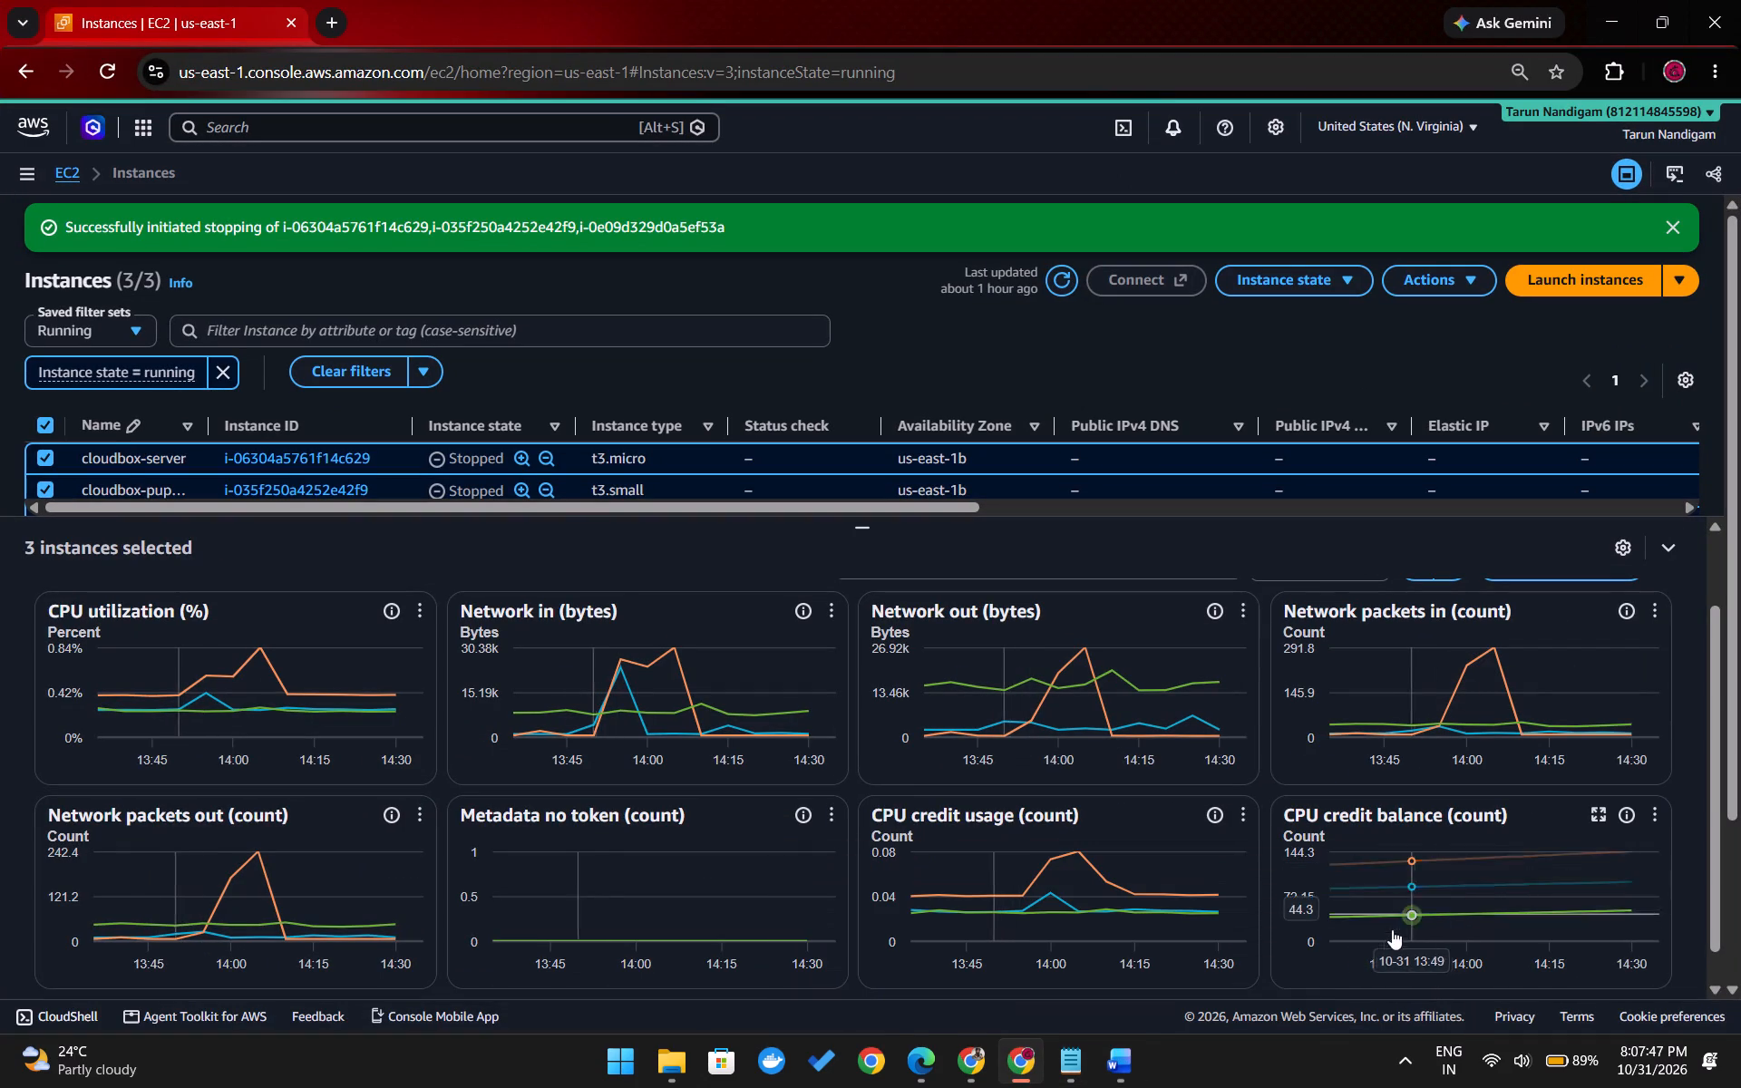
Switch to the CloudBox_INT333_Final_Report_Content_Aligned_to_Task document in Word and choose Local Disk (D:) as the location for saving a copy.
left_click(1119, 1063)
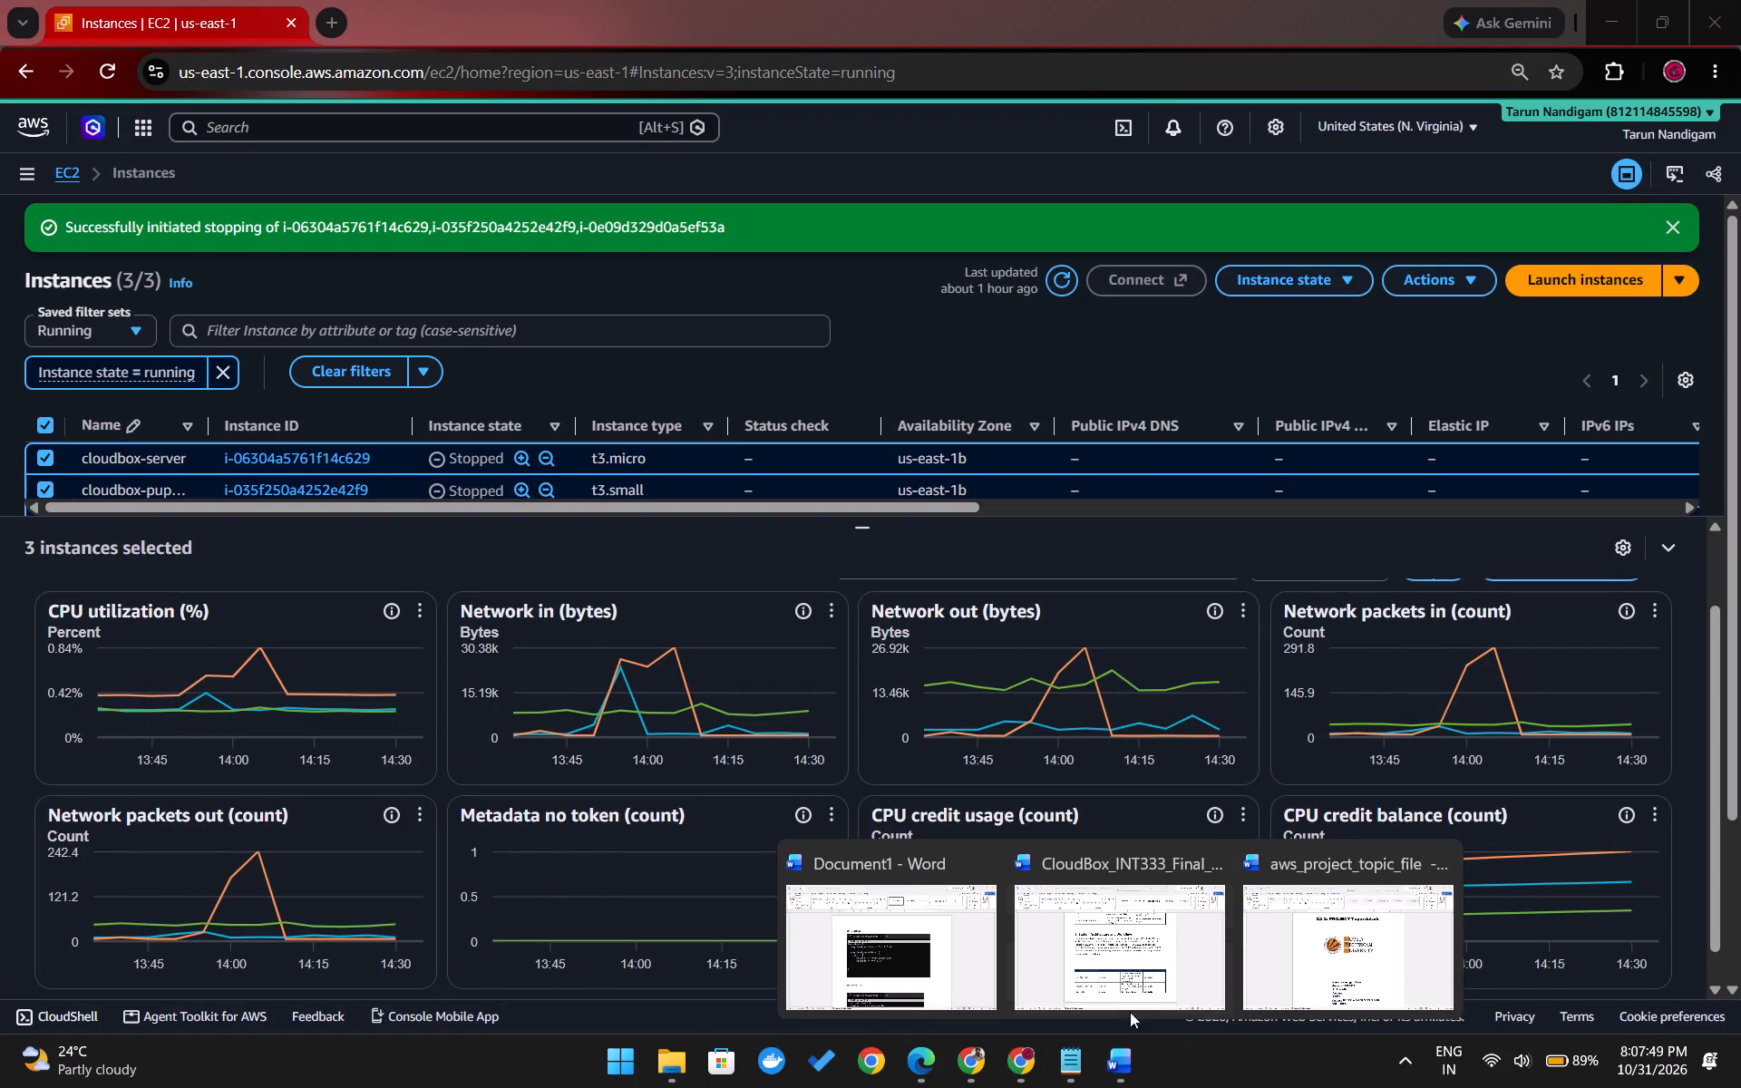
left_click(1131, 996)
scroll(920, 717, "down", 7)
left_click(19, 74)
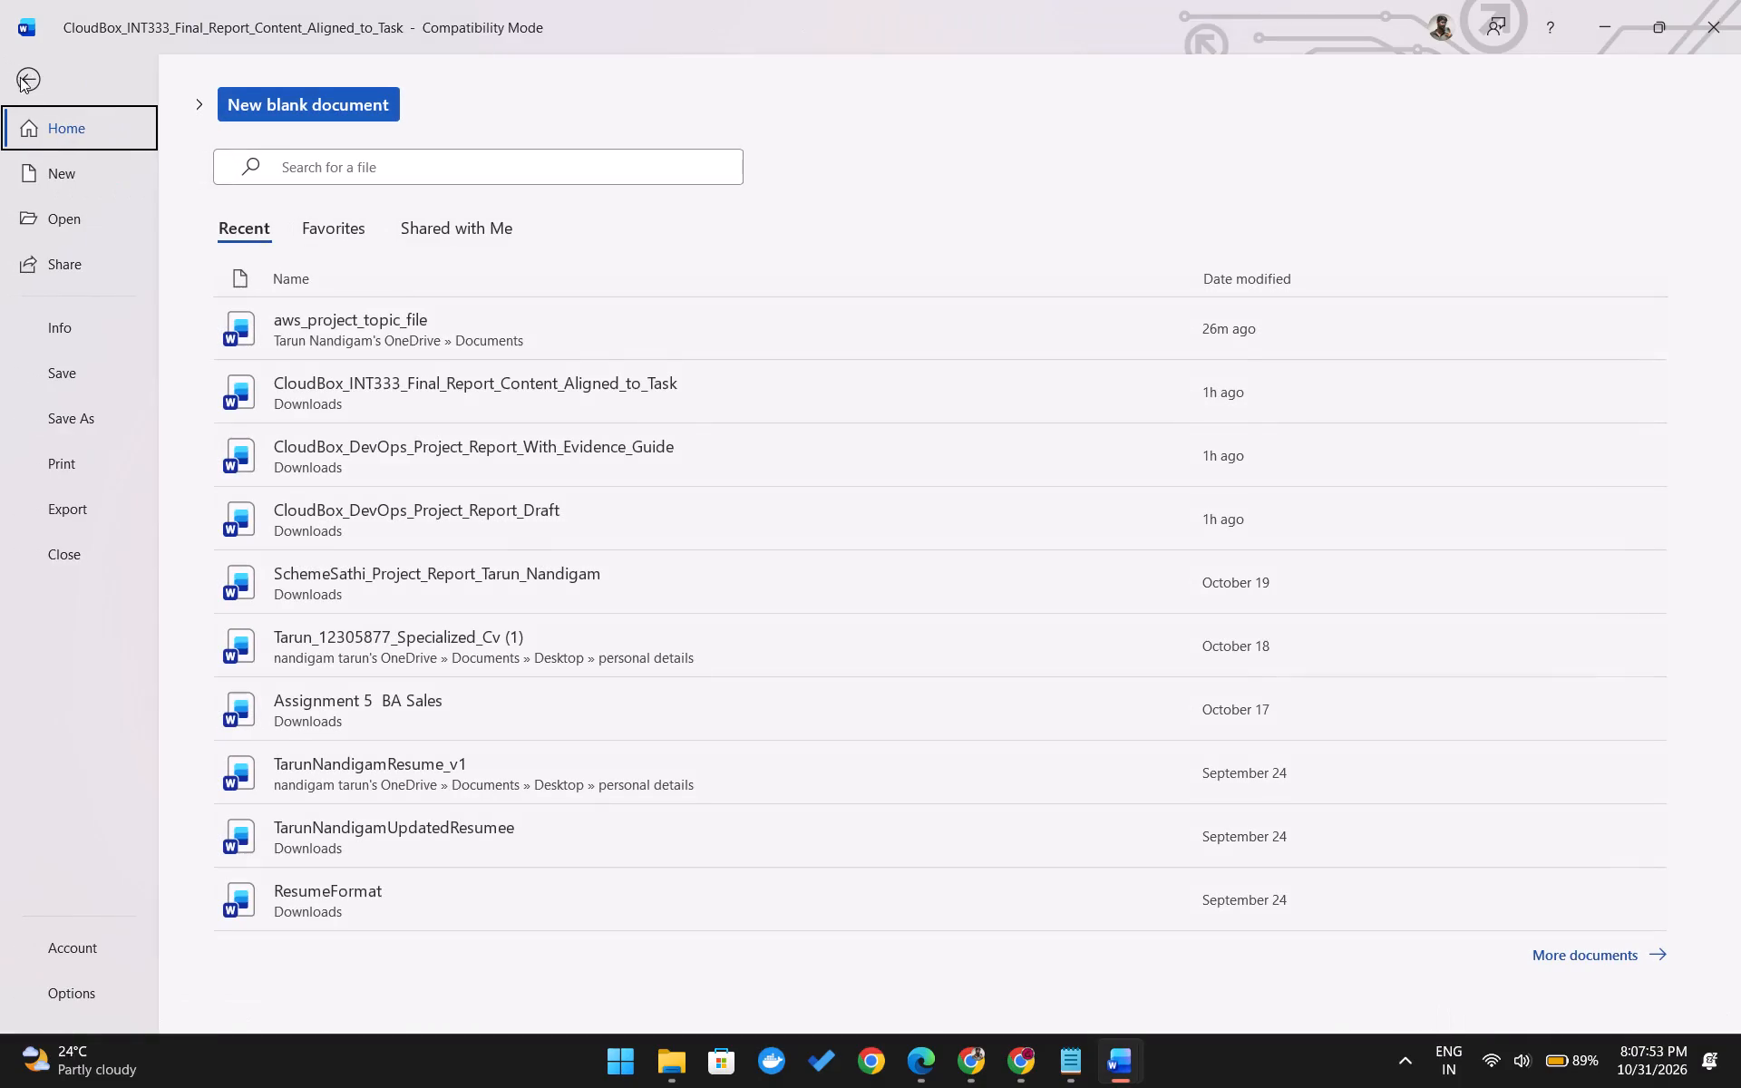
left_click(53, 417)
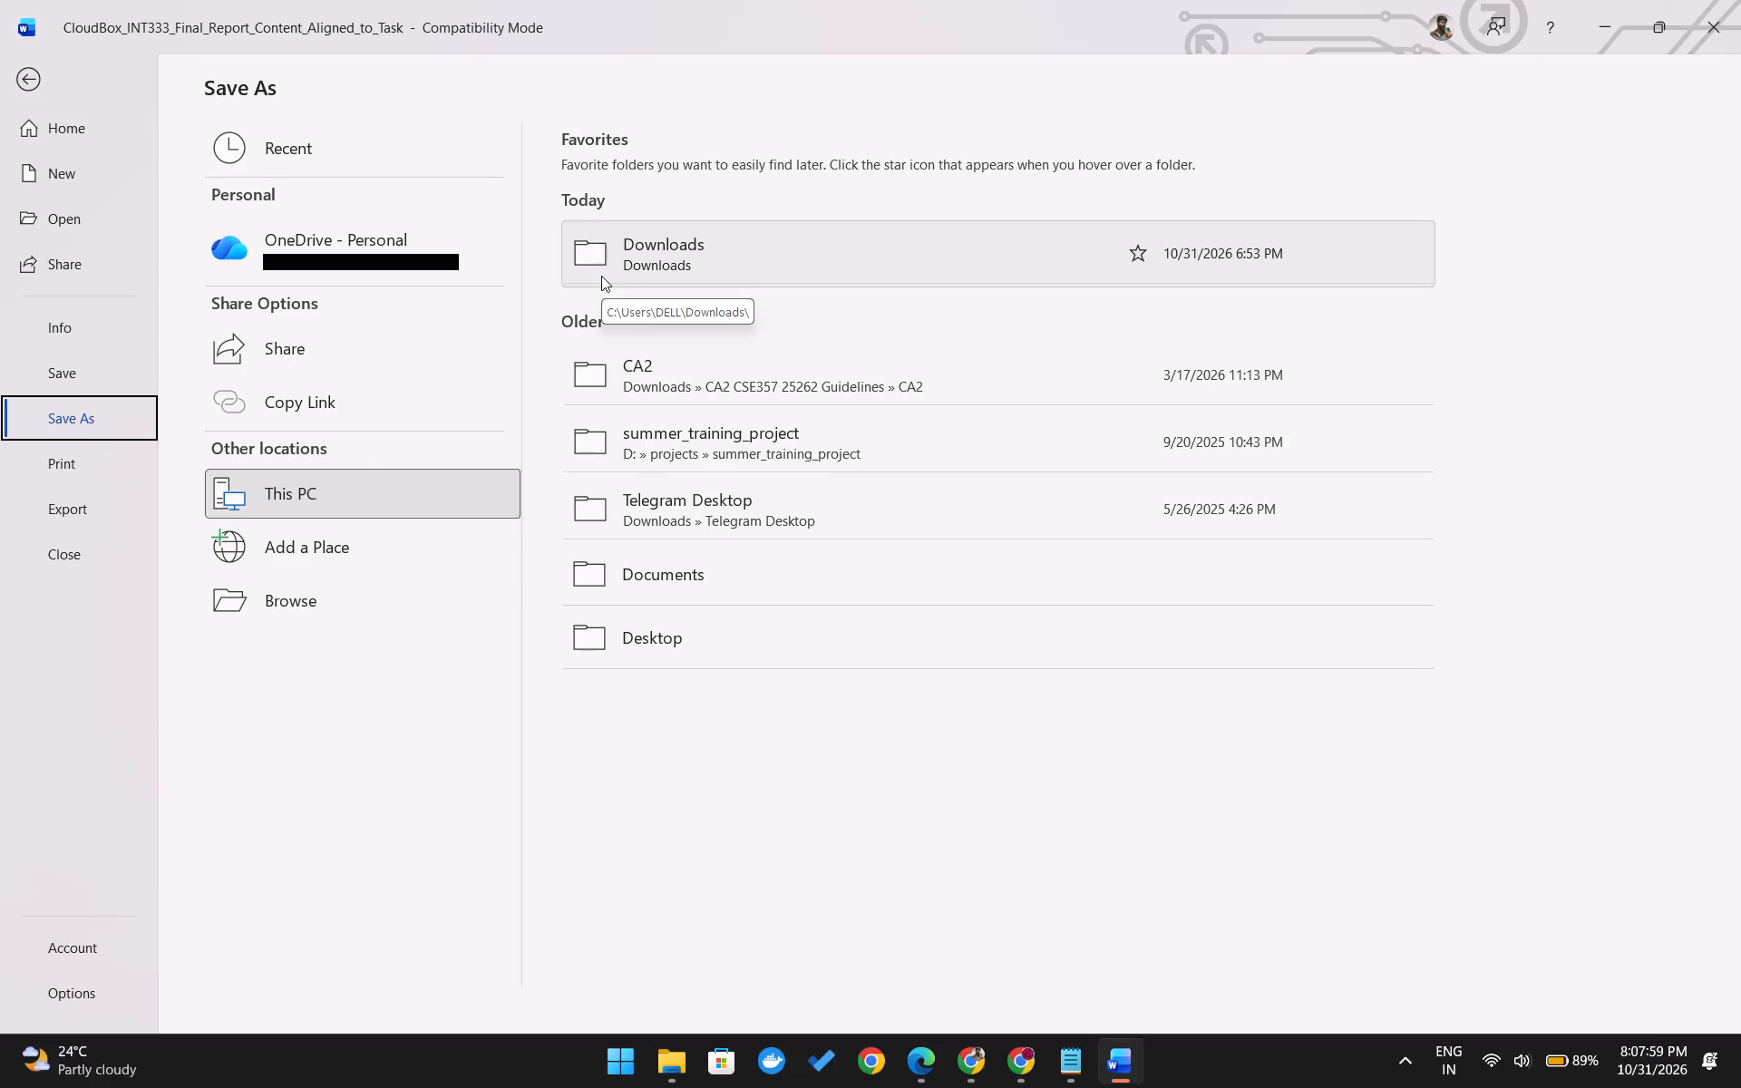
double_click(337, 490)
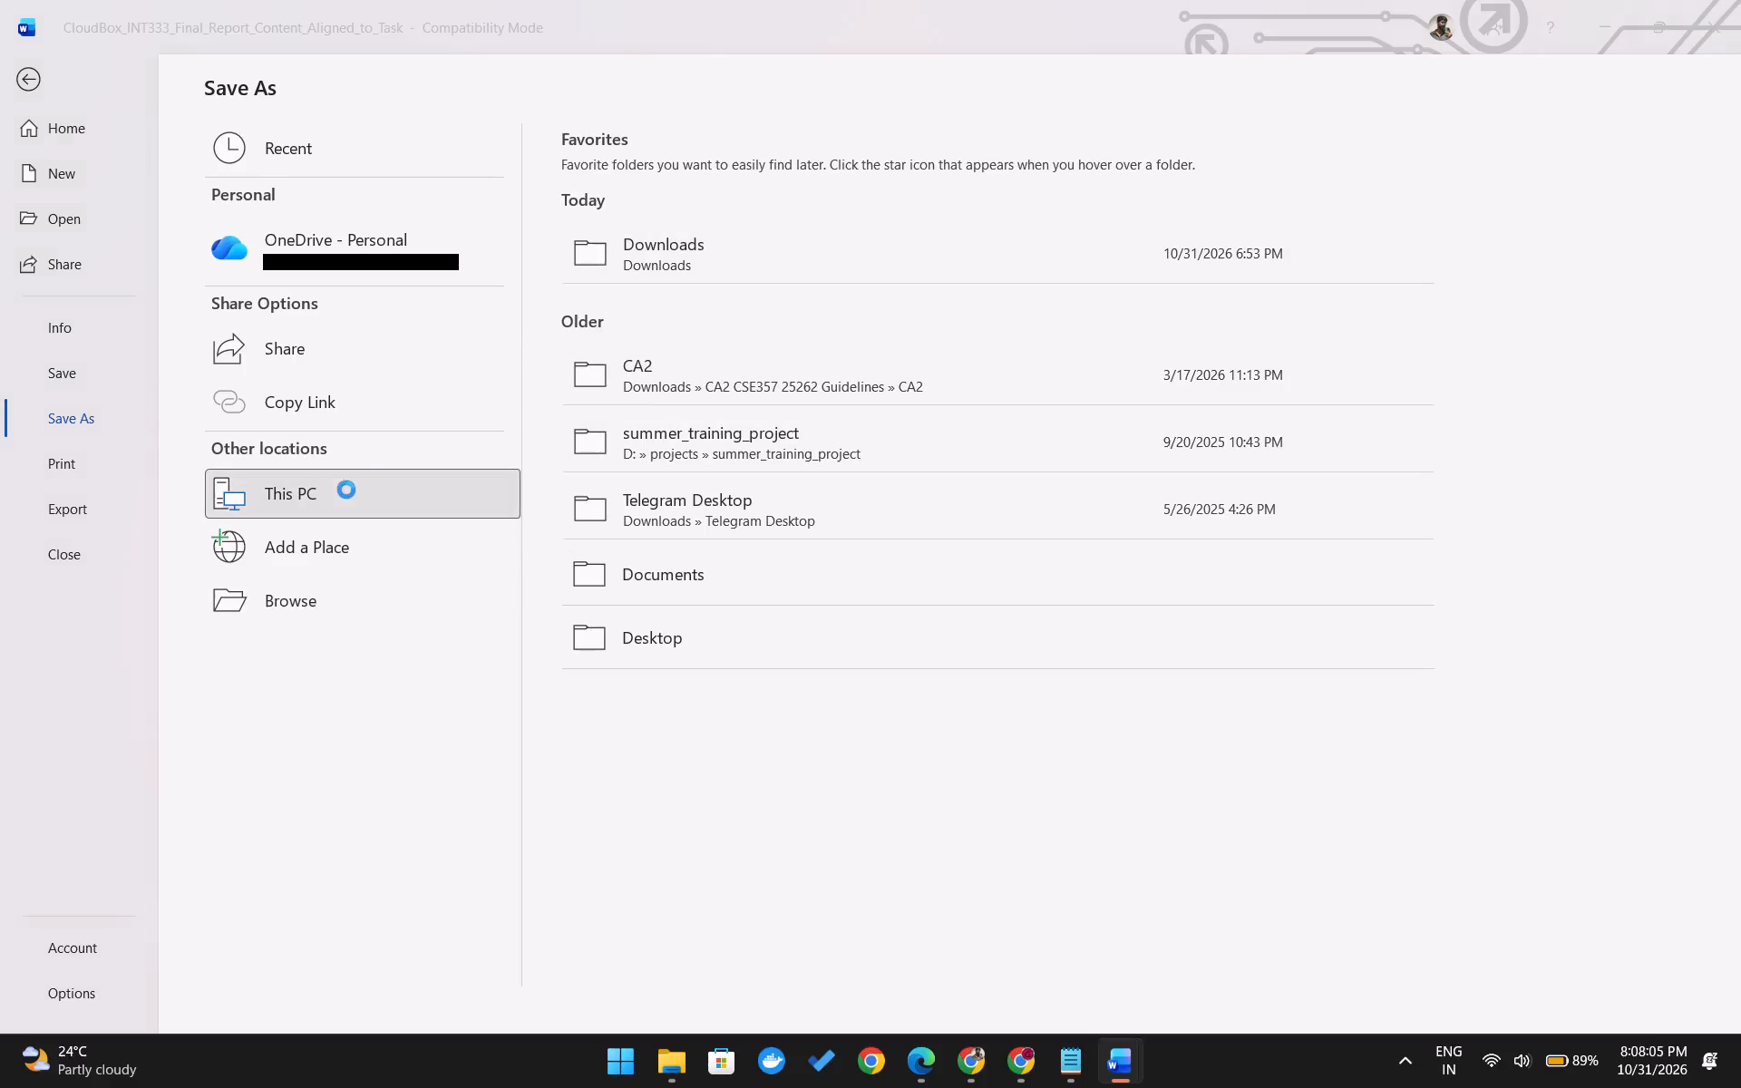
scroll(111, 285, "down", 1)
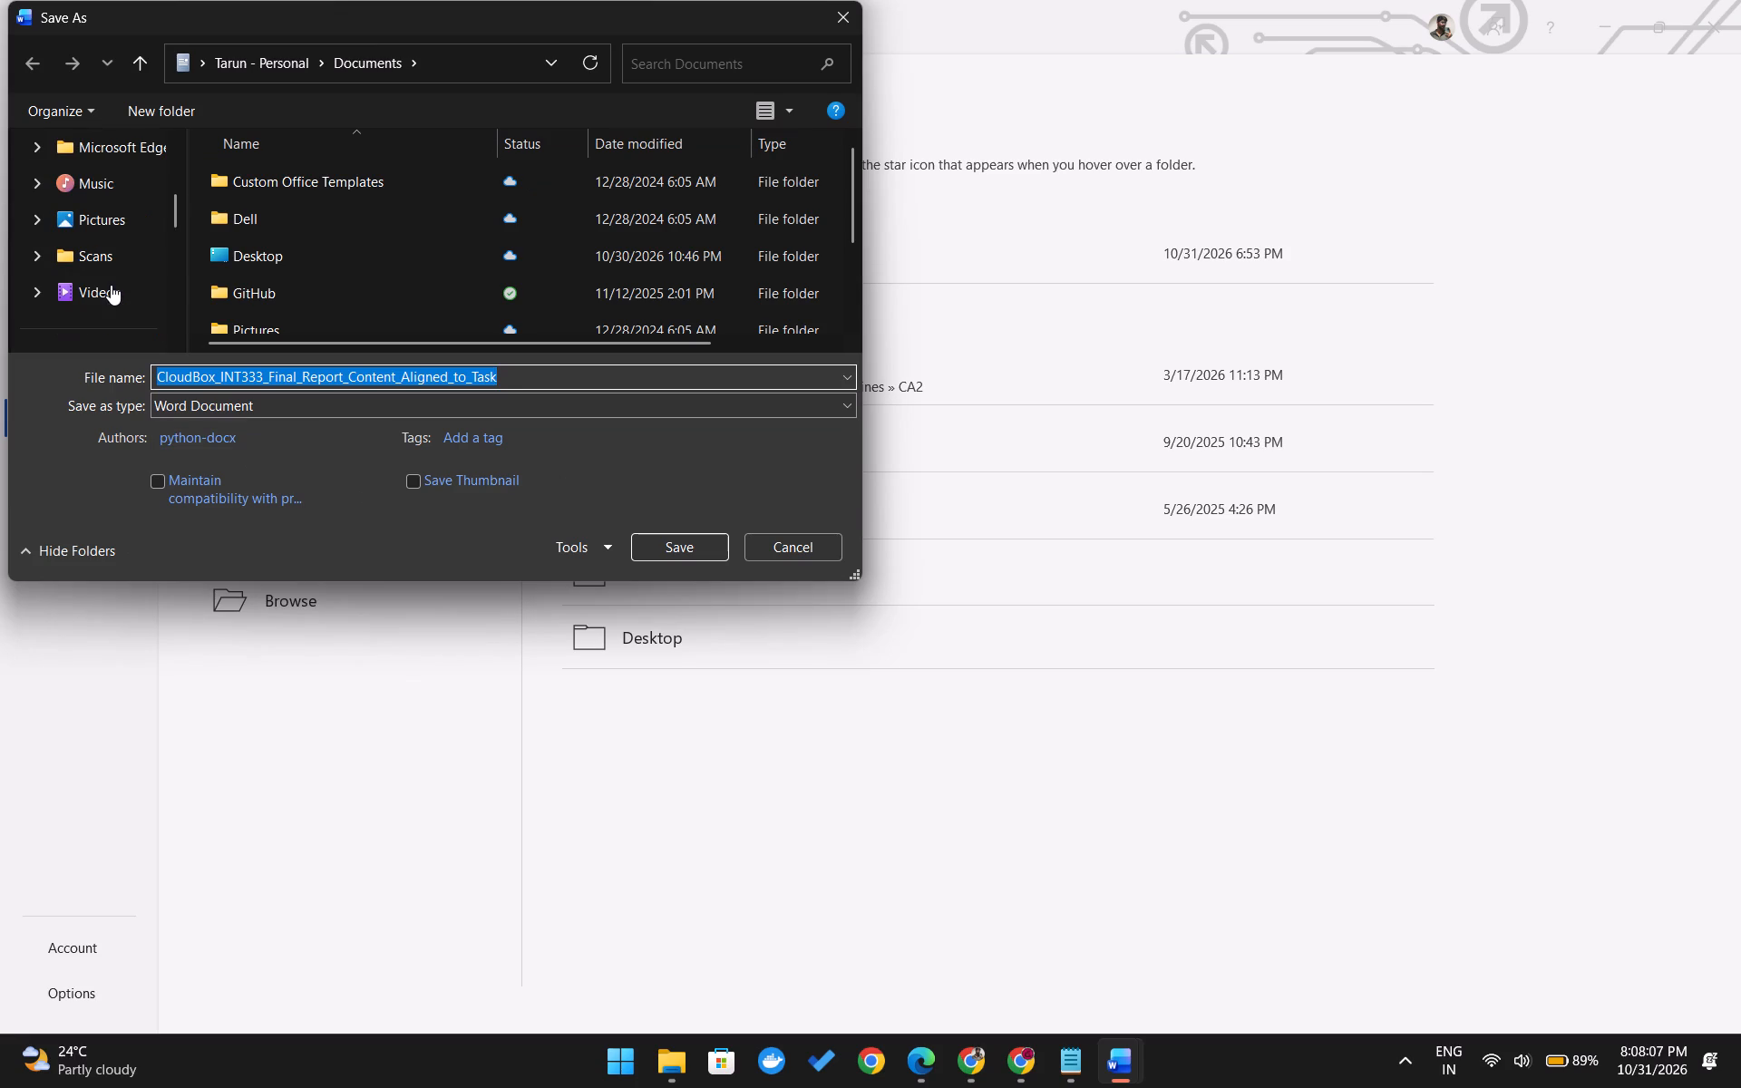
scroll(111, 285, "down", 2)
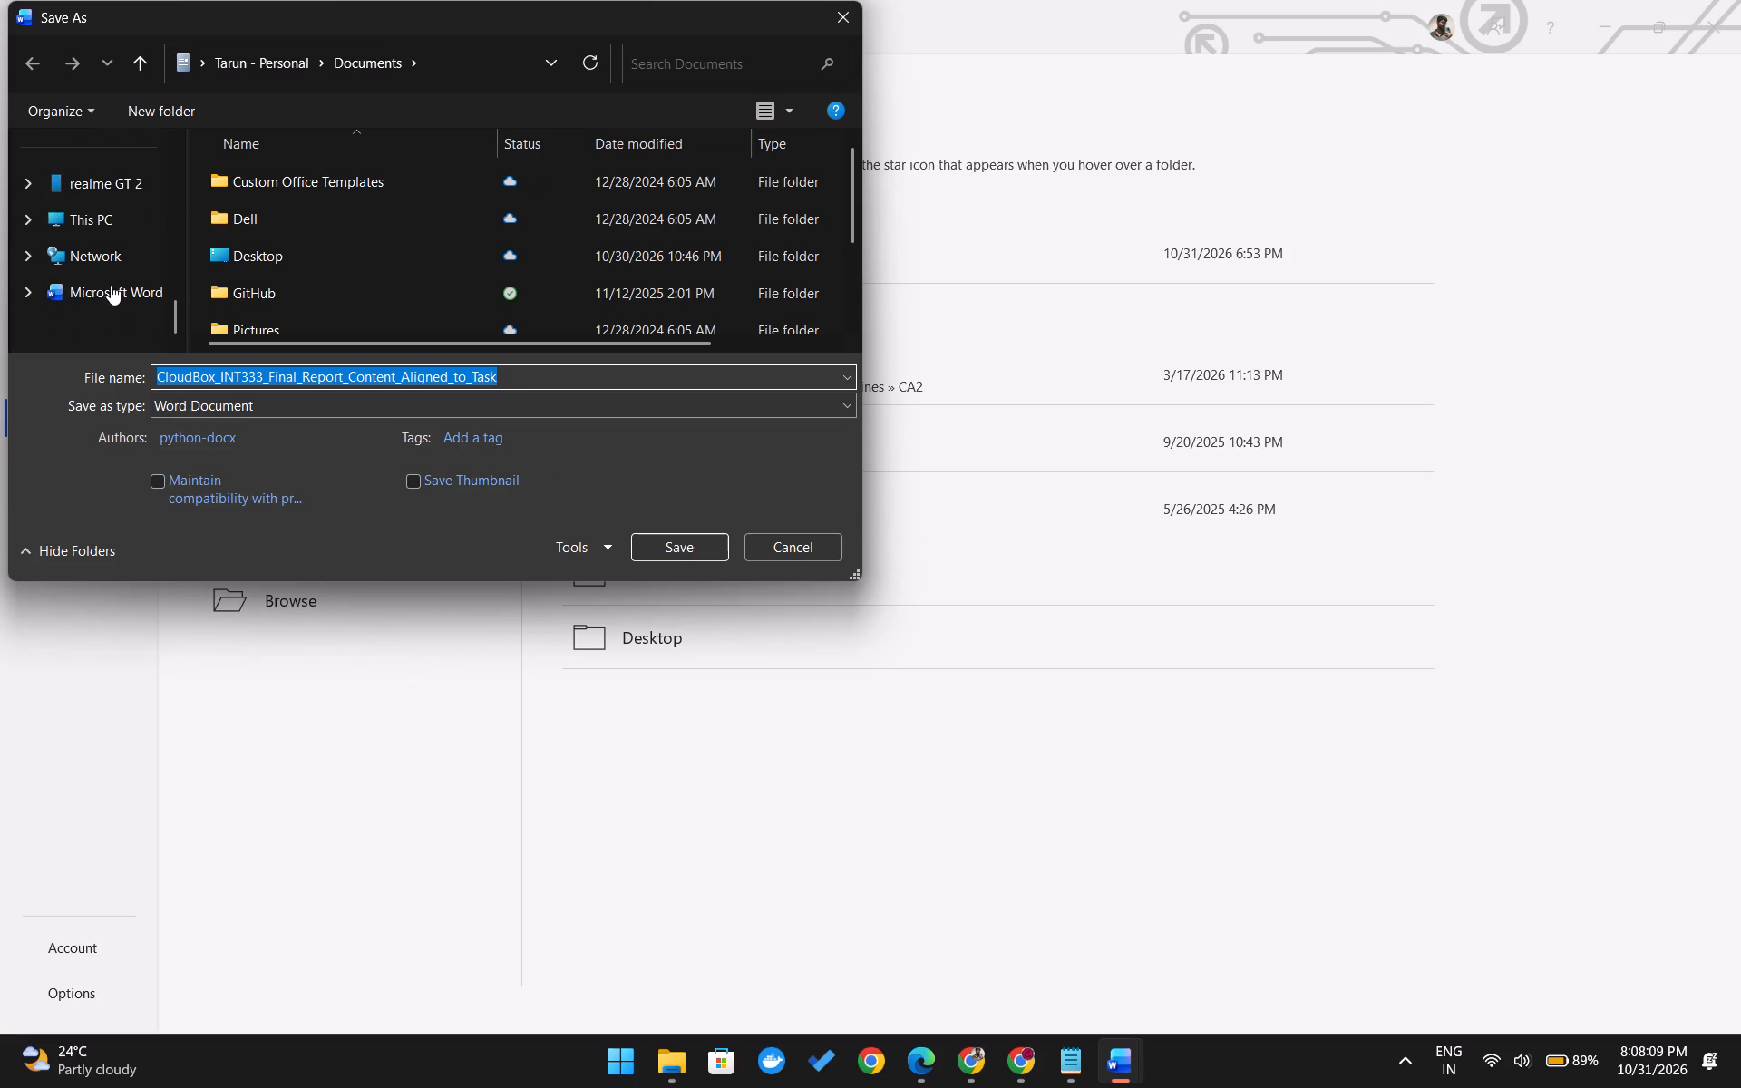
left_click(86, 220)
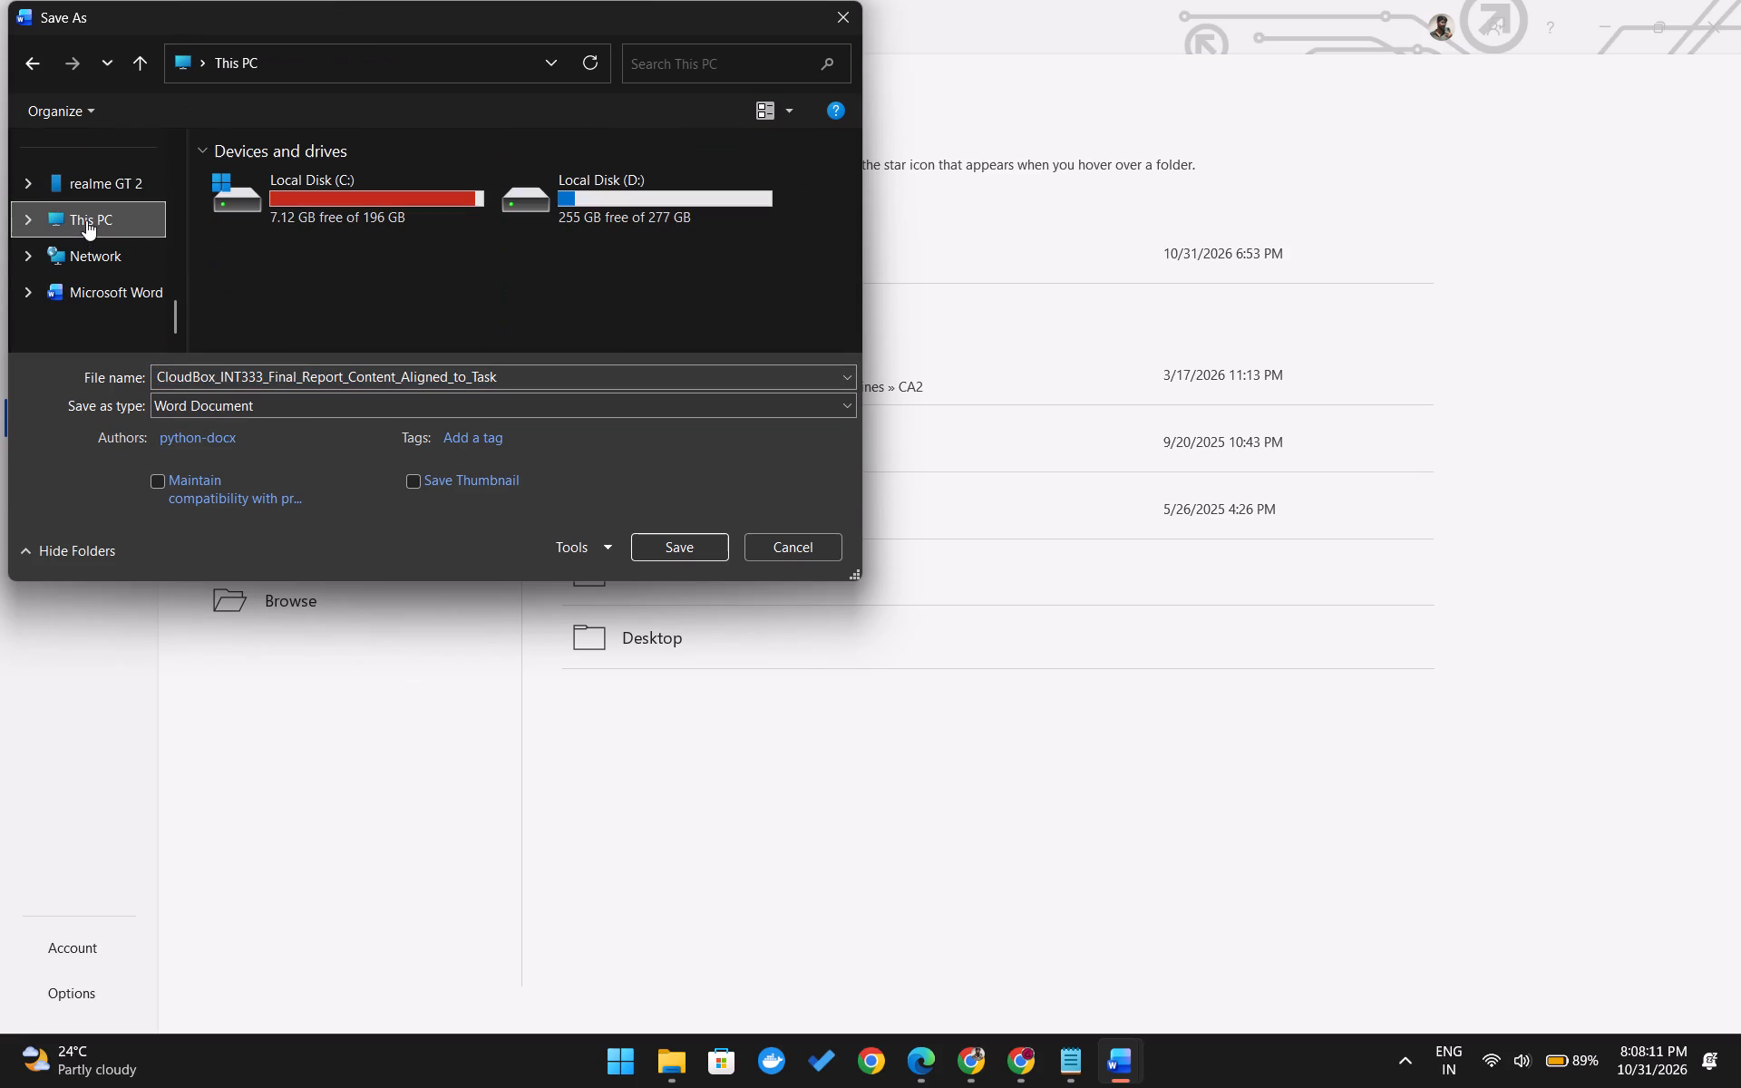
double_click(536, 206)
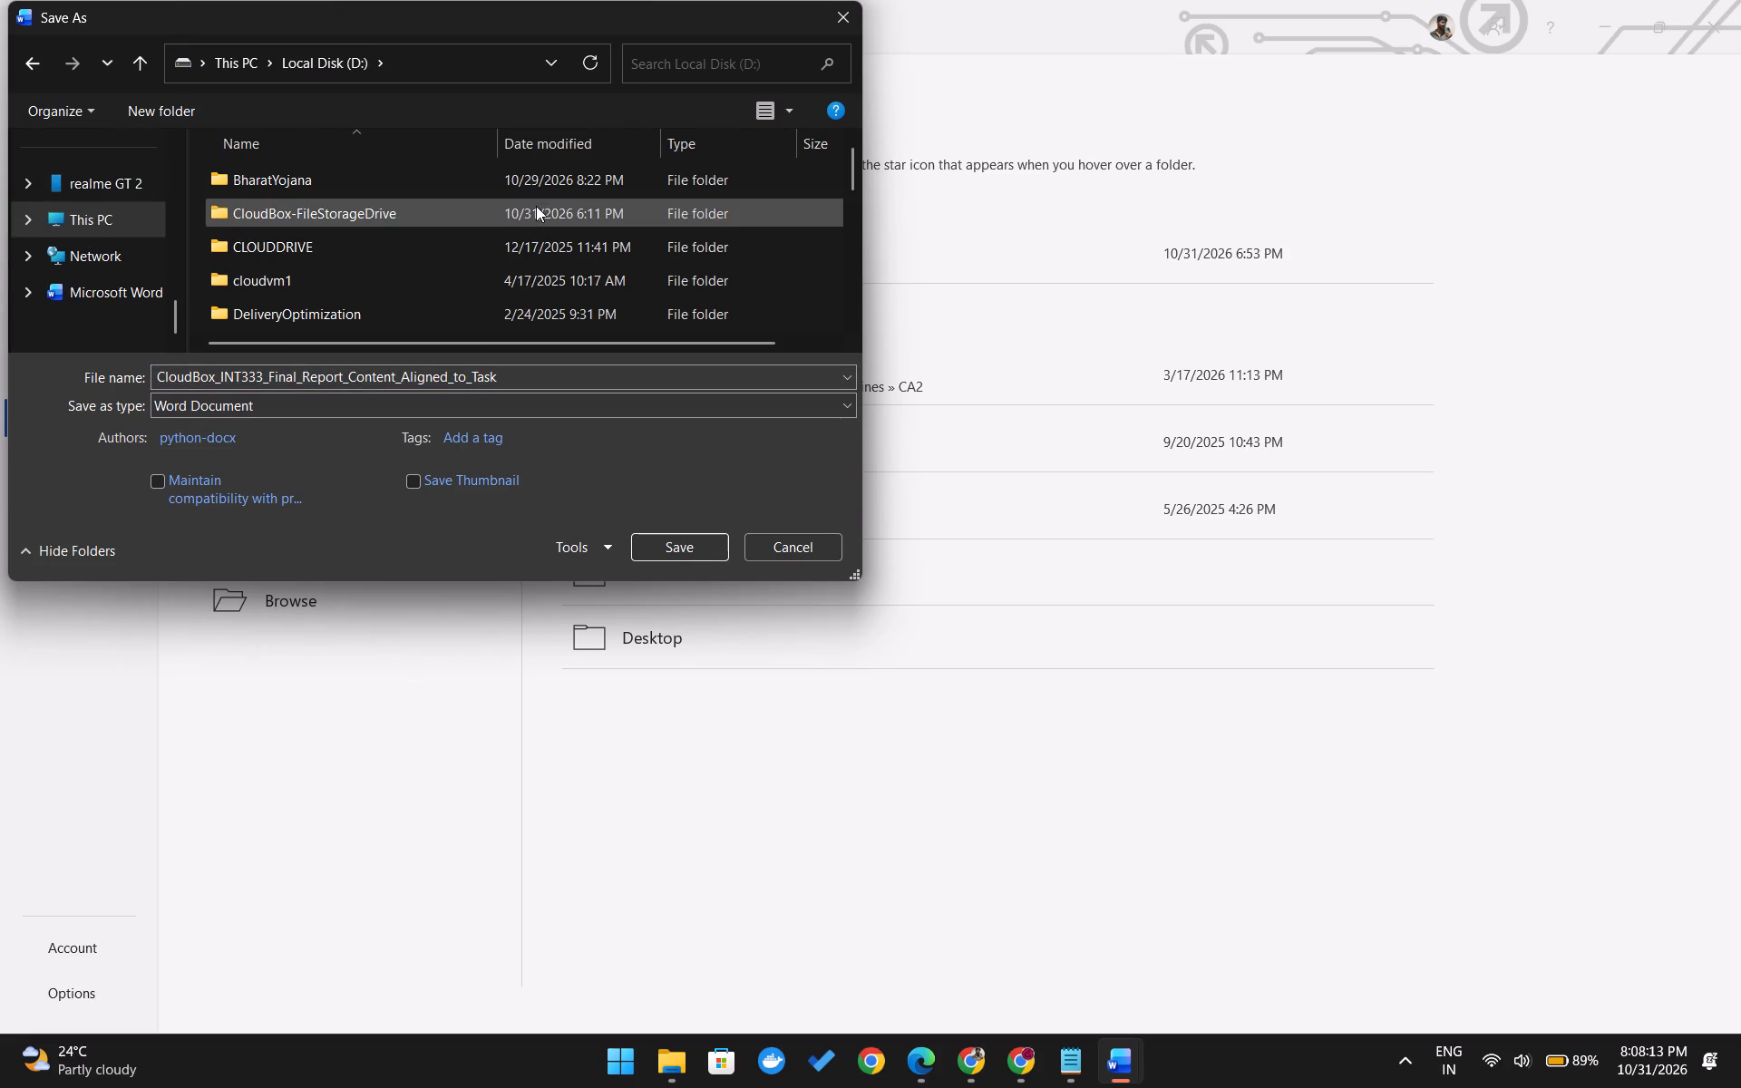
scroll(441, 266, "down", 11)
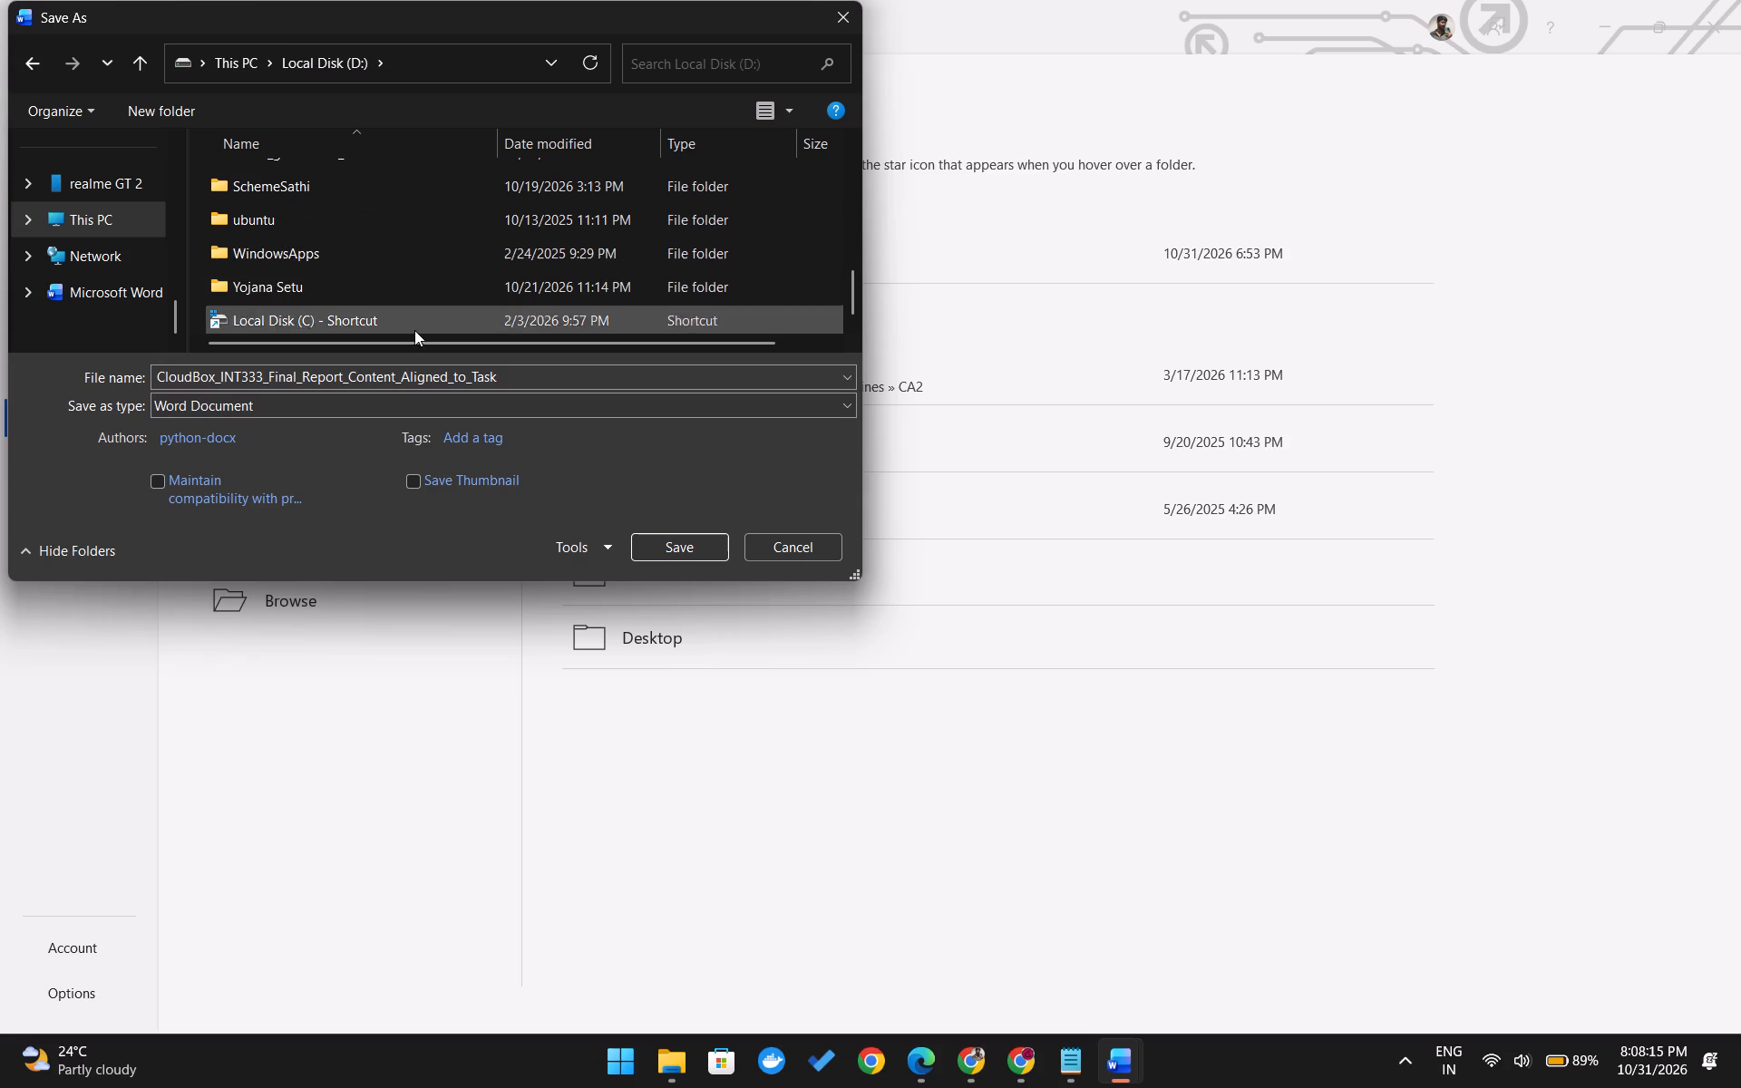
Name the copy CloudBoxINT333FinalReport and save it as a Word Document, accepting the upgrade to the newest file format.
left_click(538, 370)
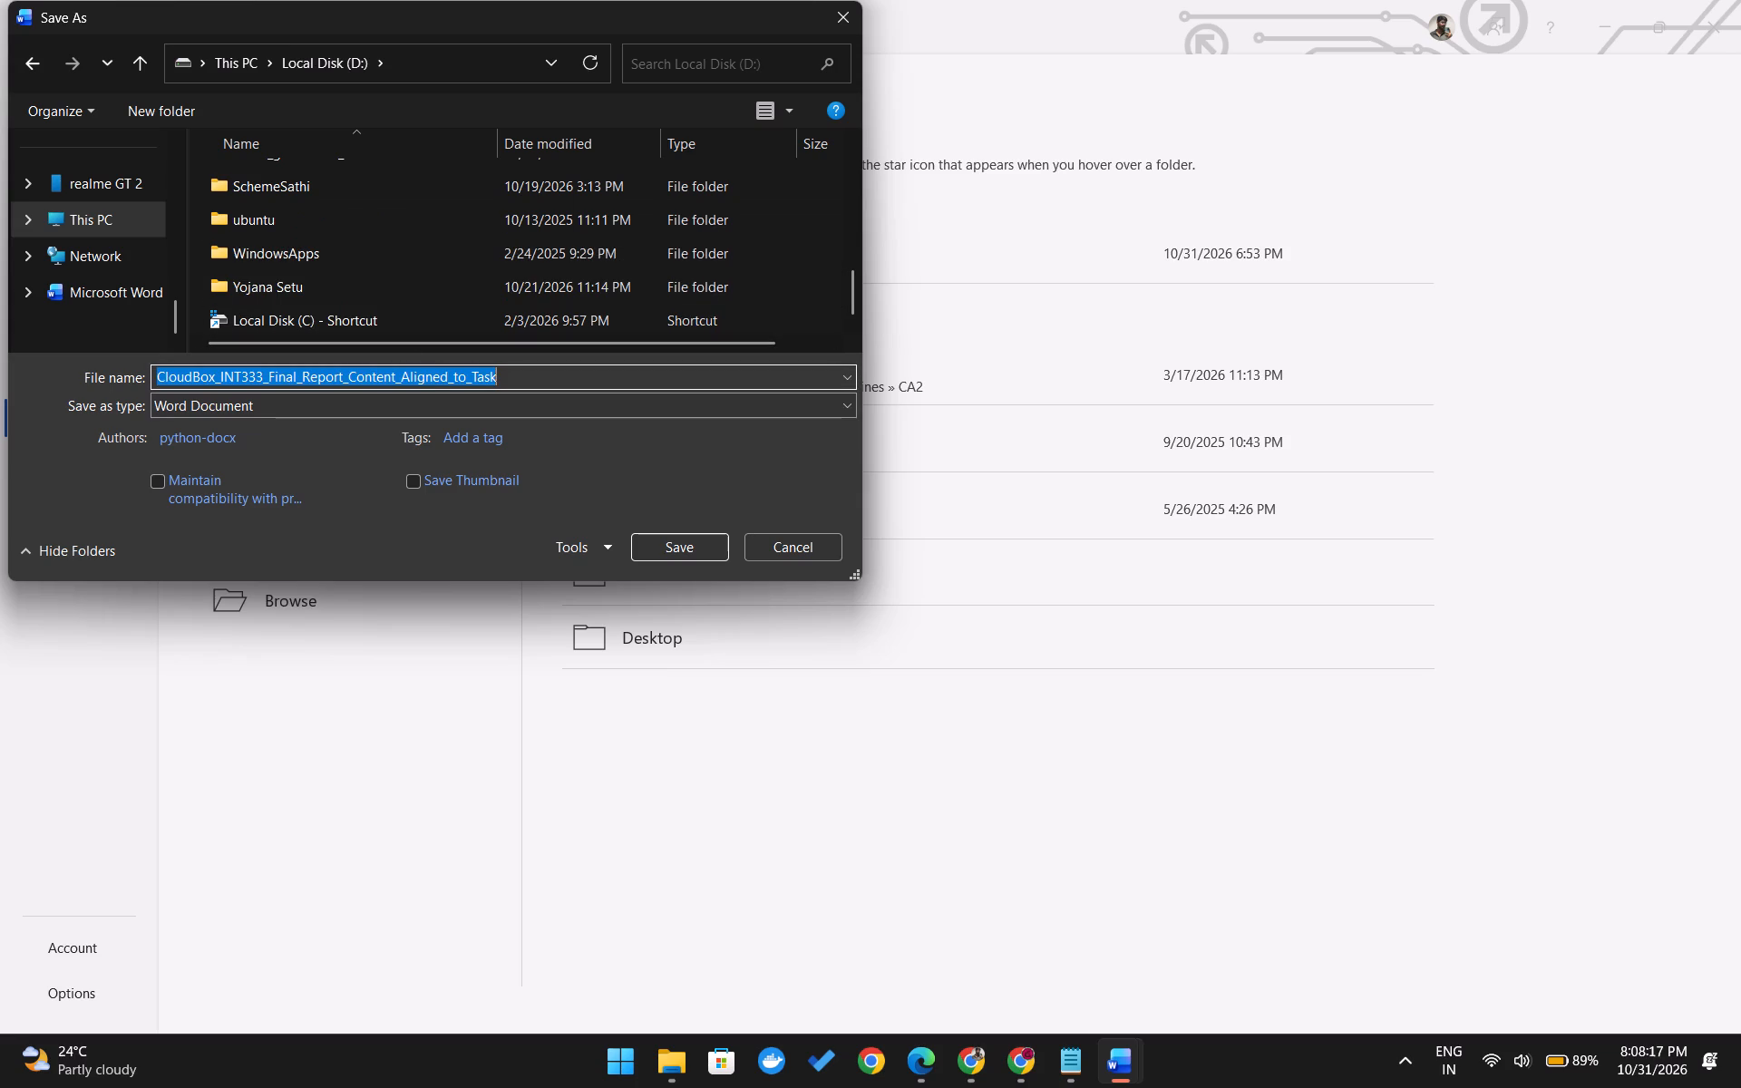
key("Right")
key("BackSpace")
key("BackSpace")
key("BackSpace")
key("BackSpace")
key("BackSpace")
key("BackSpace")
key("BackSpace")
key("BackSpace")
key("BackSpace")
key("BackSpace")
key("BackSpace")
key("BackSpace")
key("BackSpace")
key("BackSpace")
key("BackSpace")
key("BackSpace")
key("BackSpace")
key("BackSpace")
key("BackSpace")
key("BackSpace")
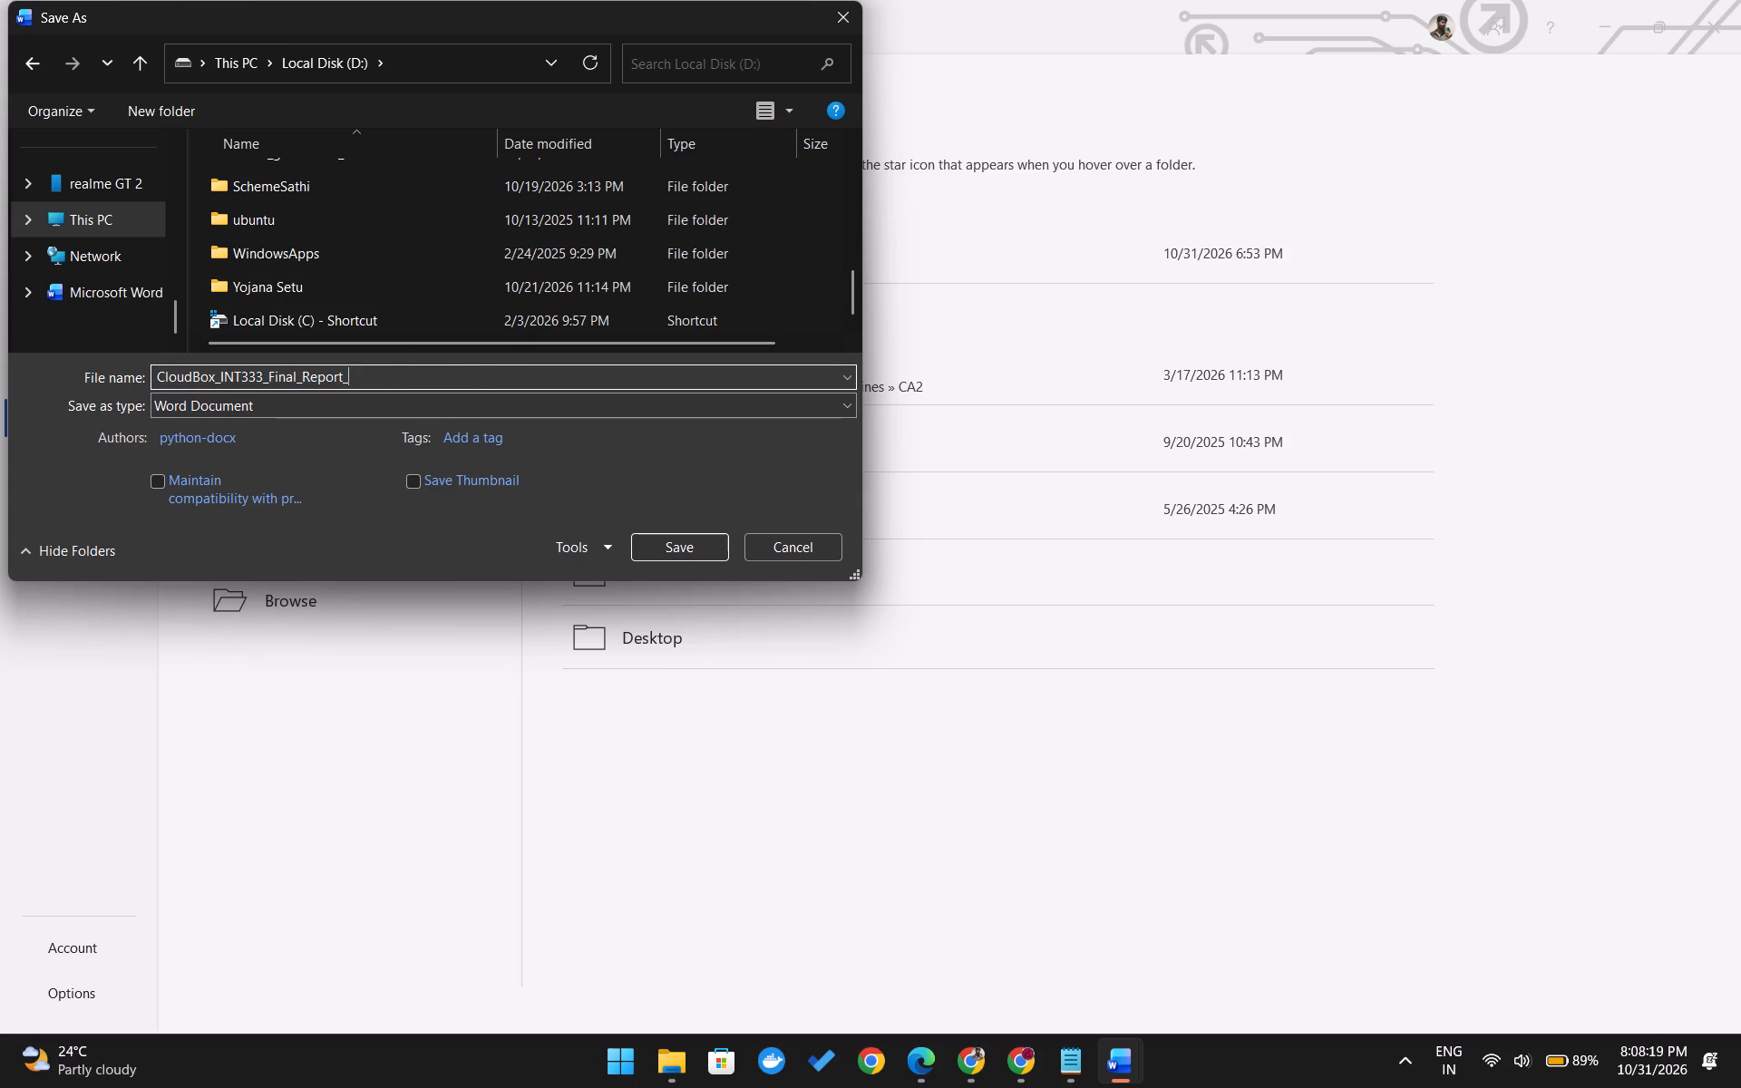
left_click(223, 377)
key("Left")
key("BackSpace")
key("Right")
key("Right")
key("Right")
key("Right")
key("Right")
key("Right")
key("Right")
key("Right")
key("Left")
key("BackSpace")
key("Right")
key("Right")
key("Right")
key("Right")
key("Right")
key("Right")
key("BackSpace")
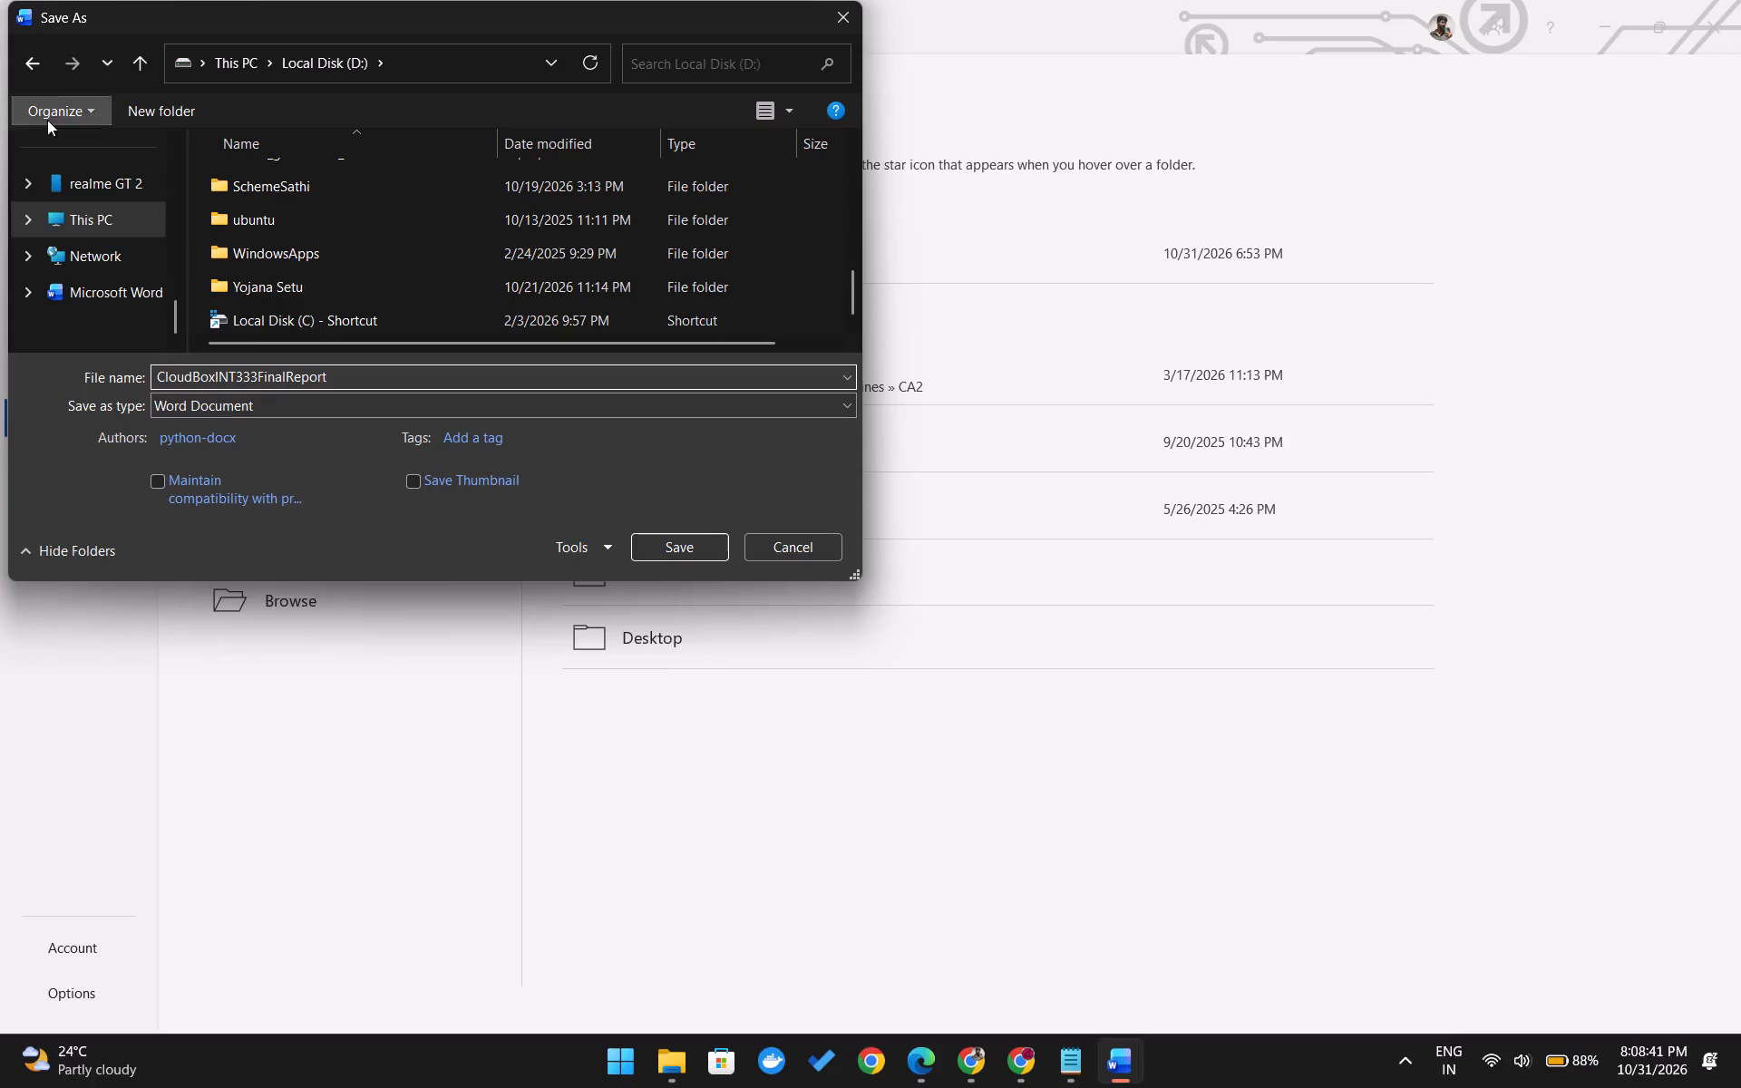
left_click(667, 543)
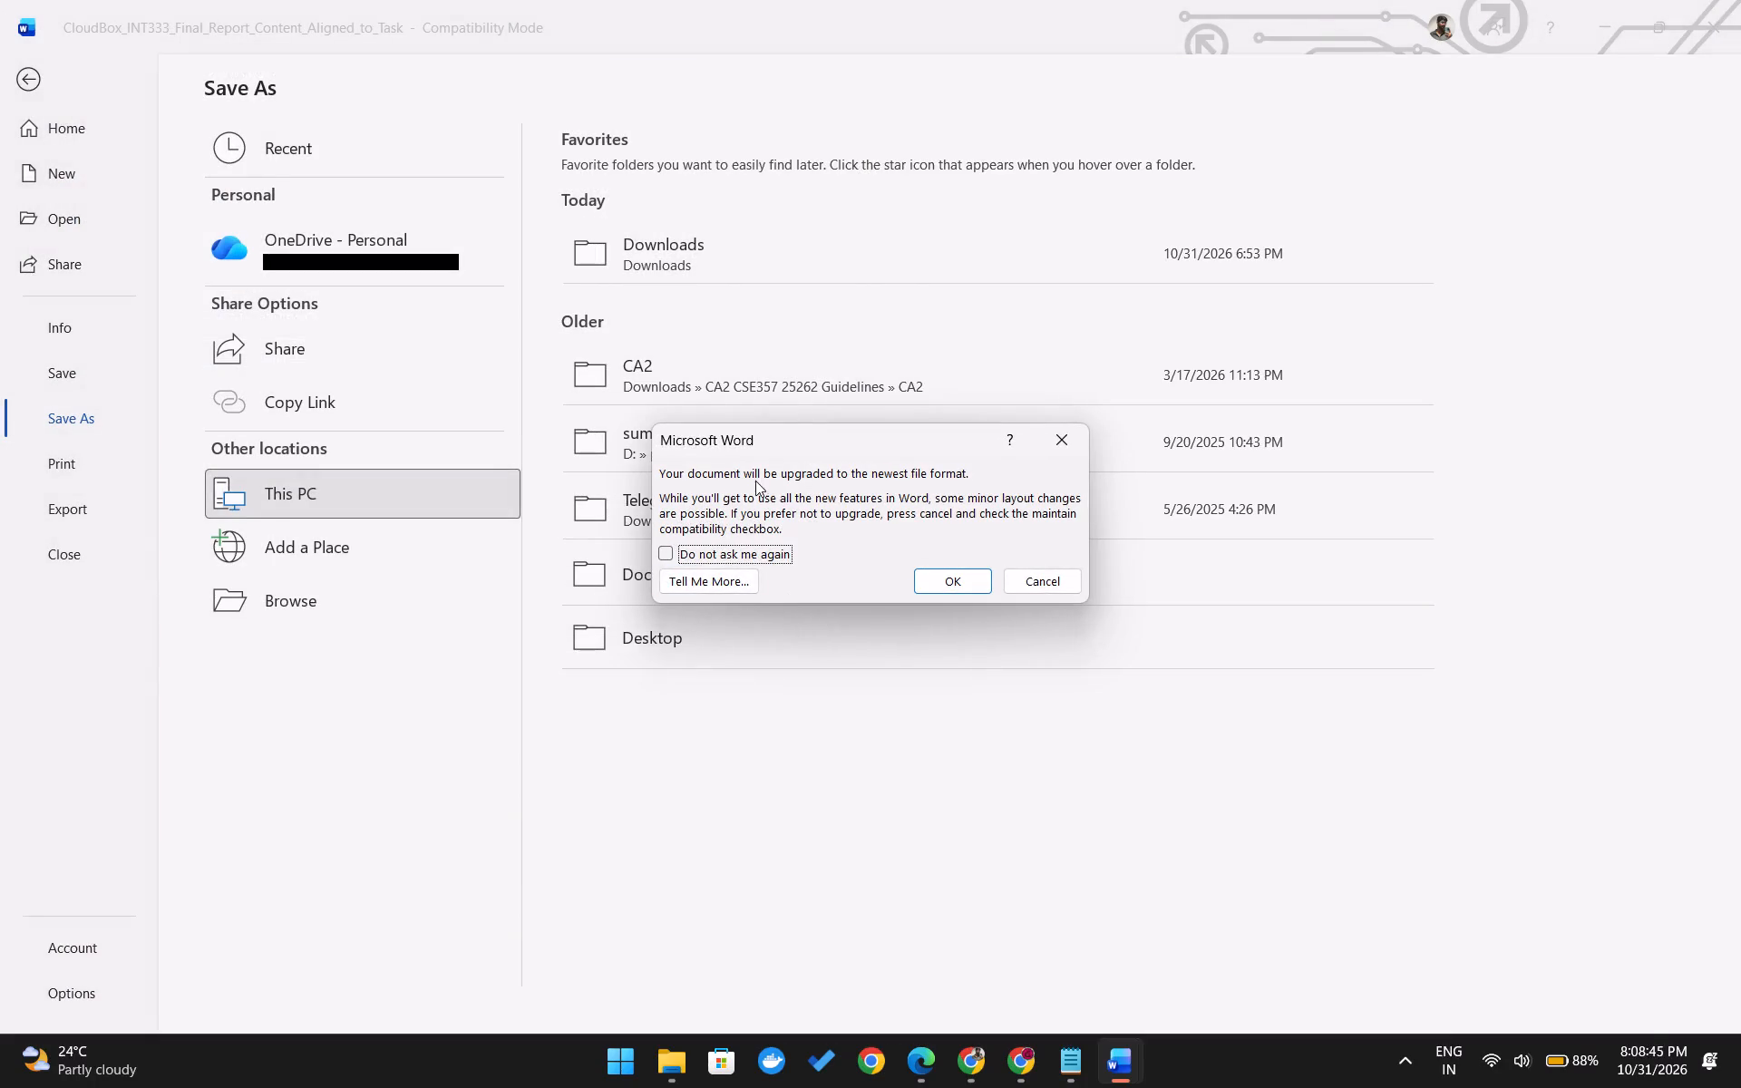
left_click(945, 593)
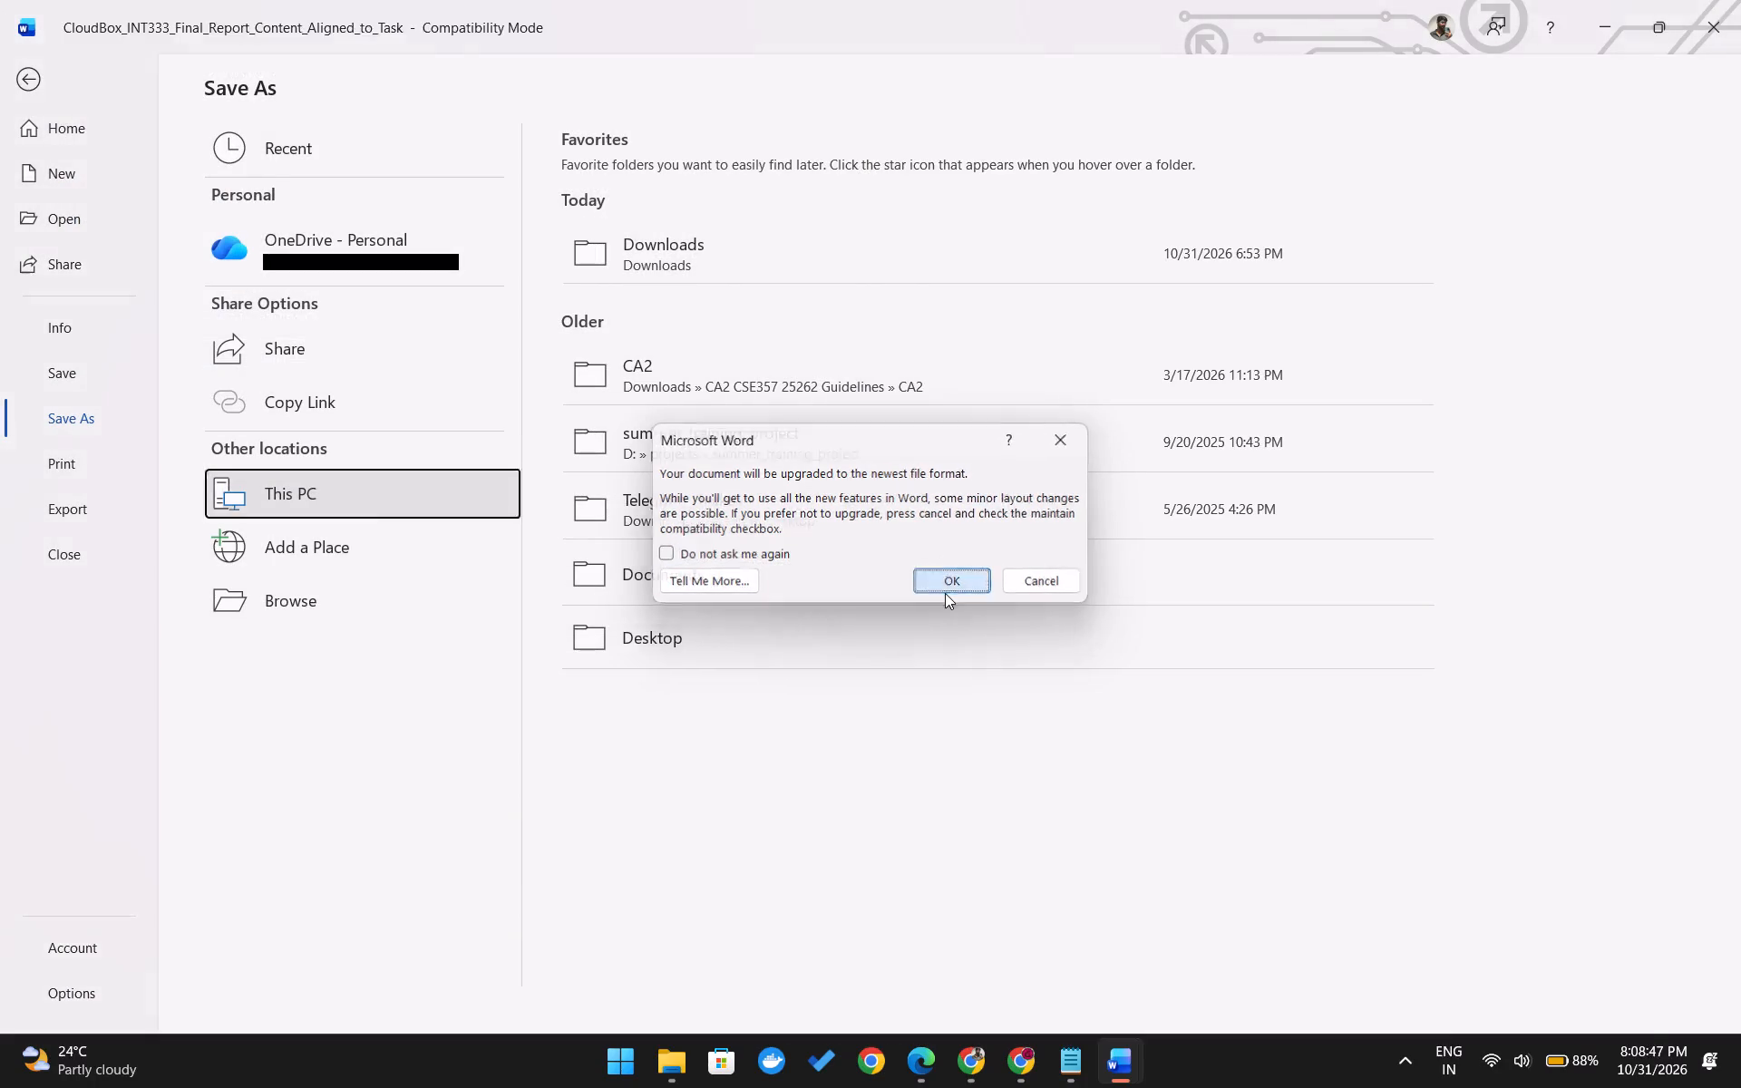
In a new Chrome tab, search Google for "can we book ticket in abhibus using amazon pay wallet (gift card)", then return to the EC2 Instances page.
key("alt+Tab")
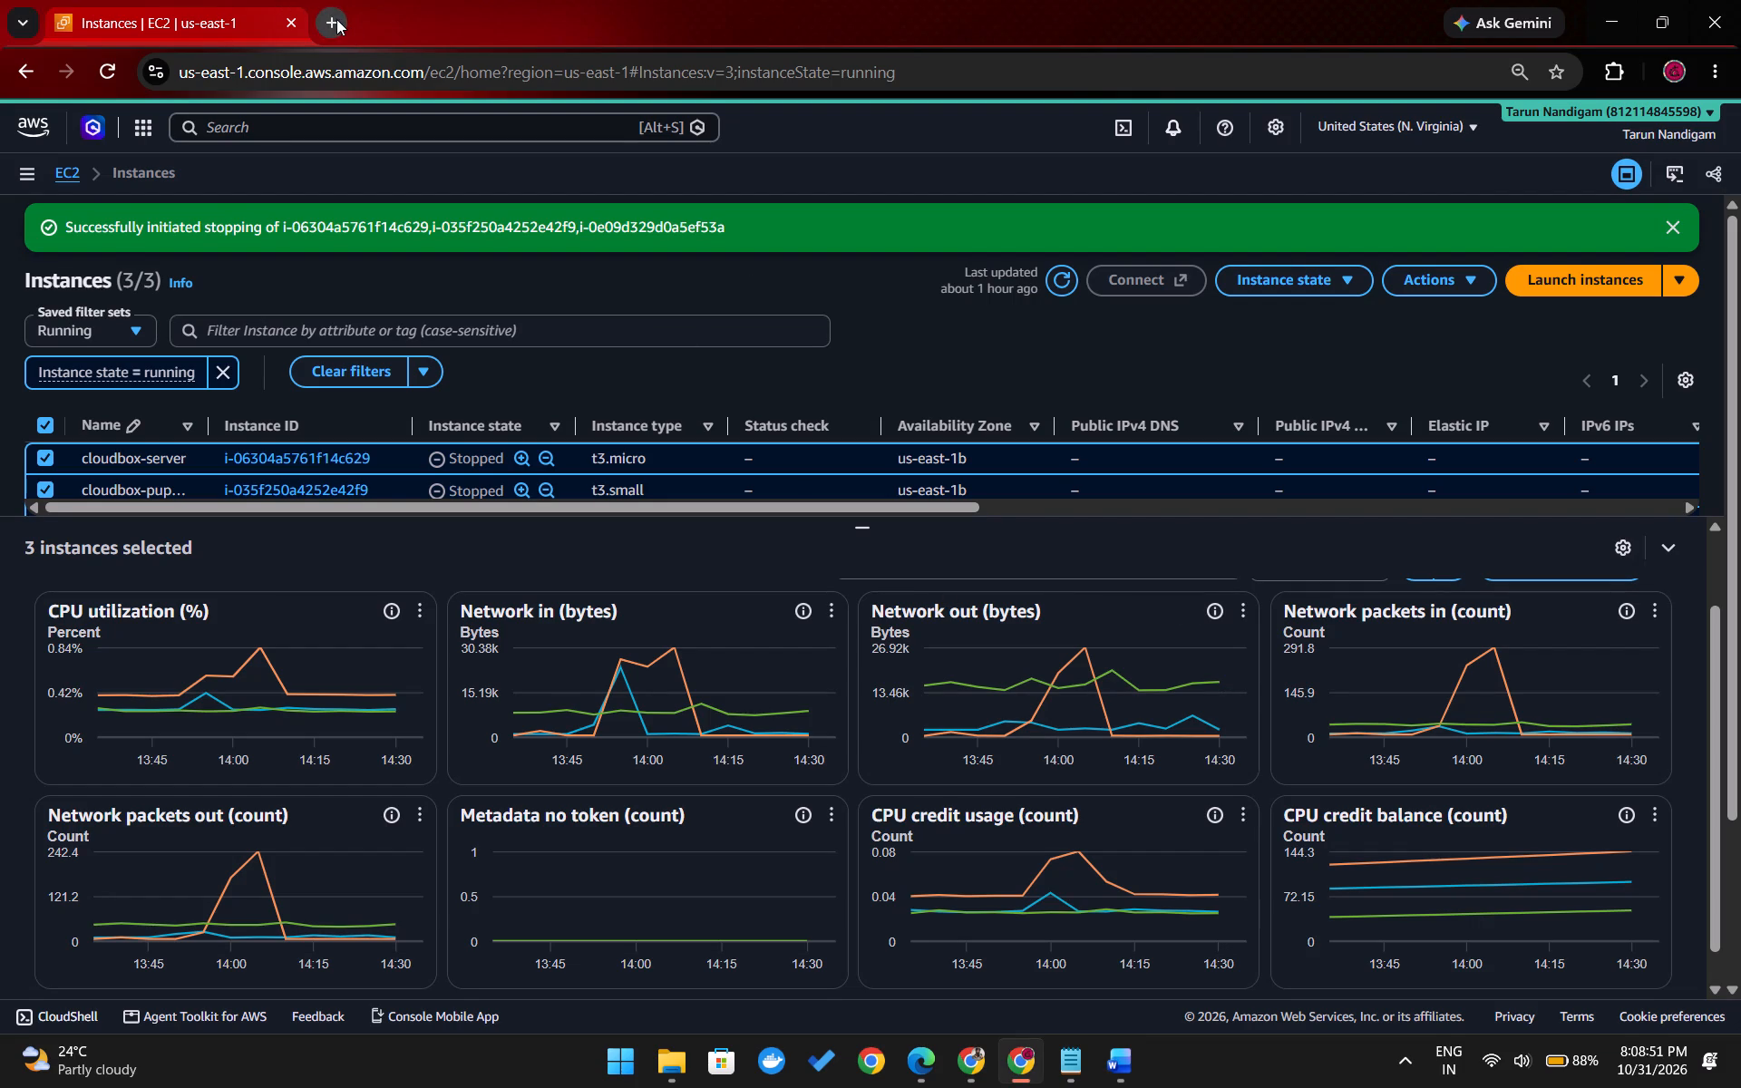
left_click(336, 19)
type("can we book")
key("space")
type("ticket in abhibus using amax")
key("BackSpace")
type("zon")
key("space")
type("pay wallet")
key("space")
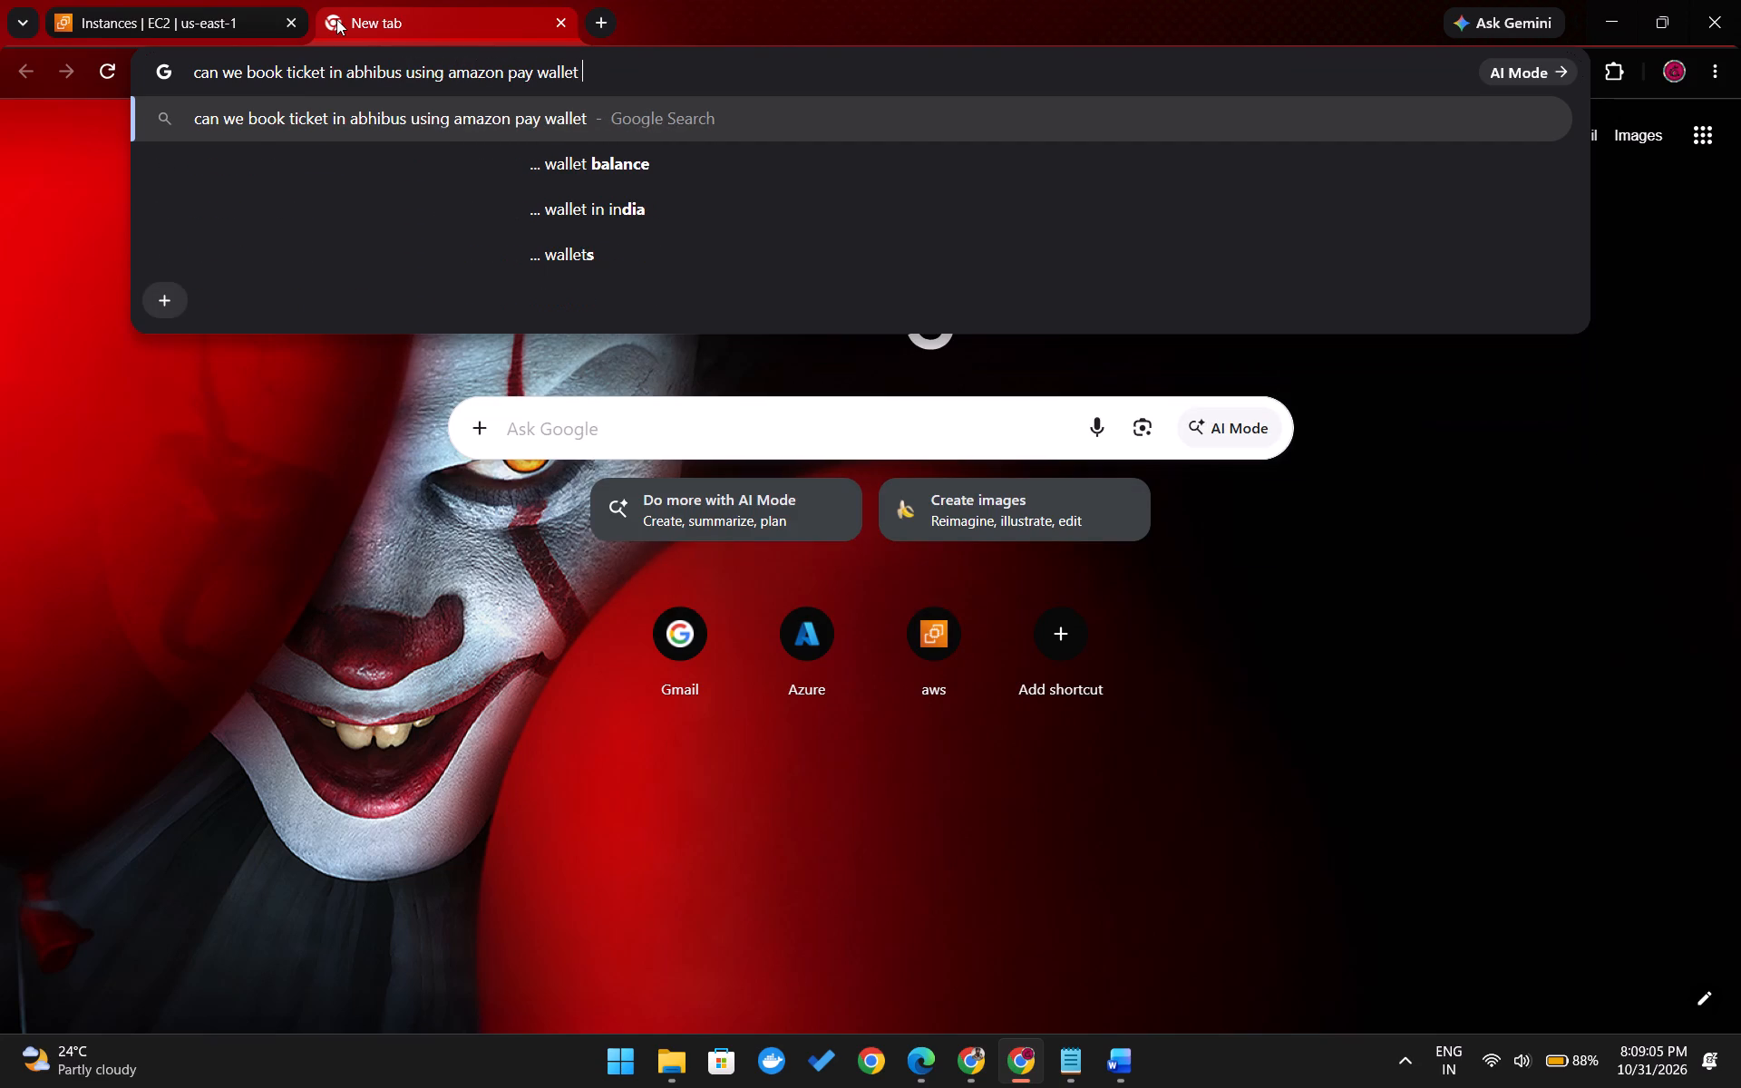
type("(gid")
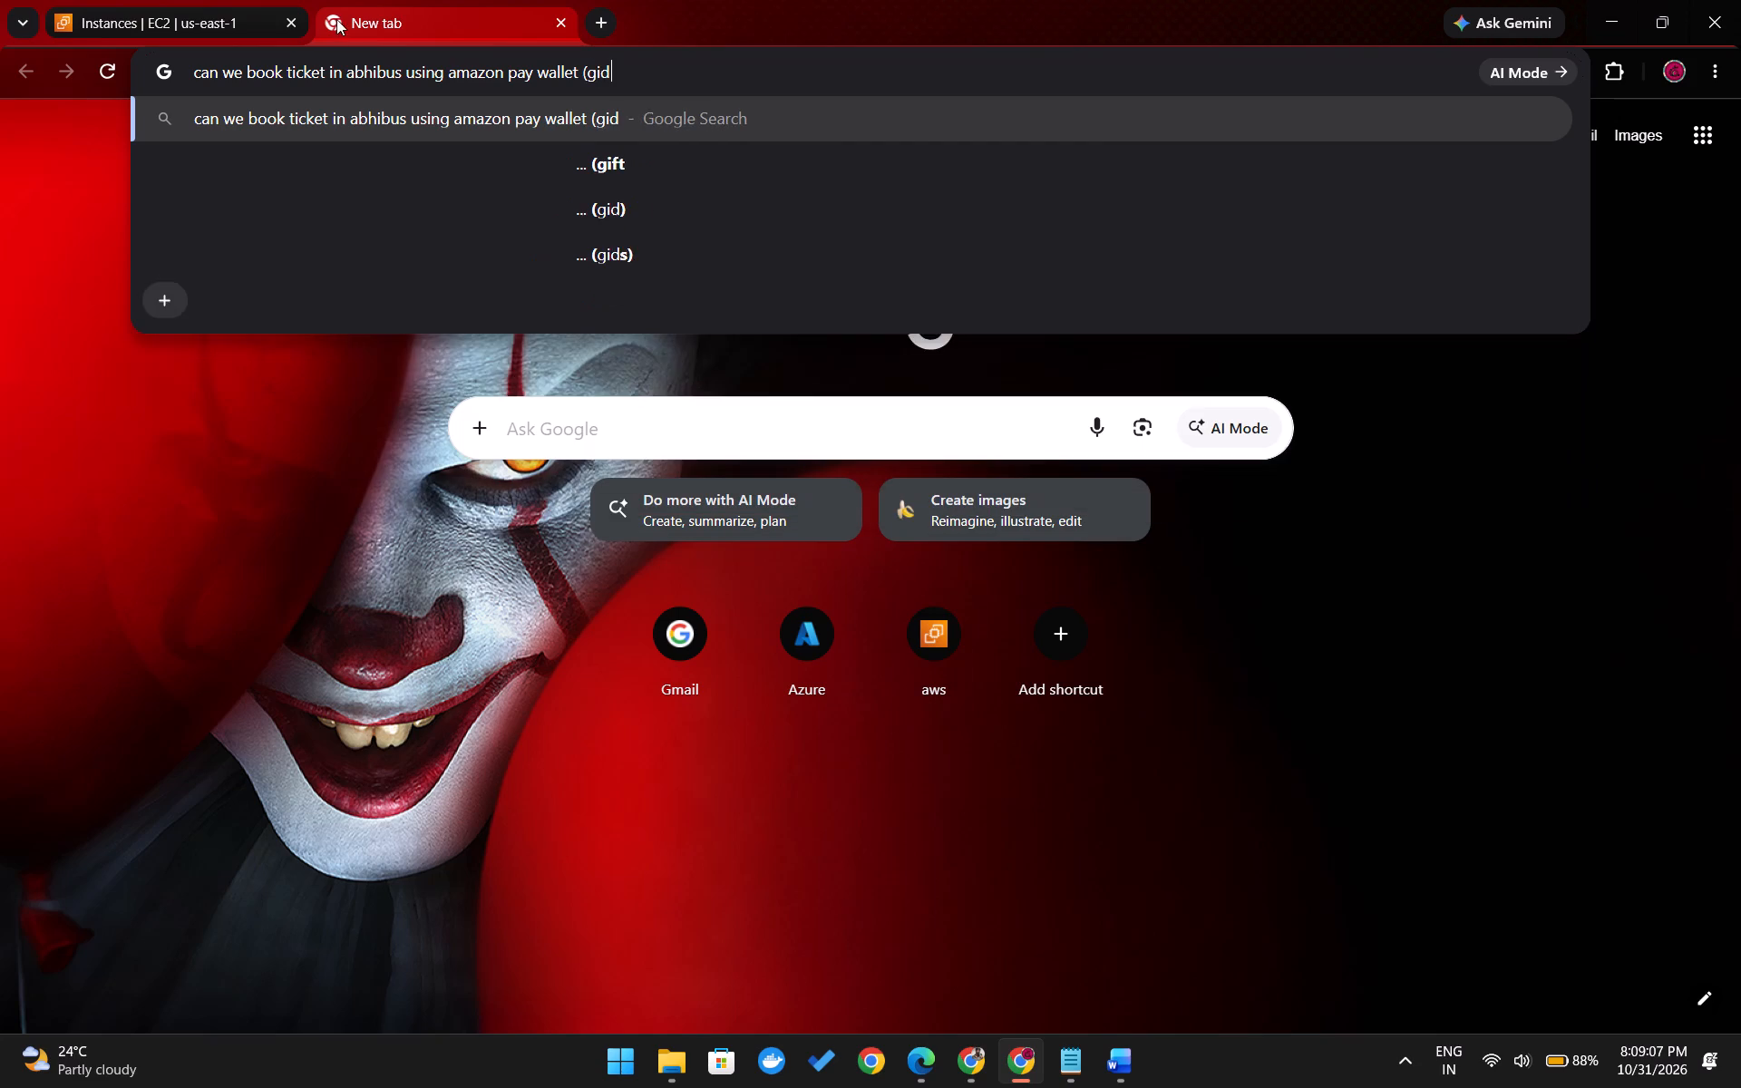
key("BackSpace")
type("ft card)")
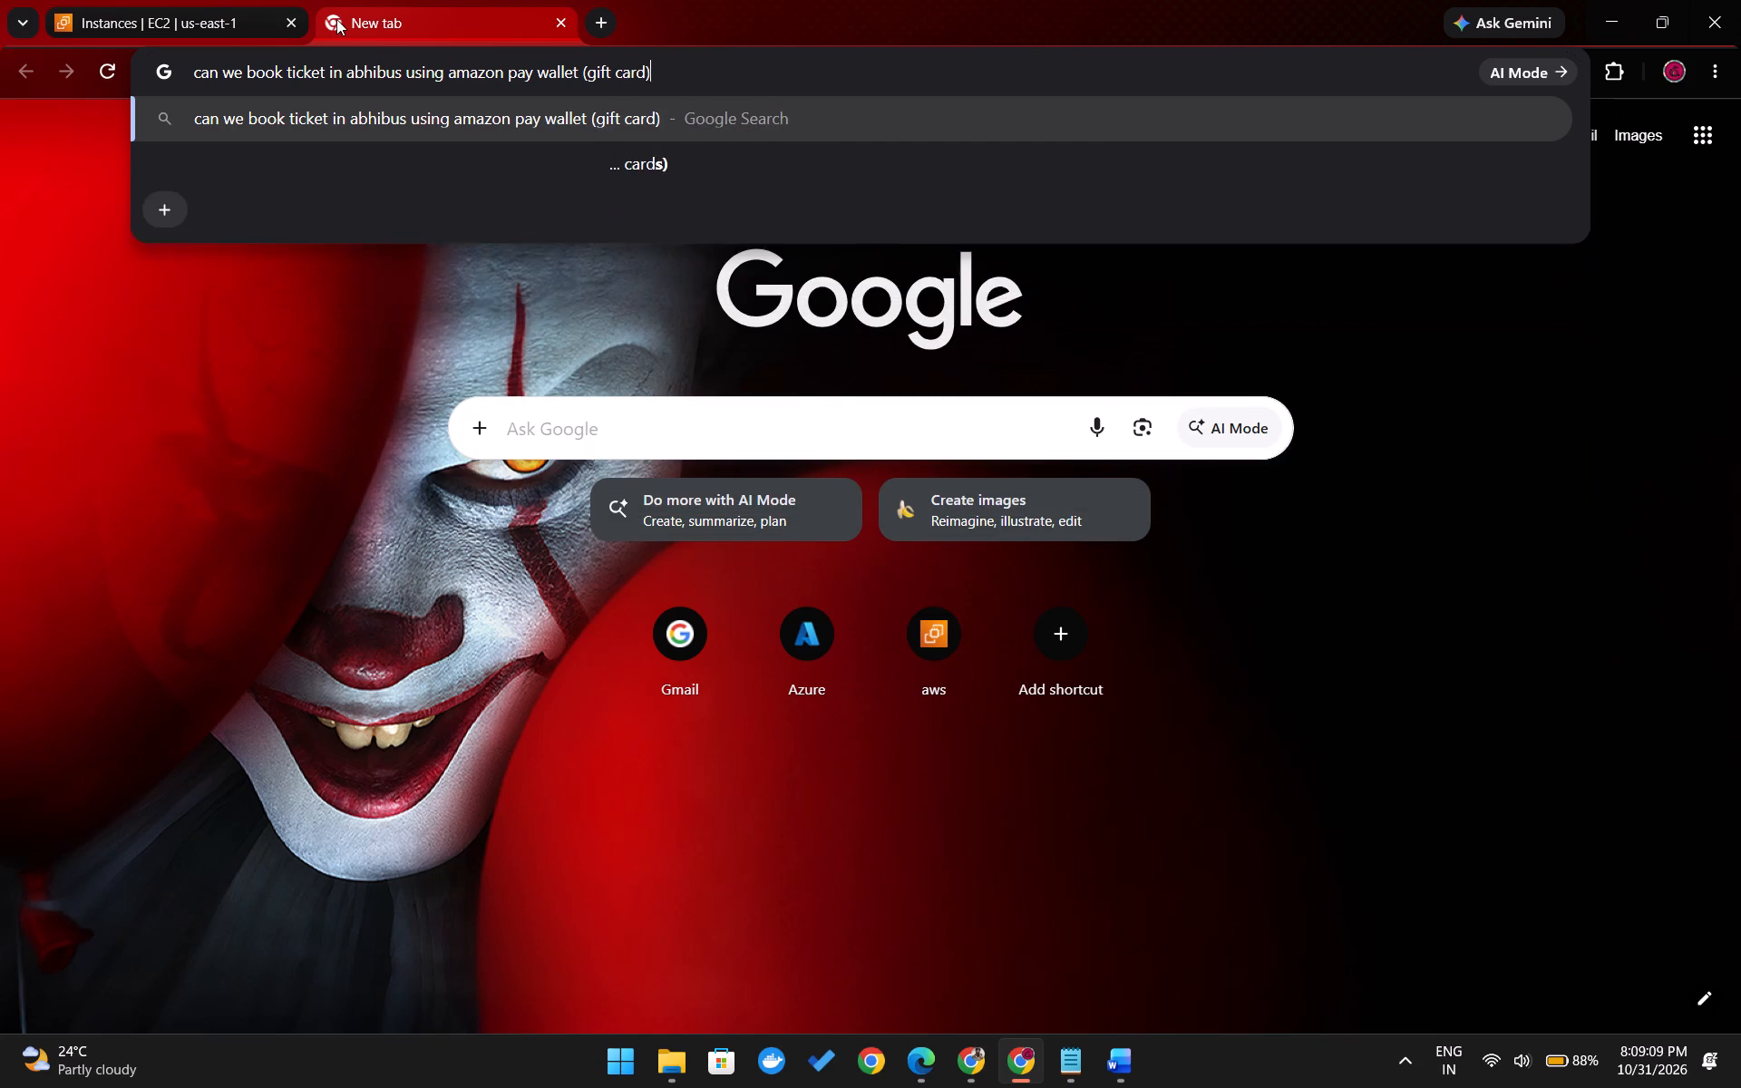
key("Return")
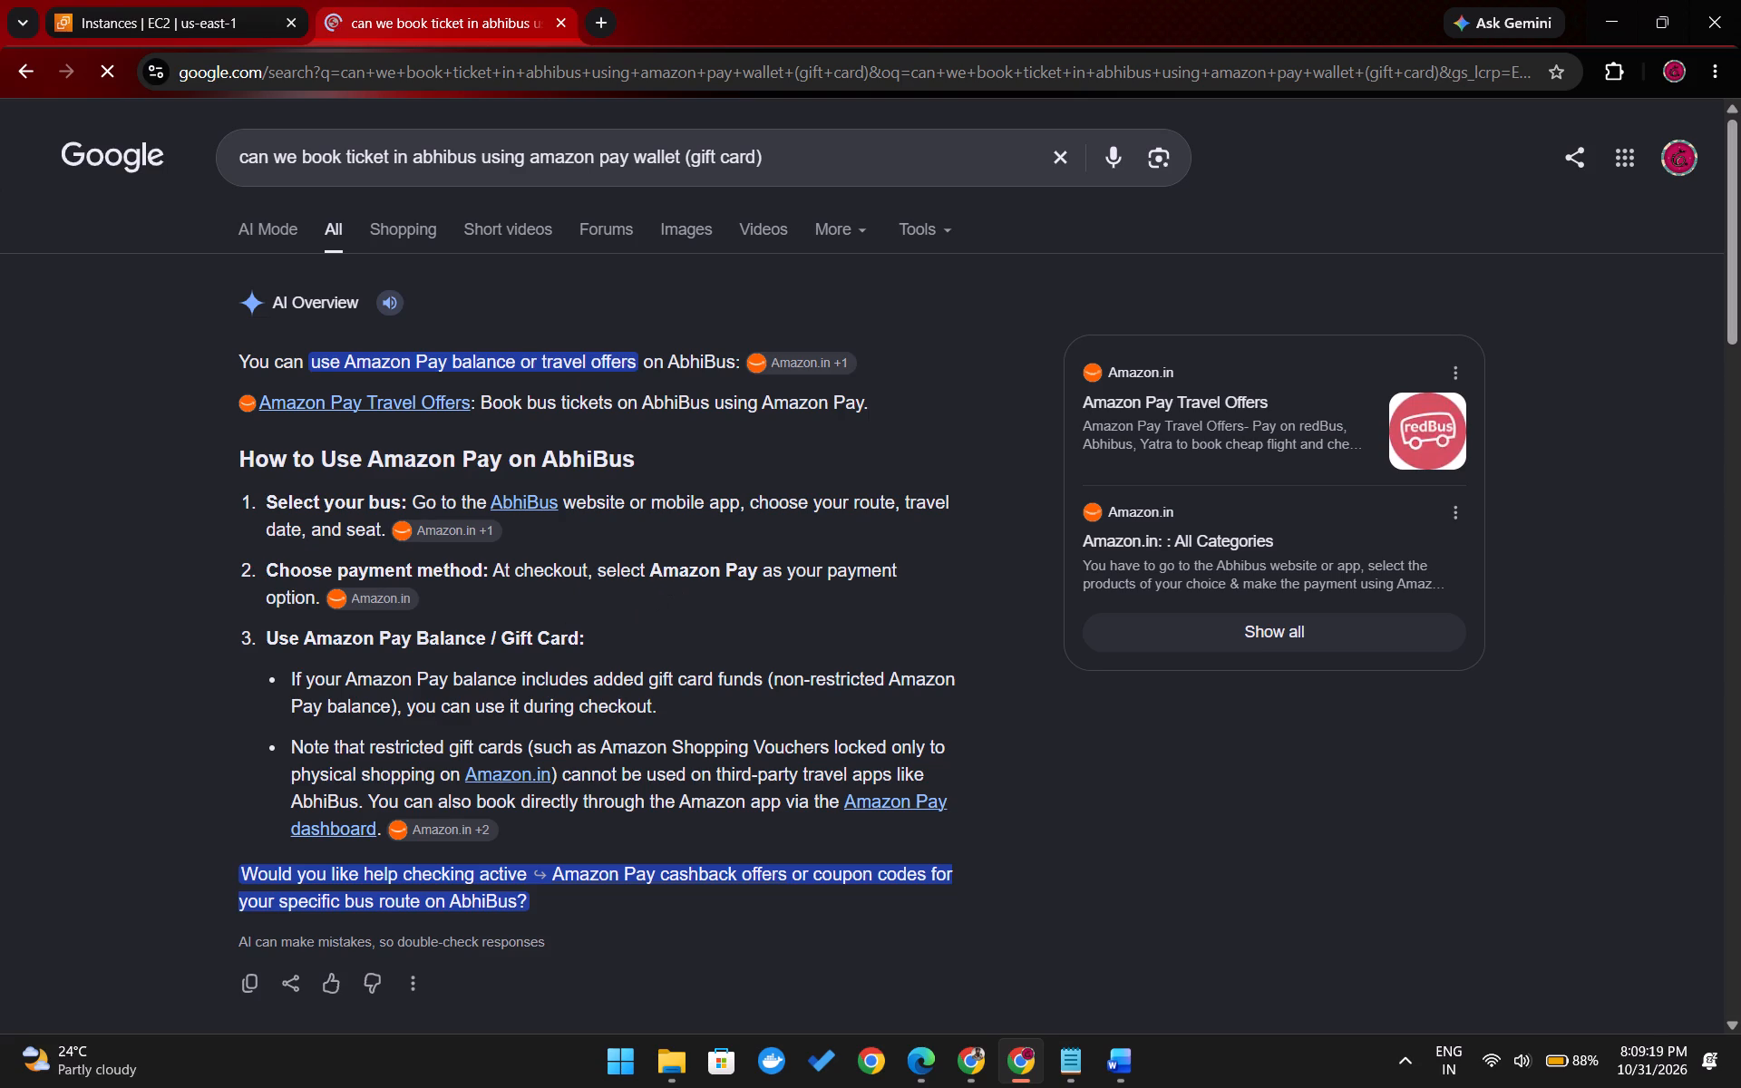
left_click(199, 0)
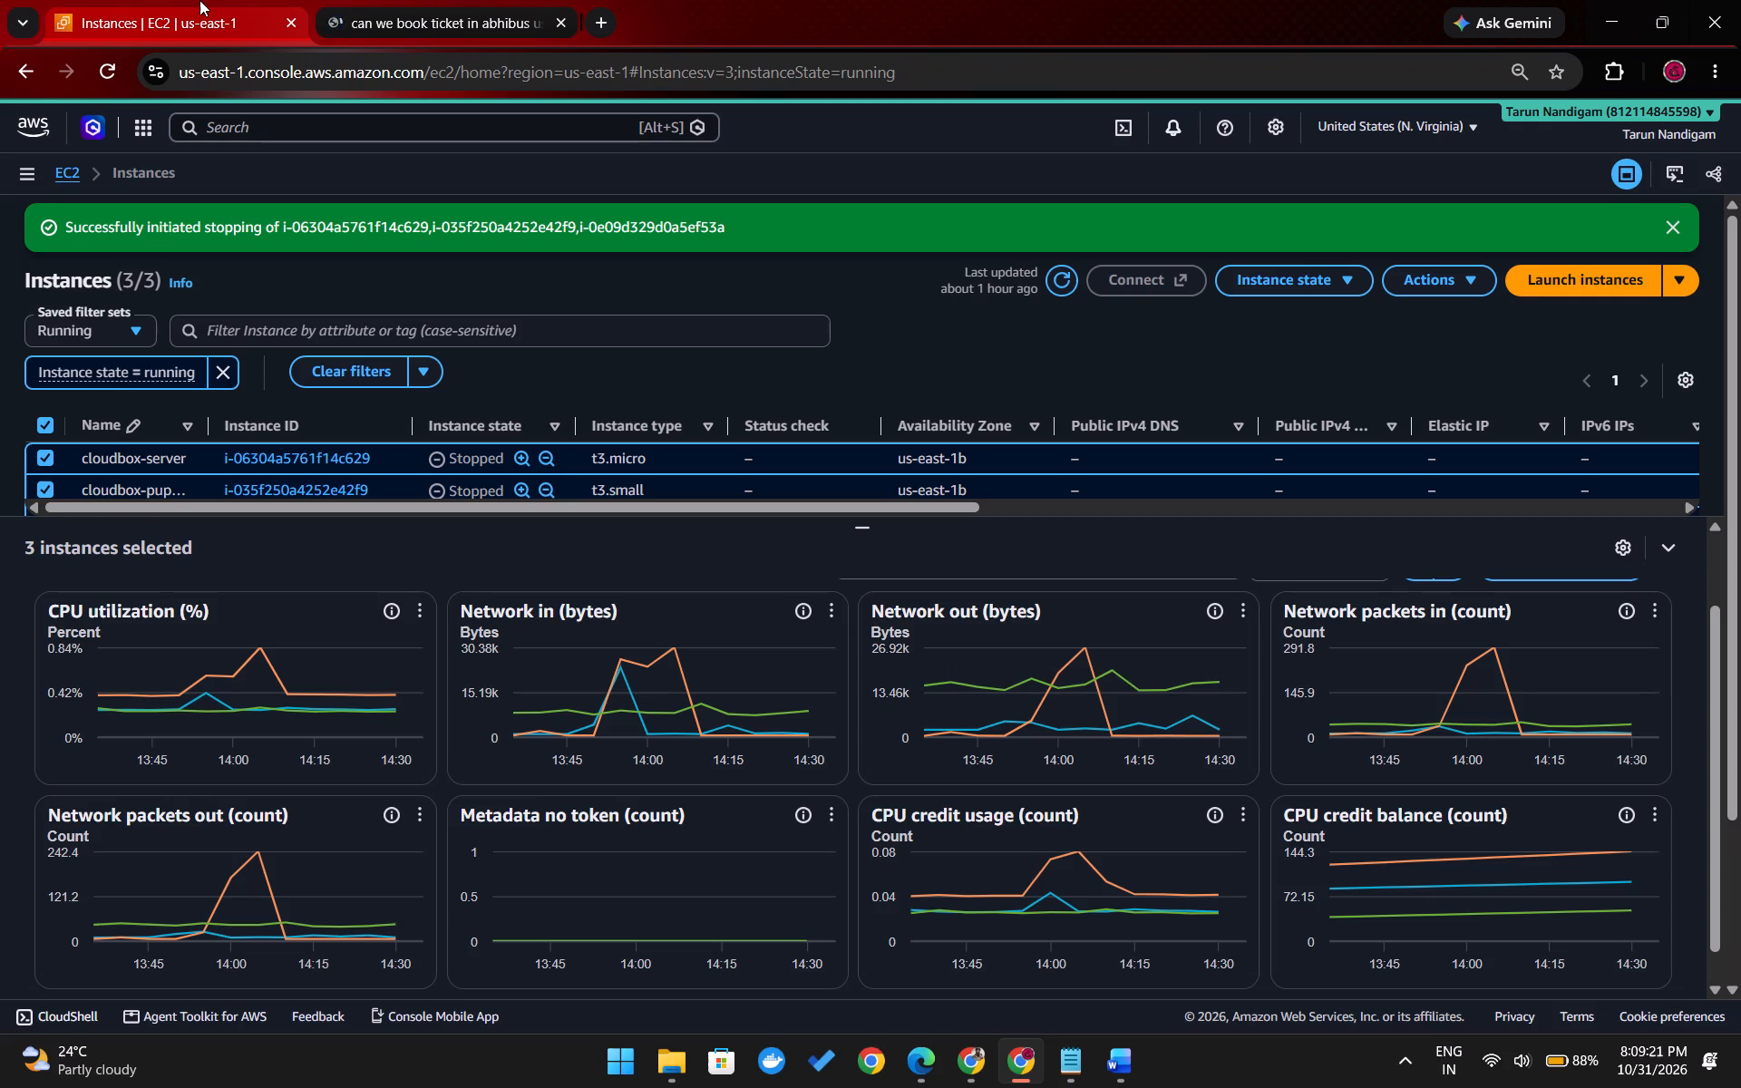
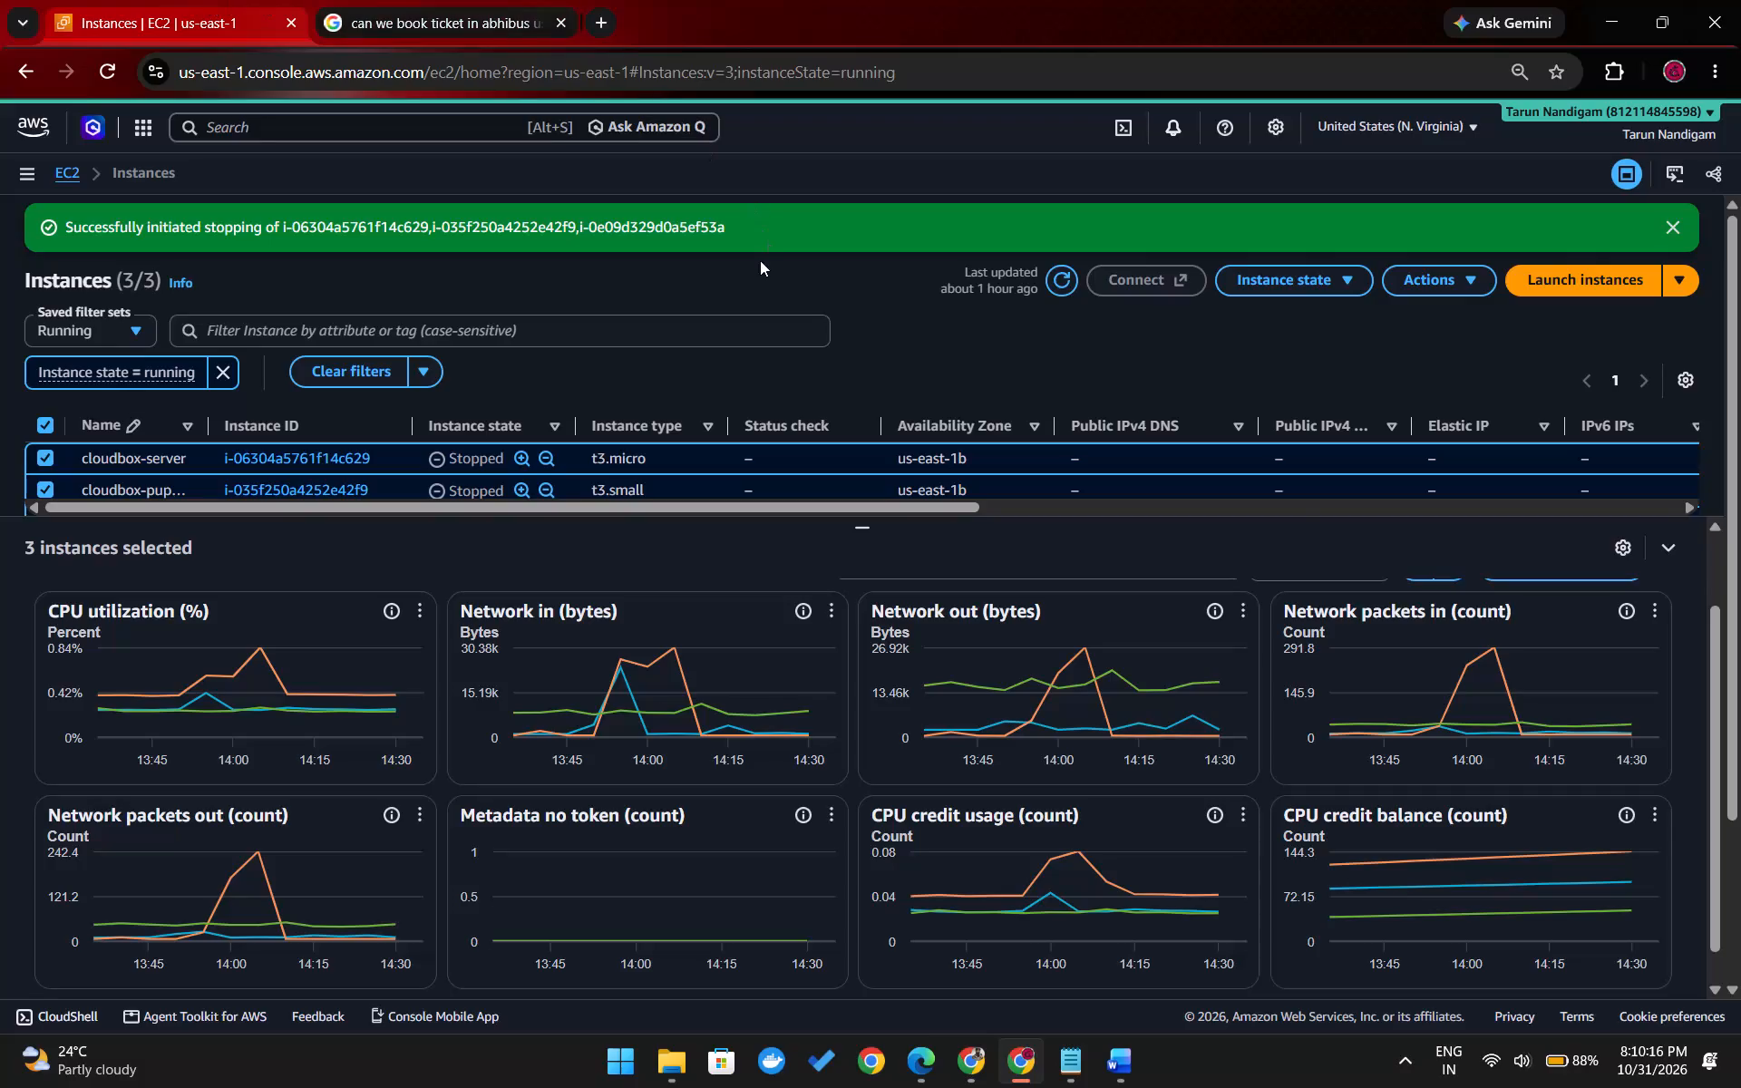
Shrink the details pane below the EC2 instance list to check the state of all three instances.
left_click_drag(858, 522, 861, 557)
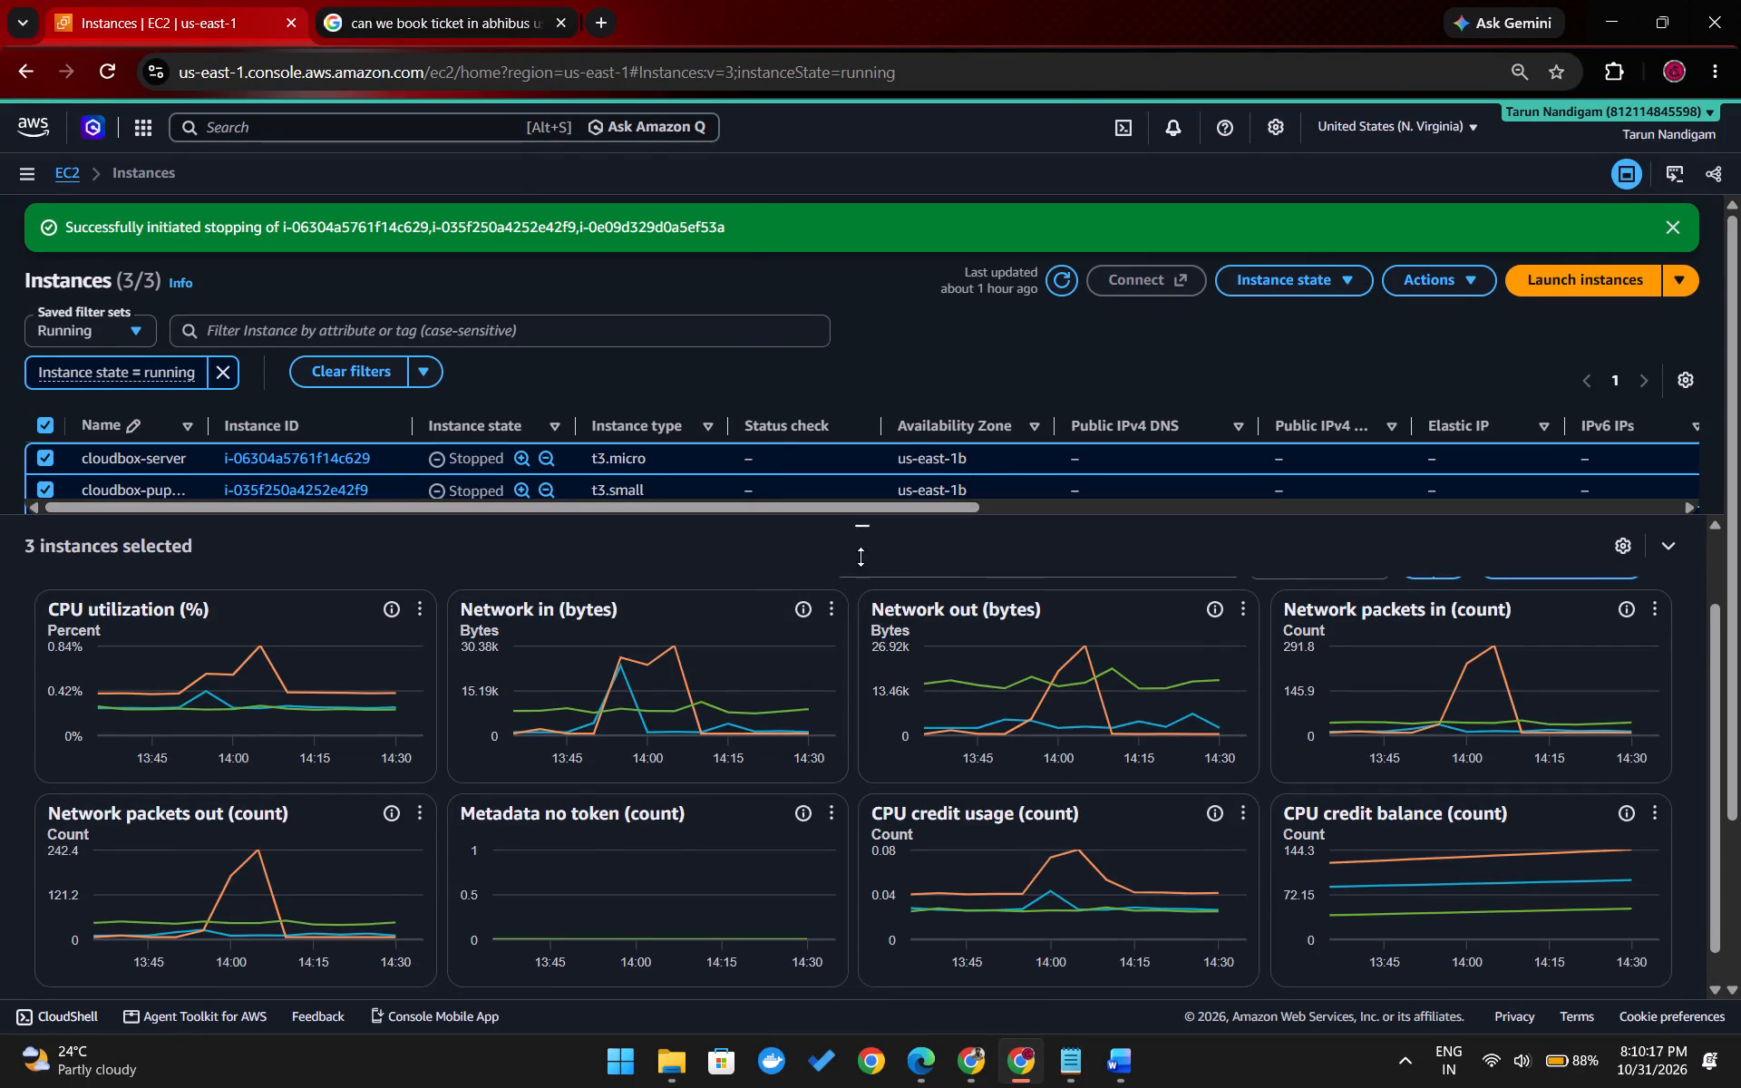
left_click_drag(861, 557, 872, 638)
Switch to the CloudBoxINT333FinalReport document in Word and publish it as a PDF with the same name on Local Disk (D:).
key("alt+Tab")
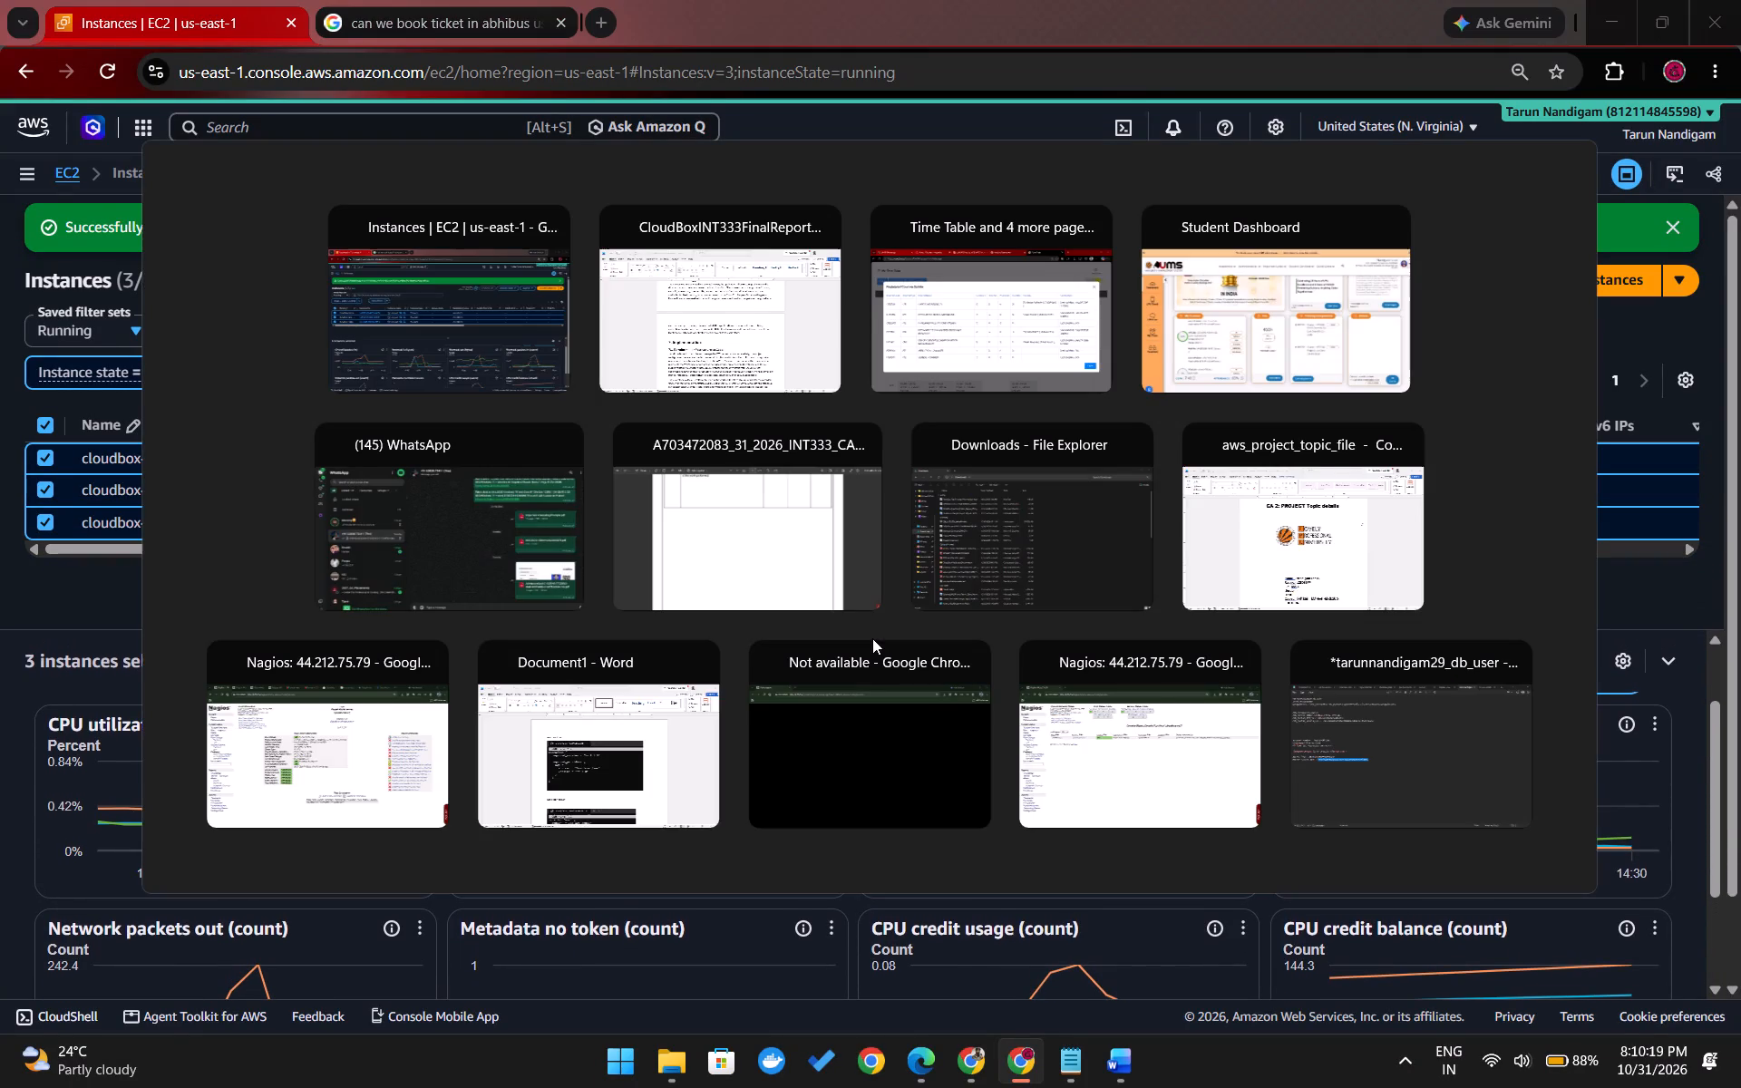
left_click(45, 78)
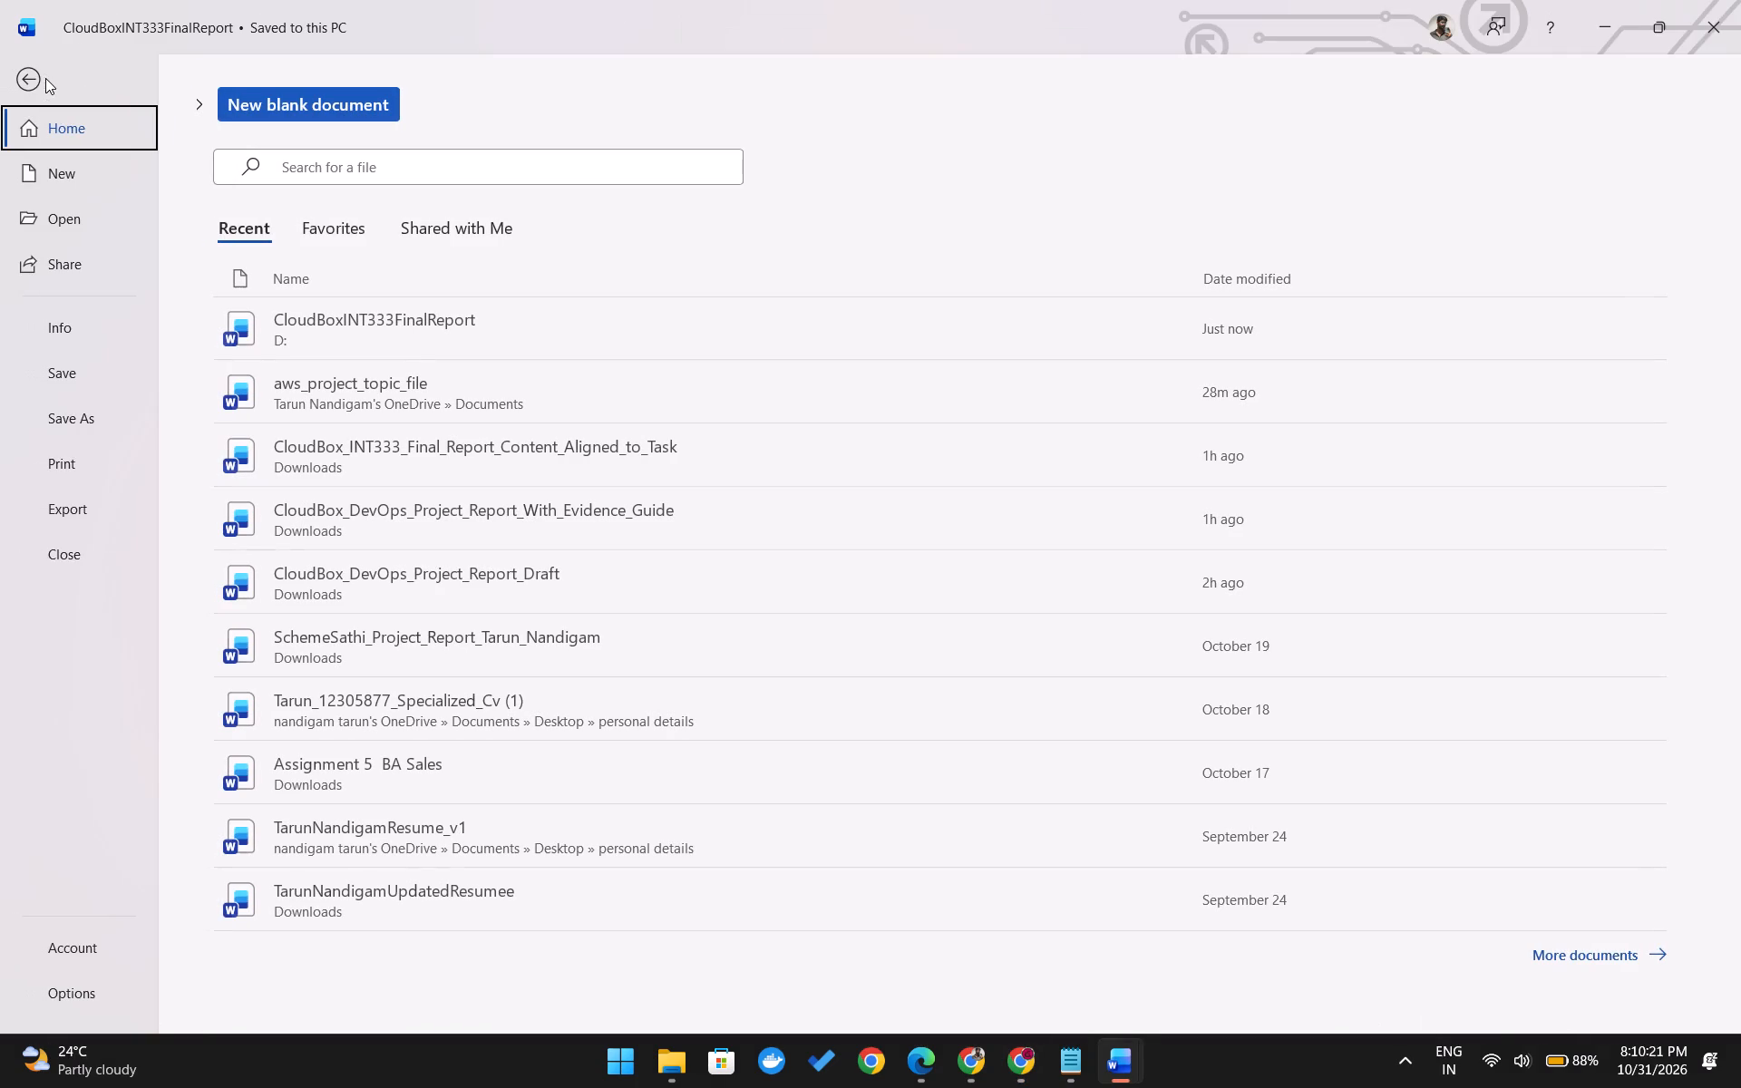
left_click(73, 511)
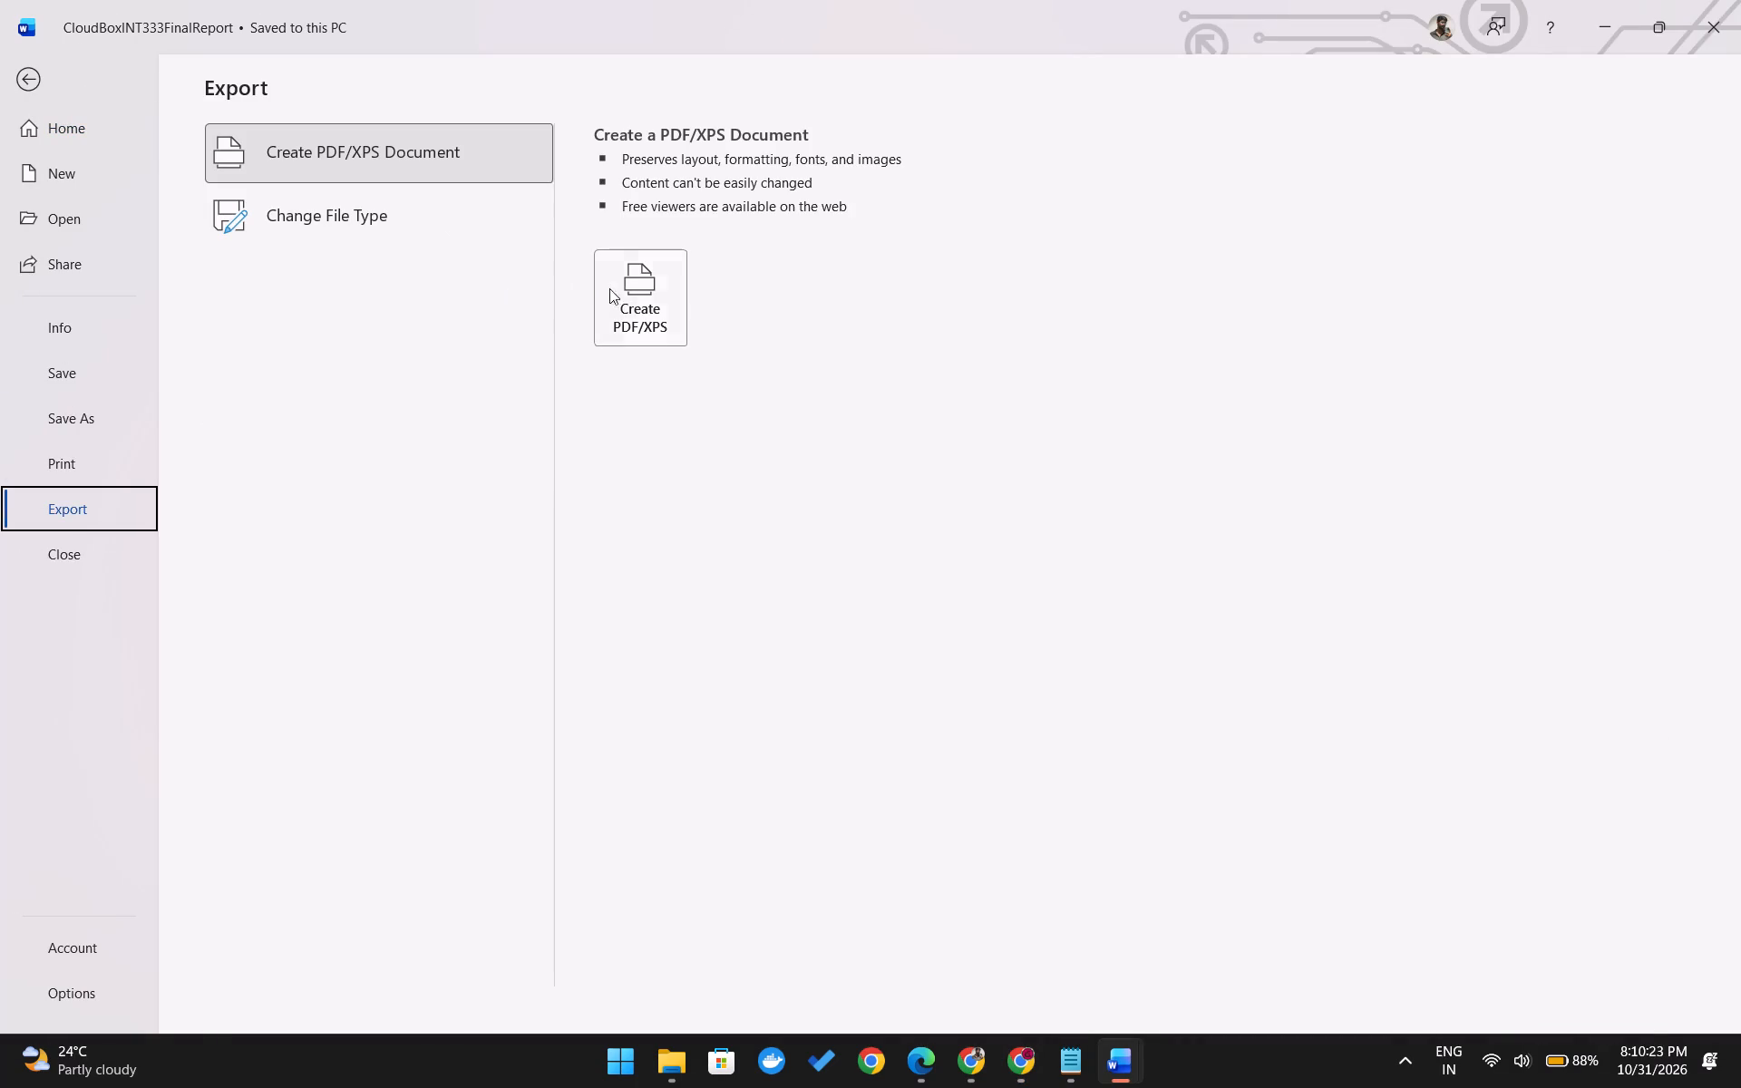
double_click(616, 293)
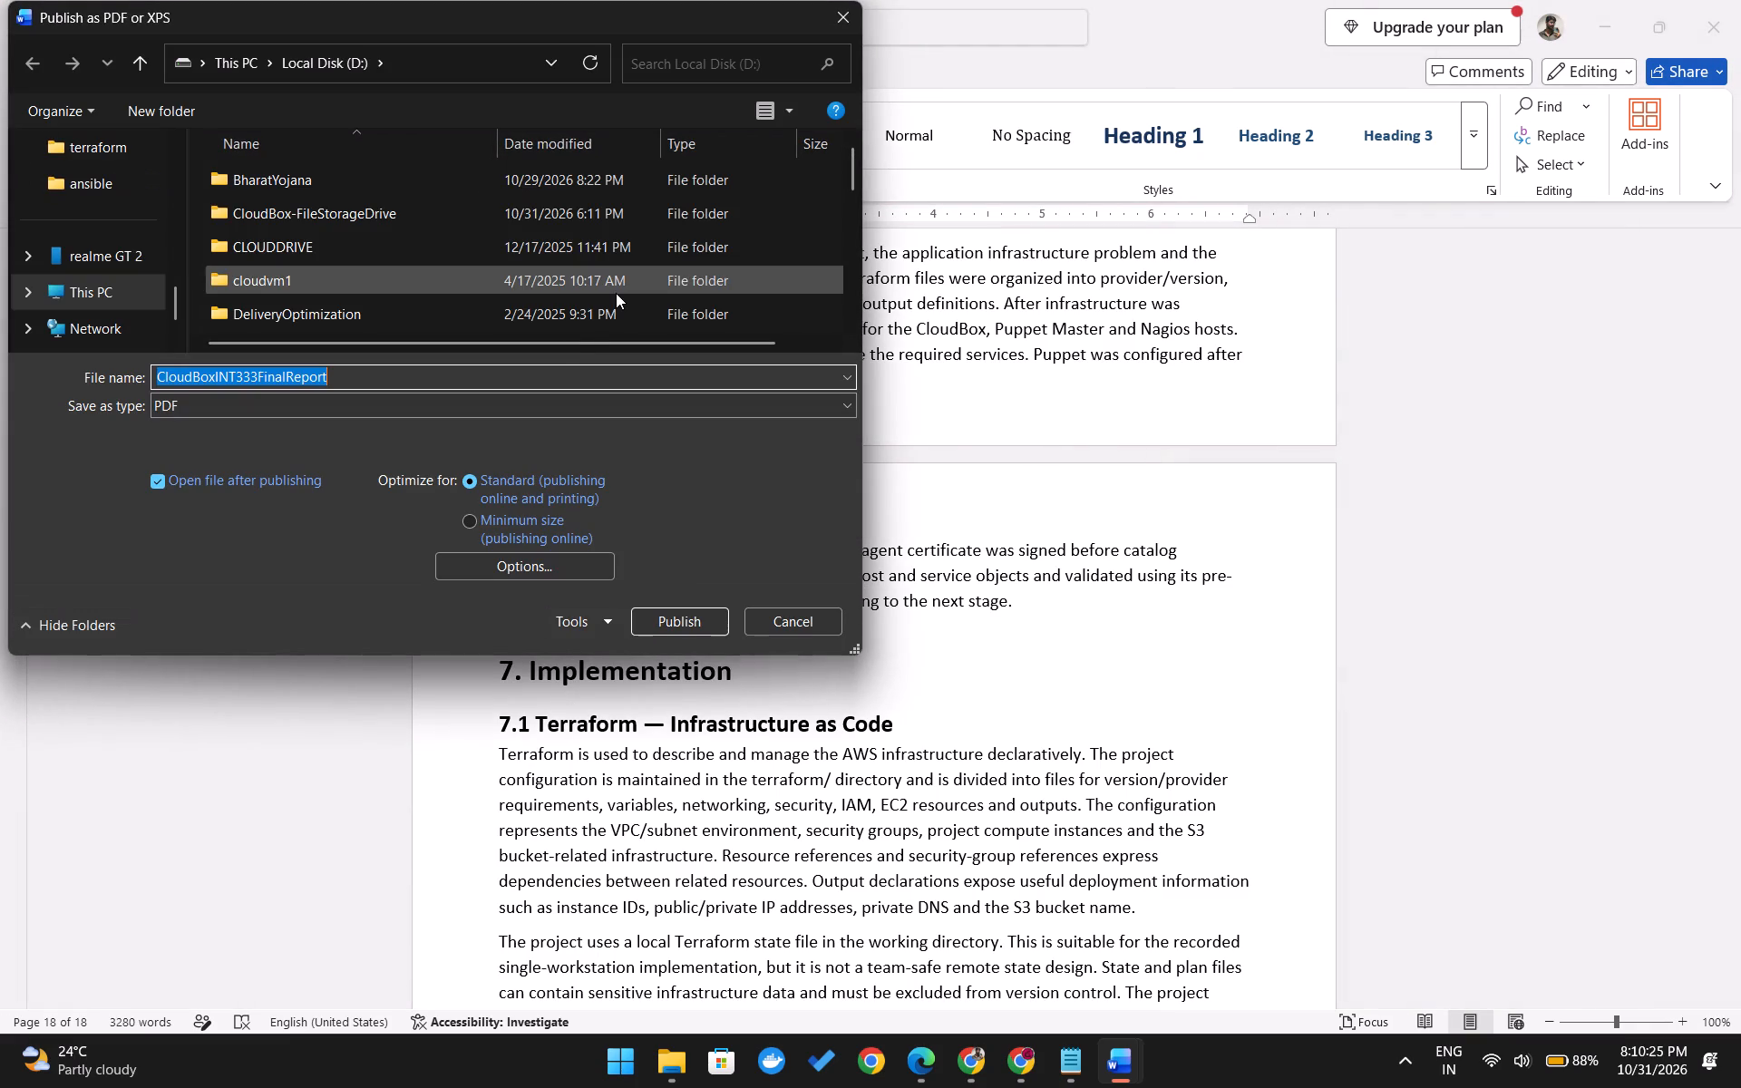
scroll(106, 255, "up", 1)
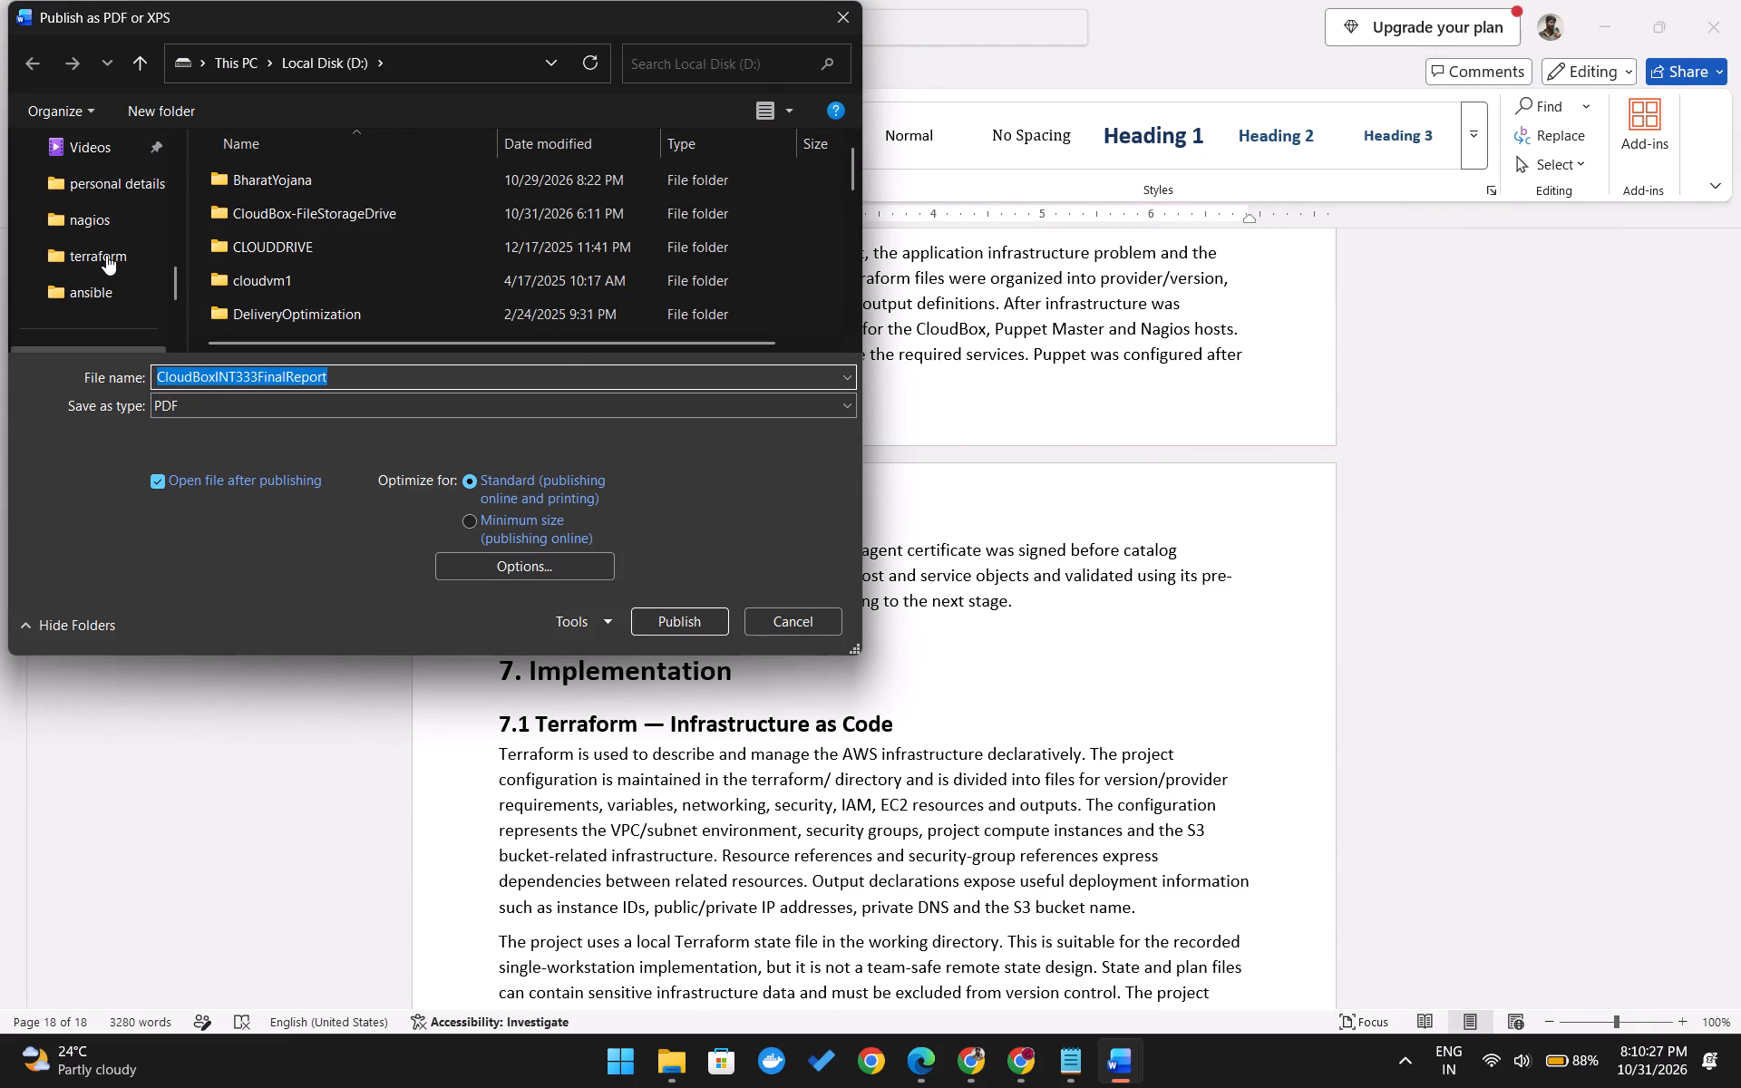
scroll(106, 255, "up", 1)
scroll(83, 226, "down", 1)
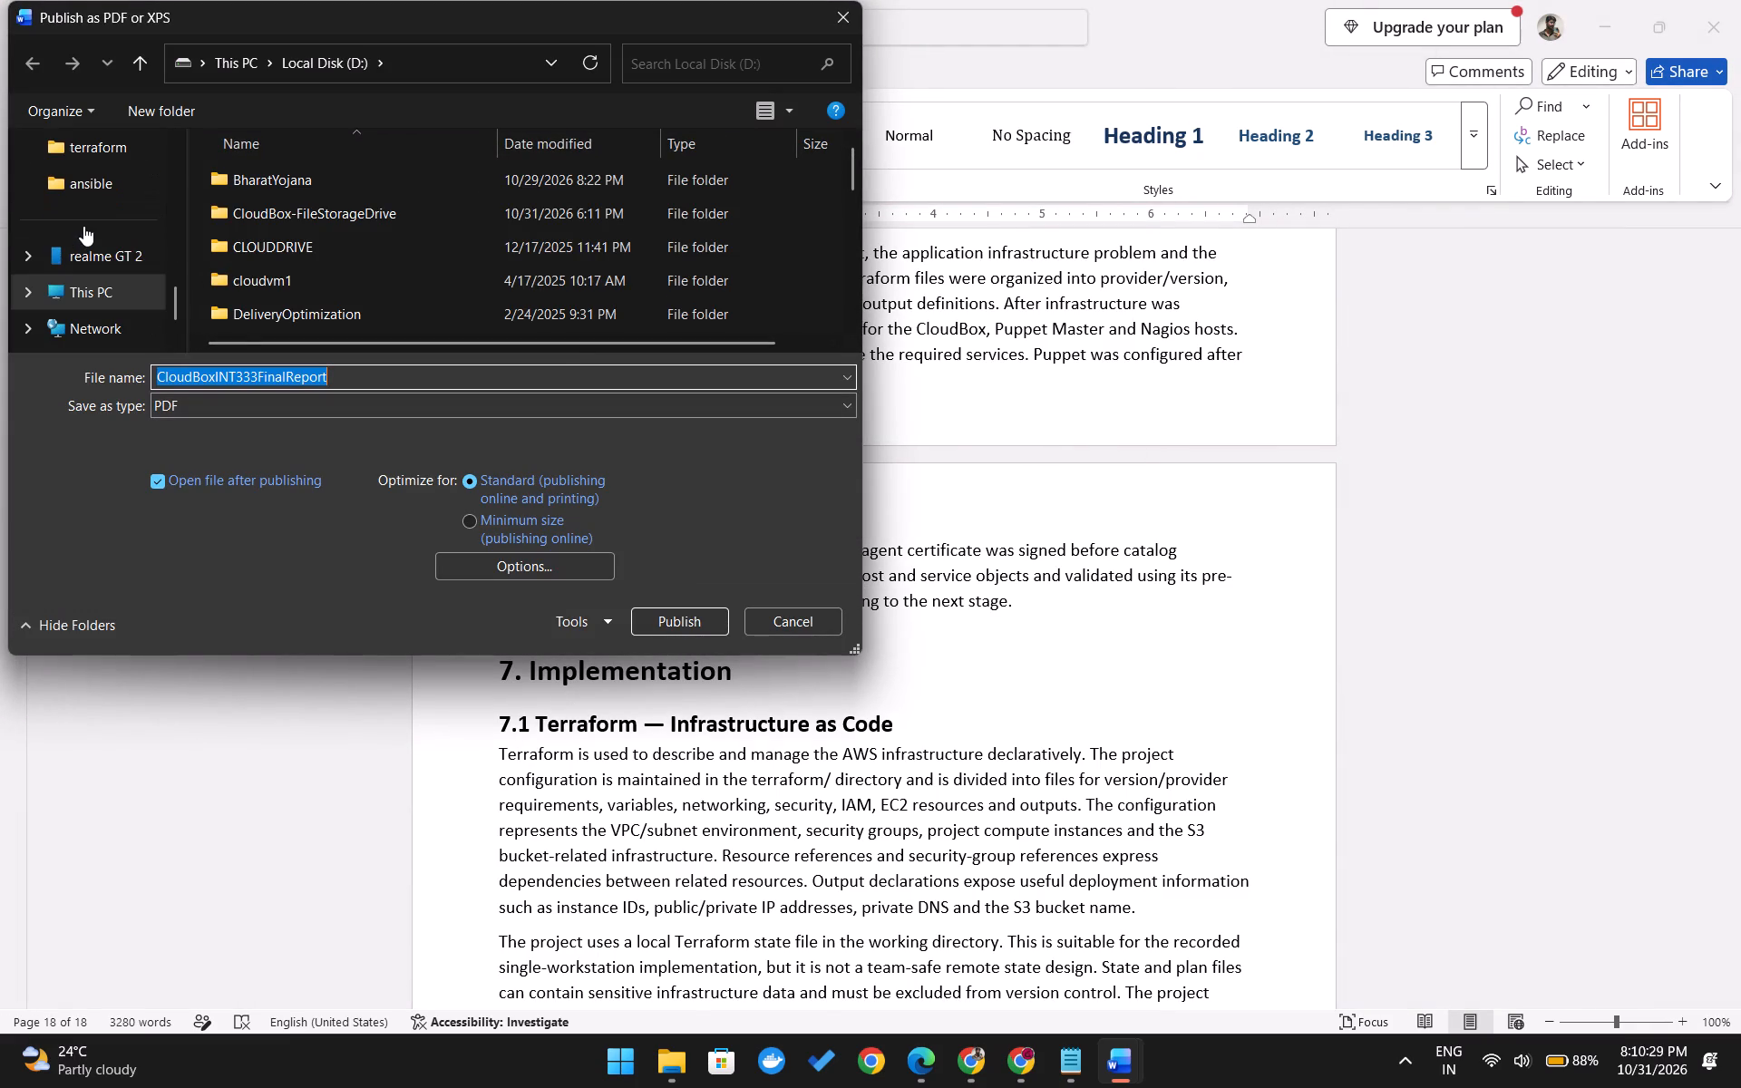
scroll(317, 298, "down", 6)
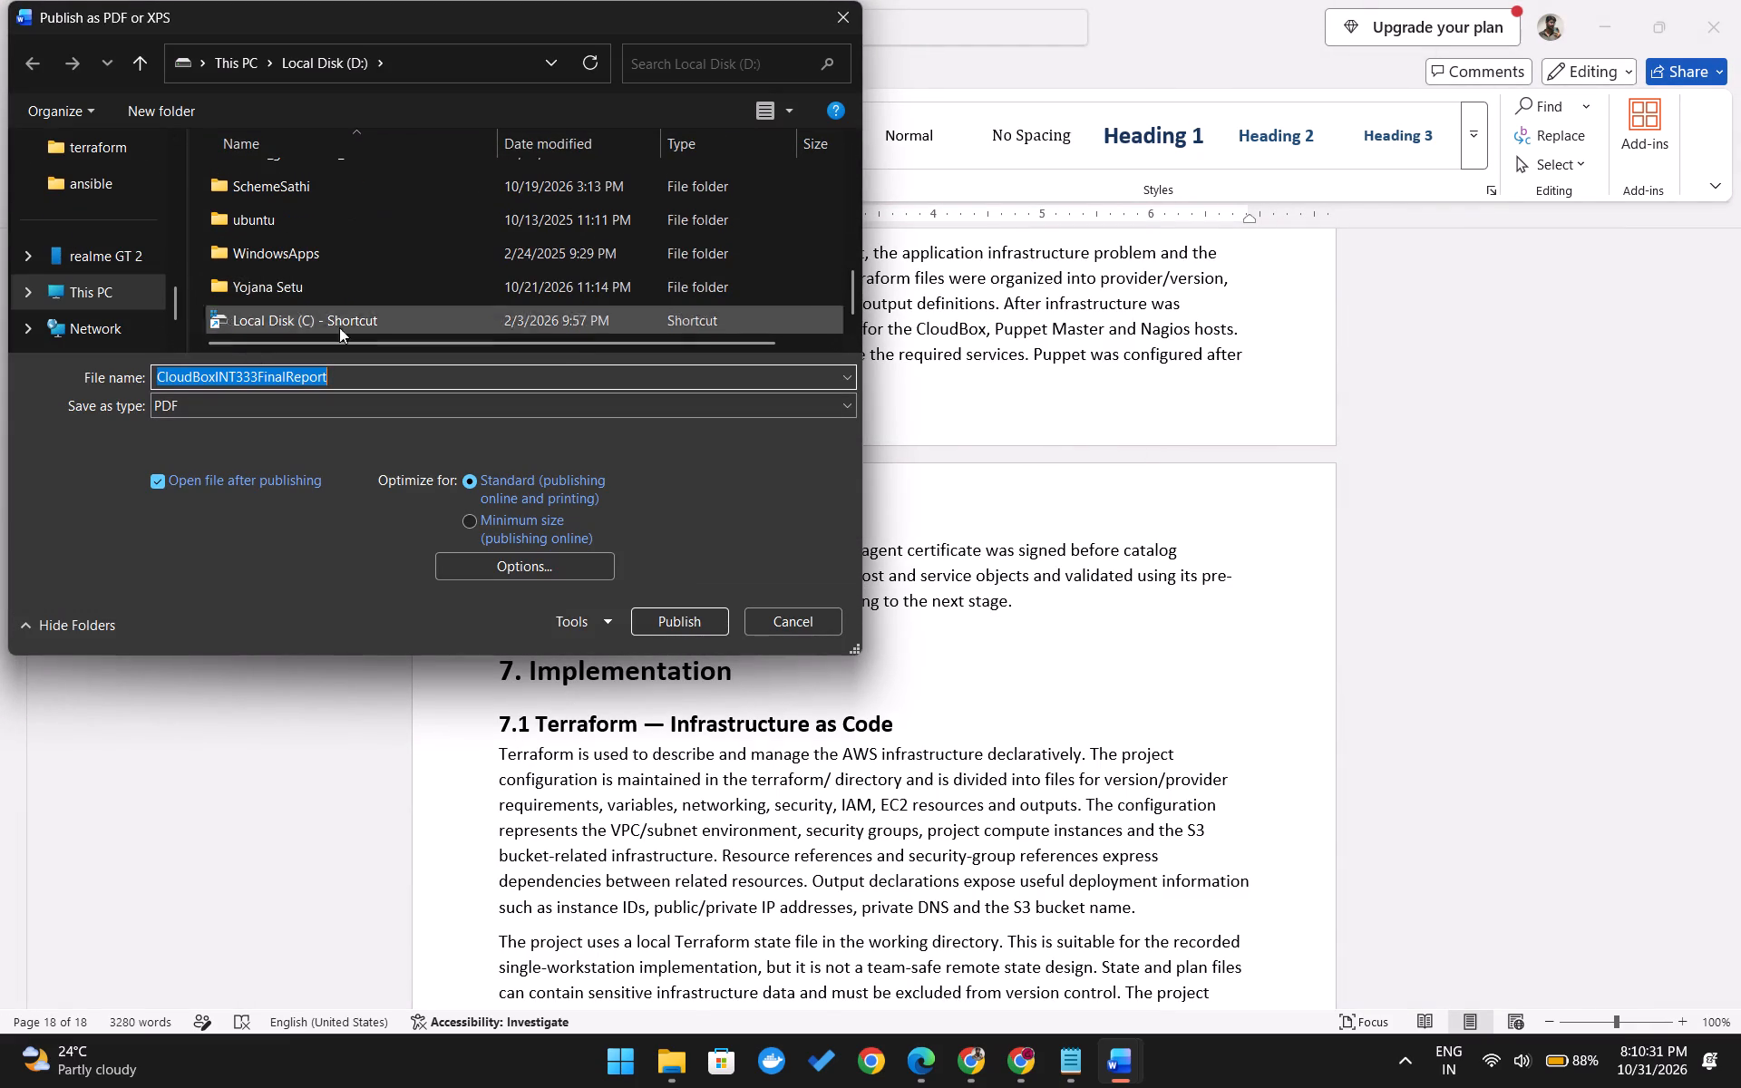
left_click(669, 616)
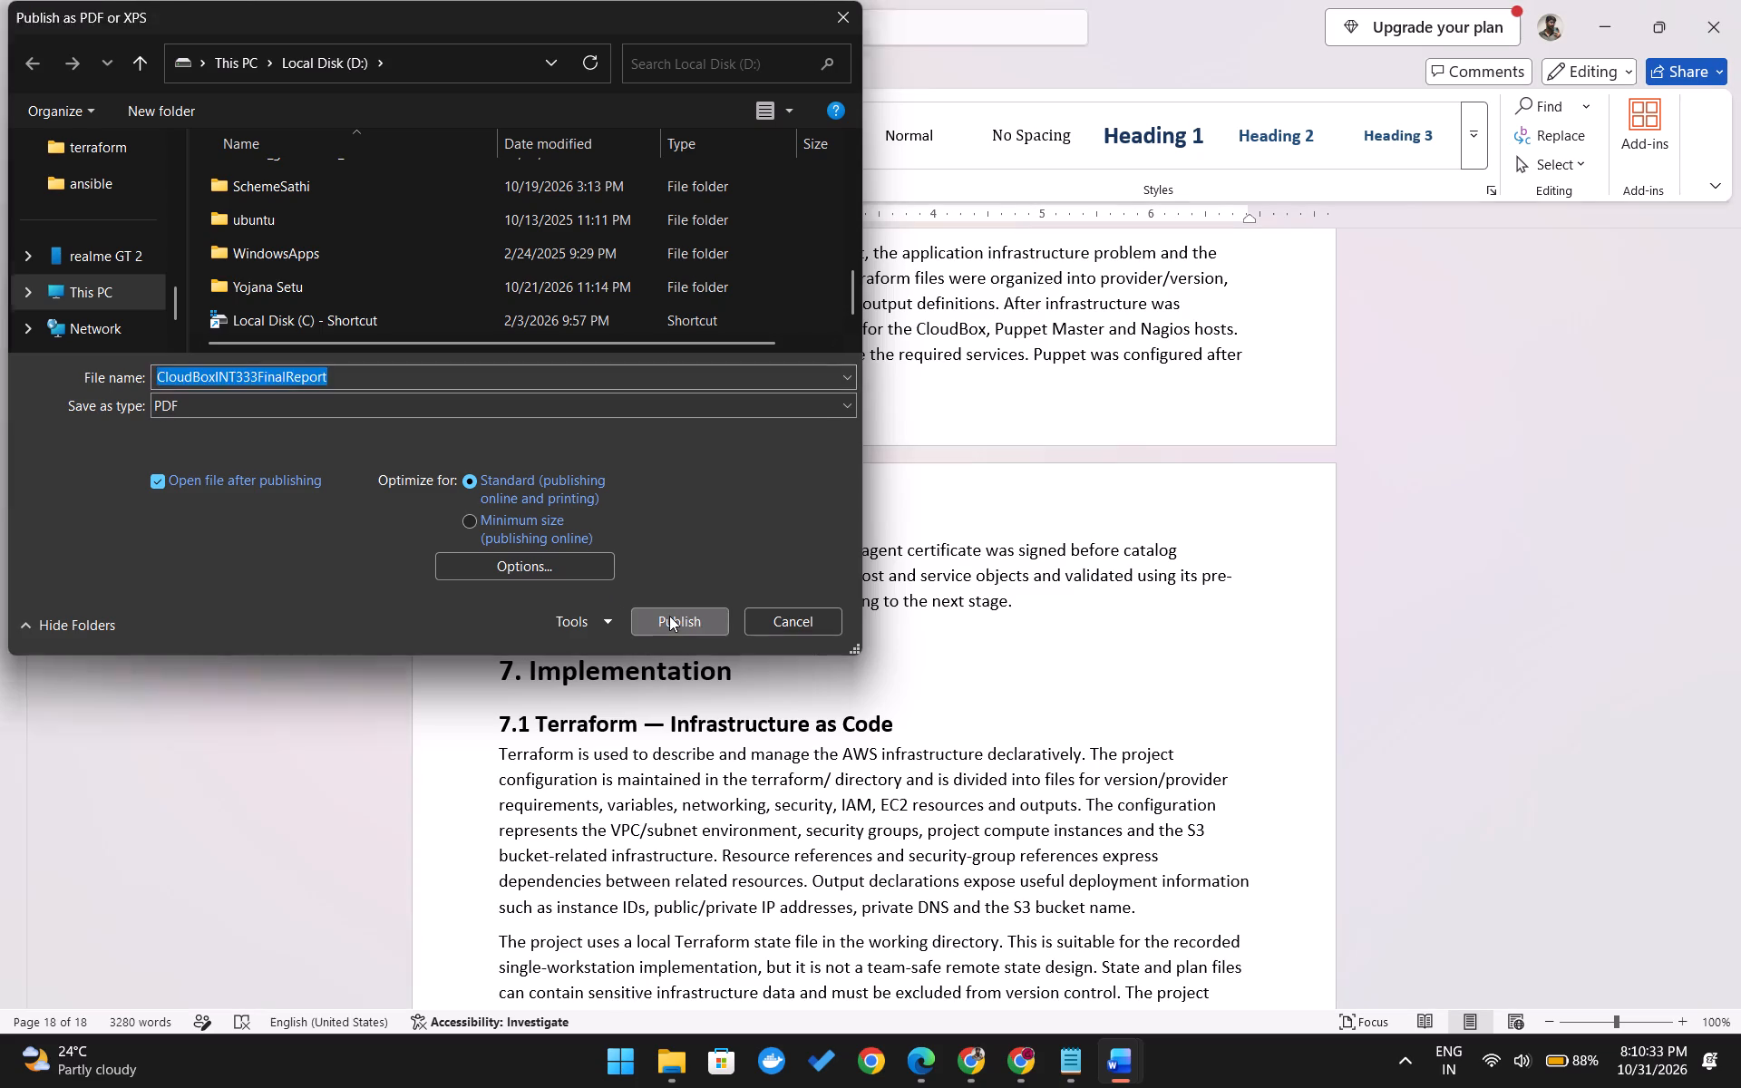
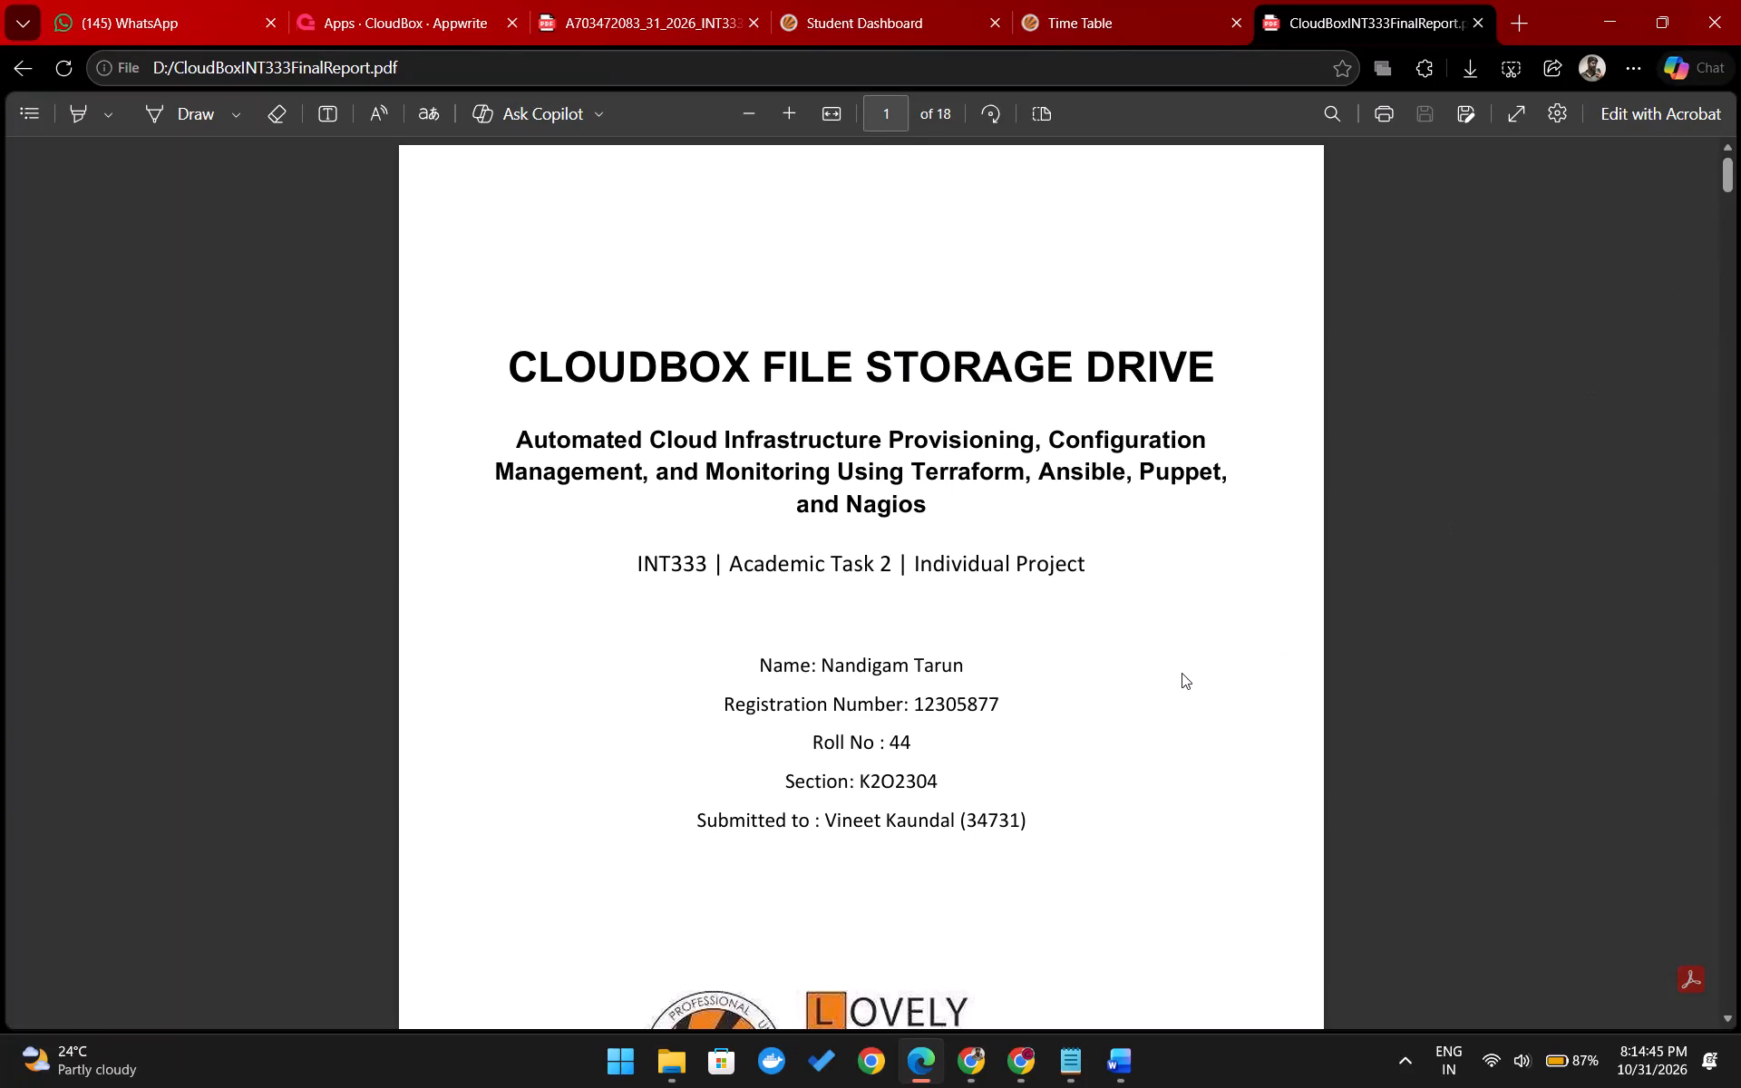
Review the exported CloudBoxINT333FinalReport PDF from its title page to the Infrastructure access details on the last page.
scroll(1182, 673, "down", 12)
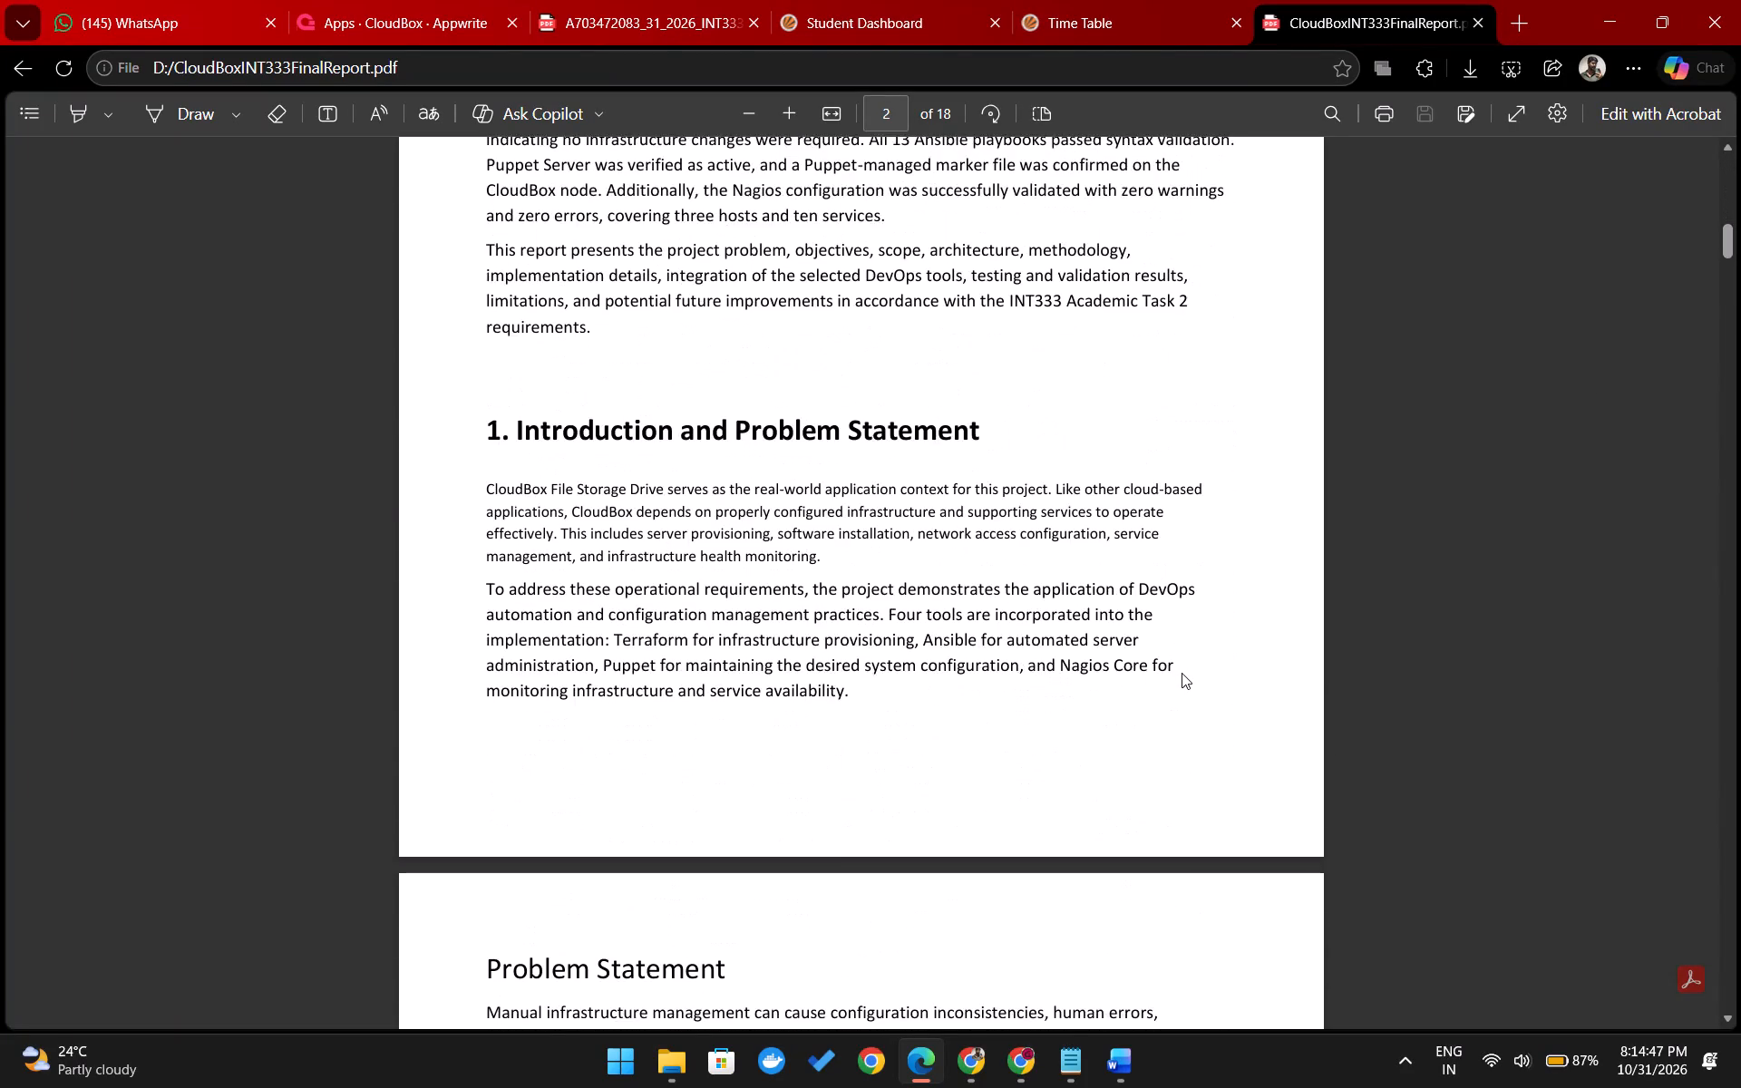
scroll(1182, 673, "down", 3)
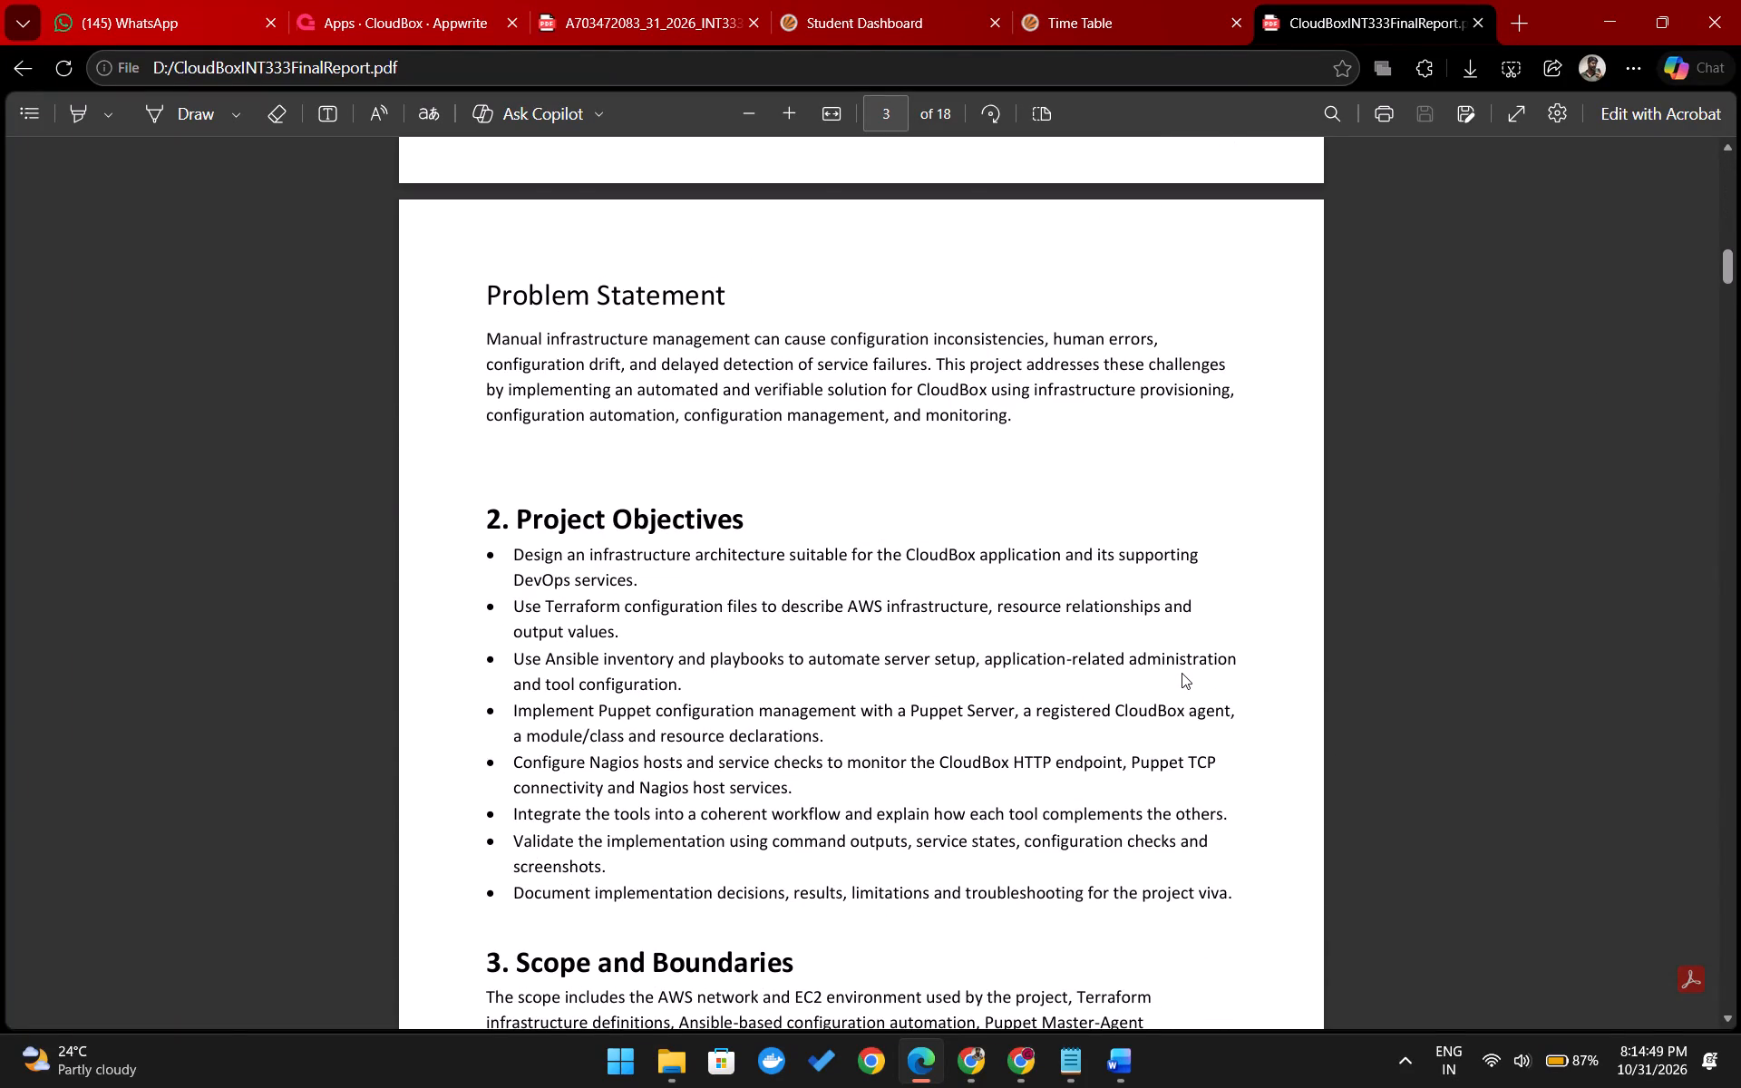
scroll(1182, 673, "down", 12)
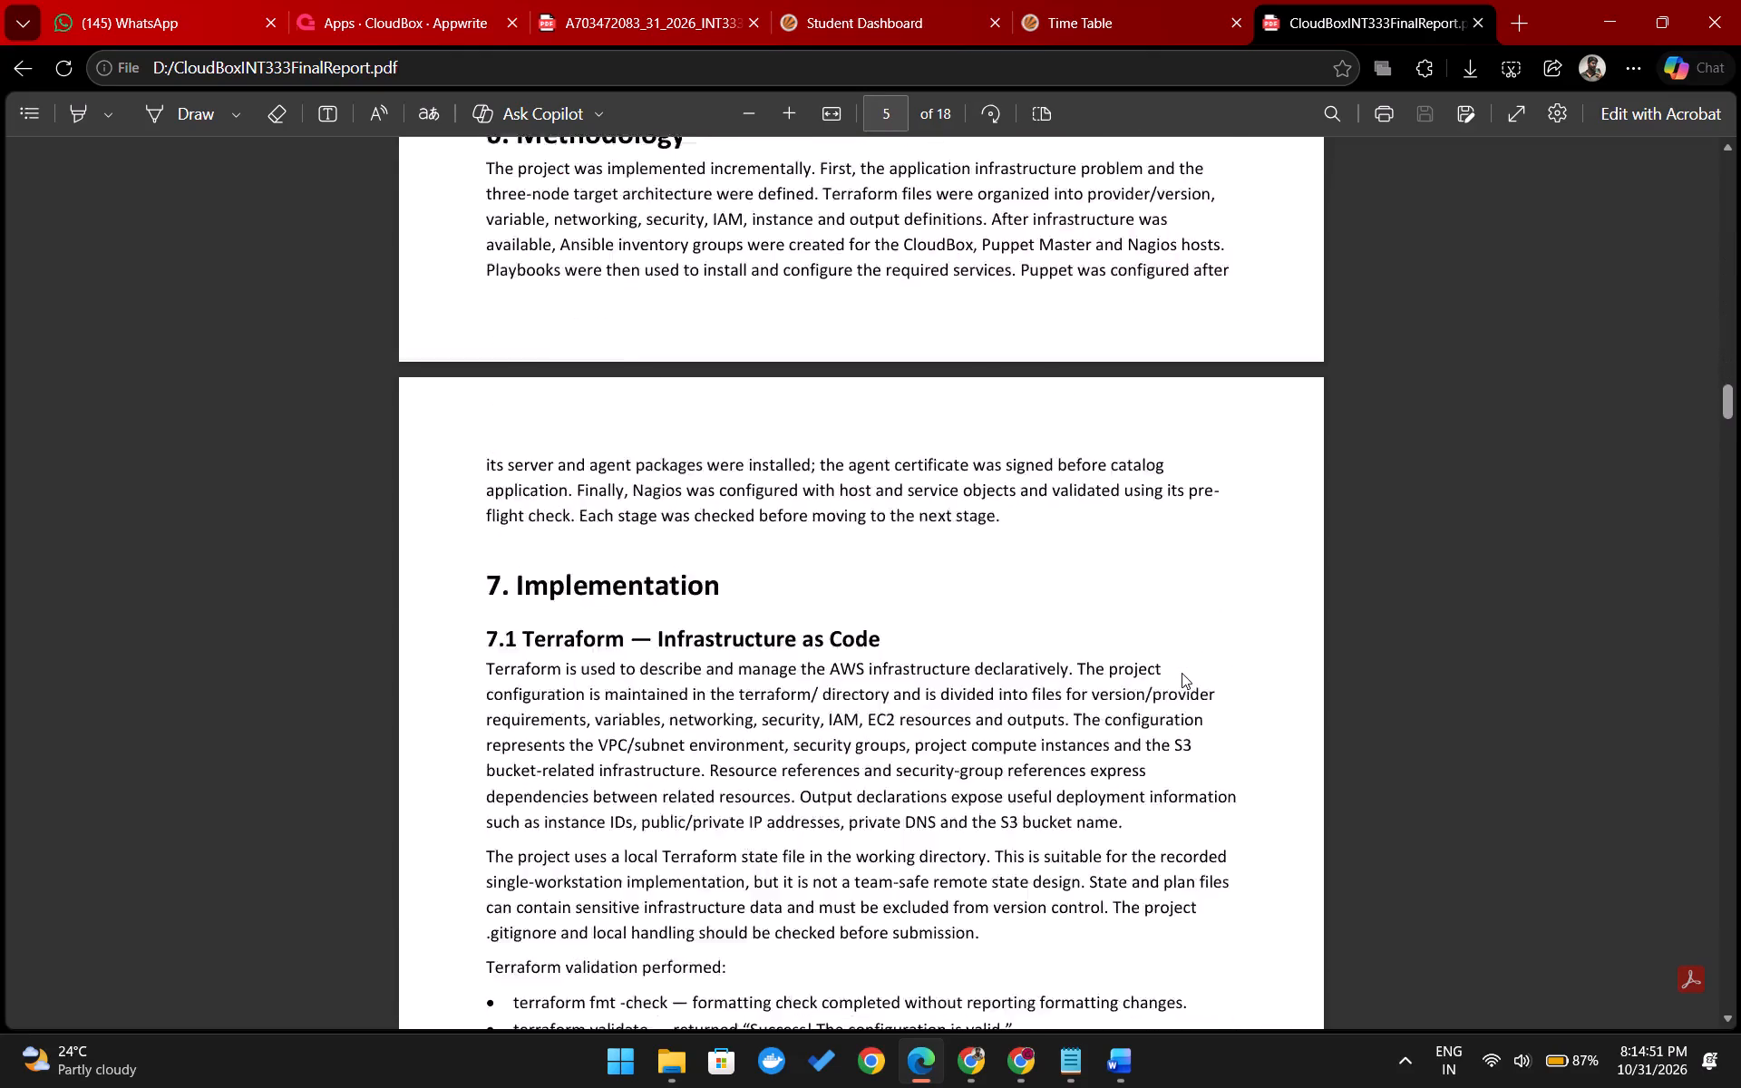
scroll(1182, 673, "down", 7)
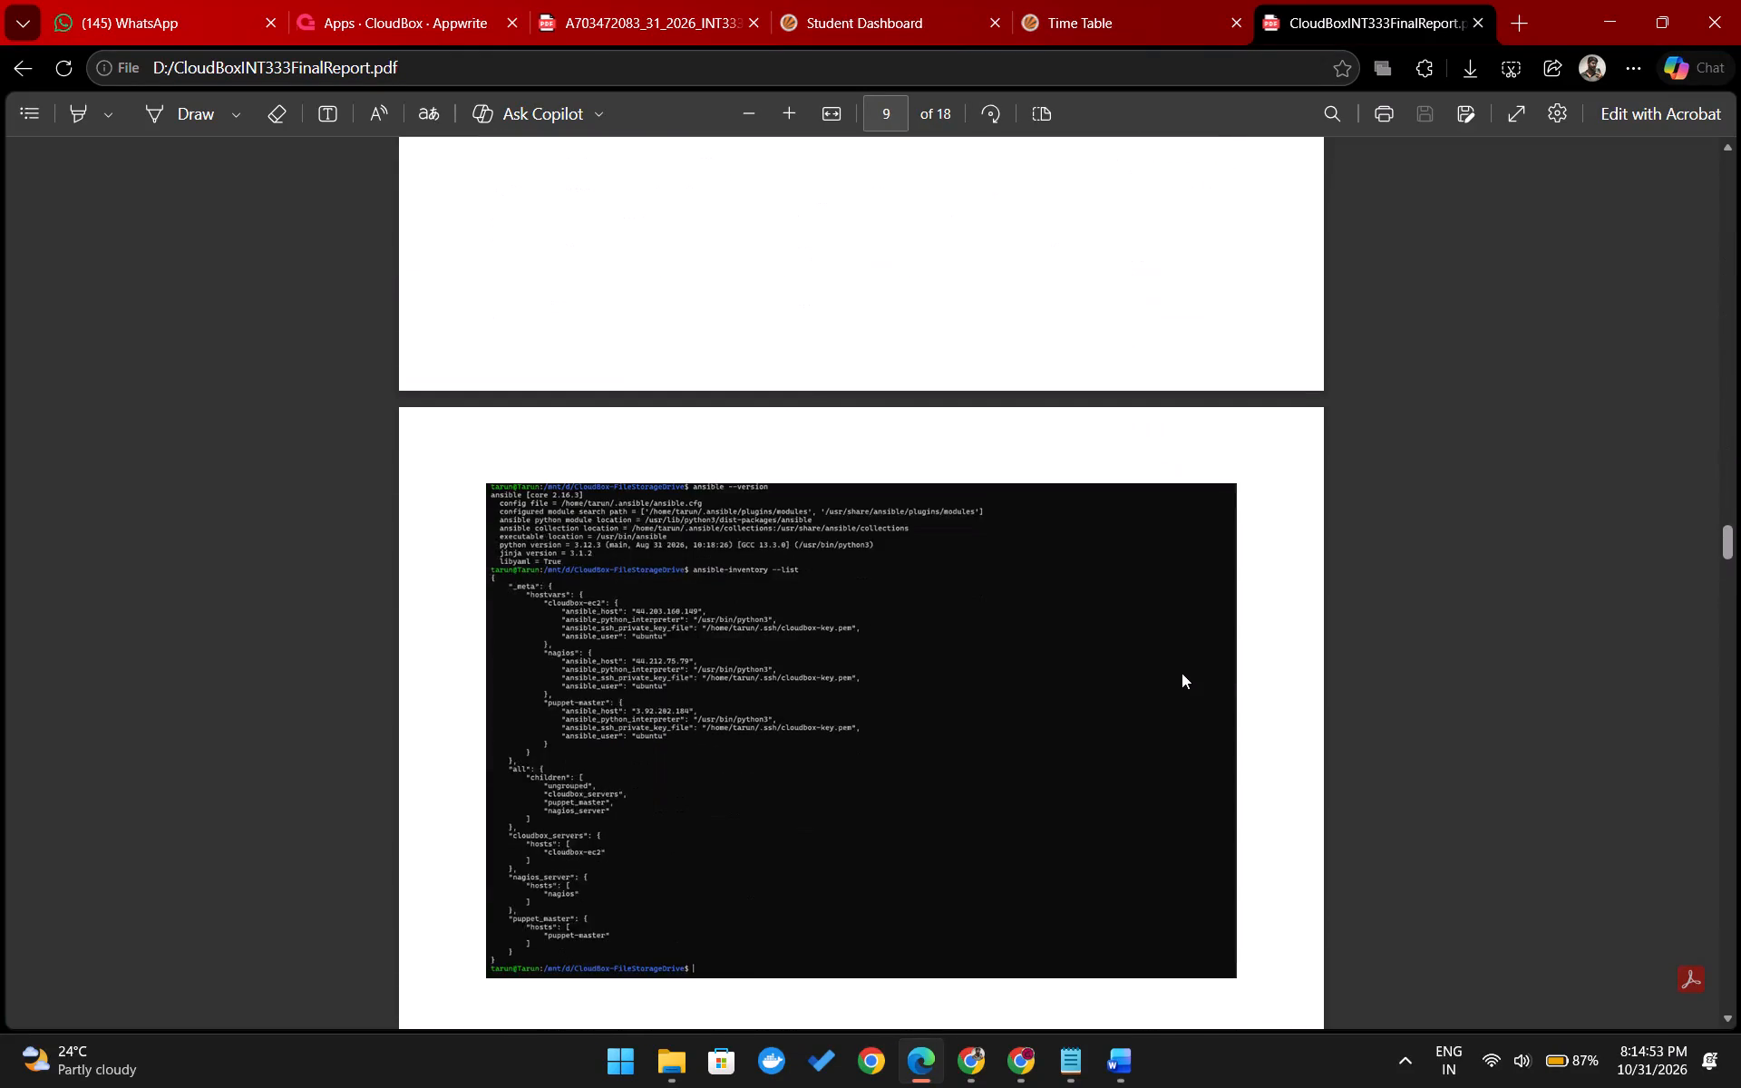
scroll(1182, 673, "down", 7)
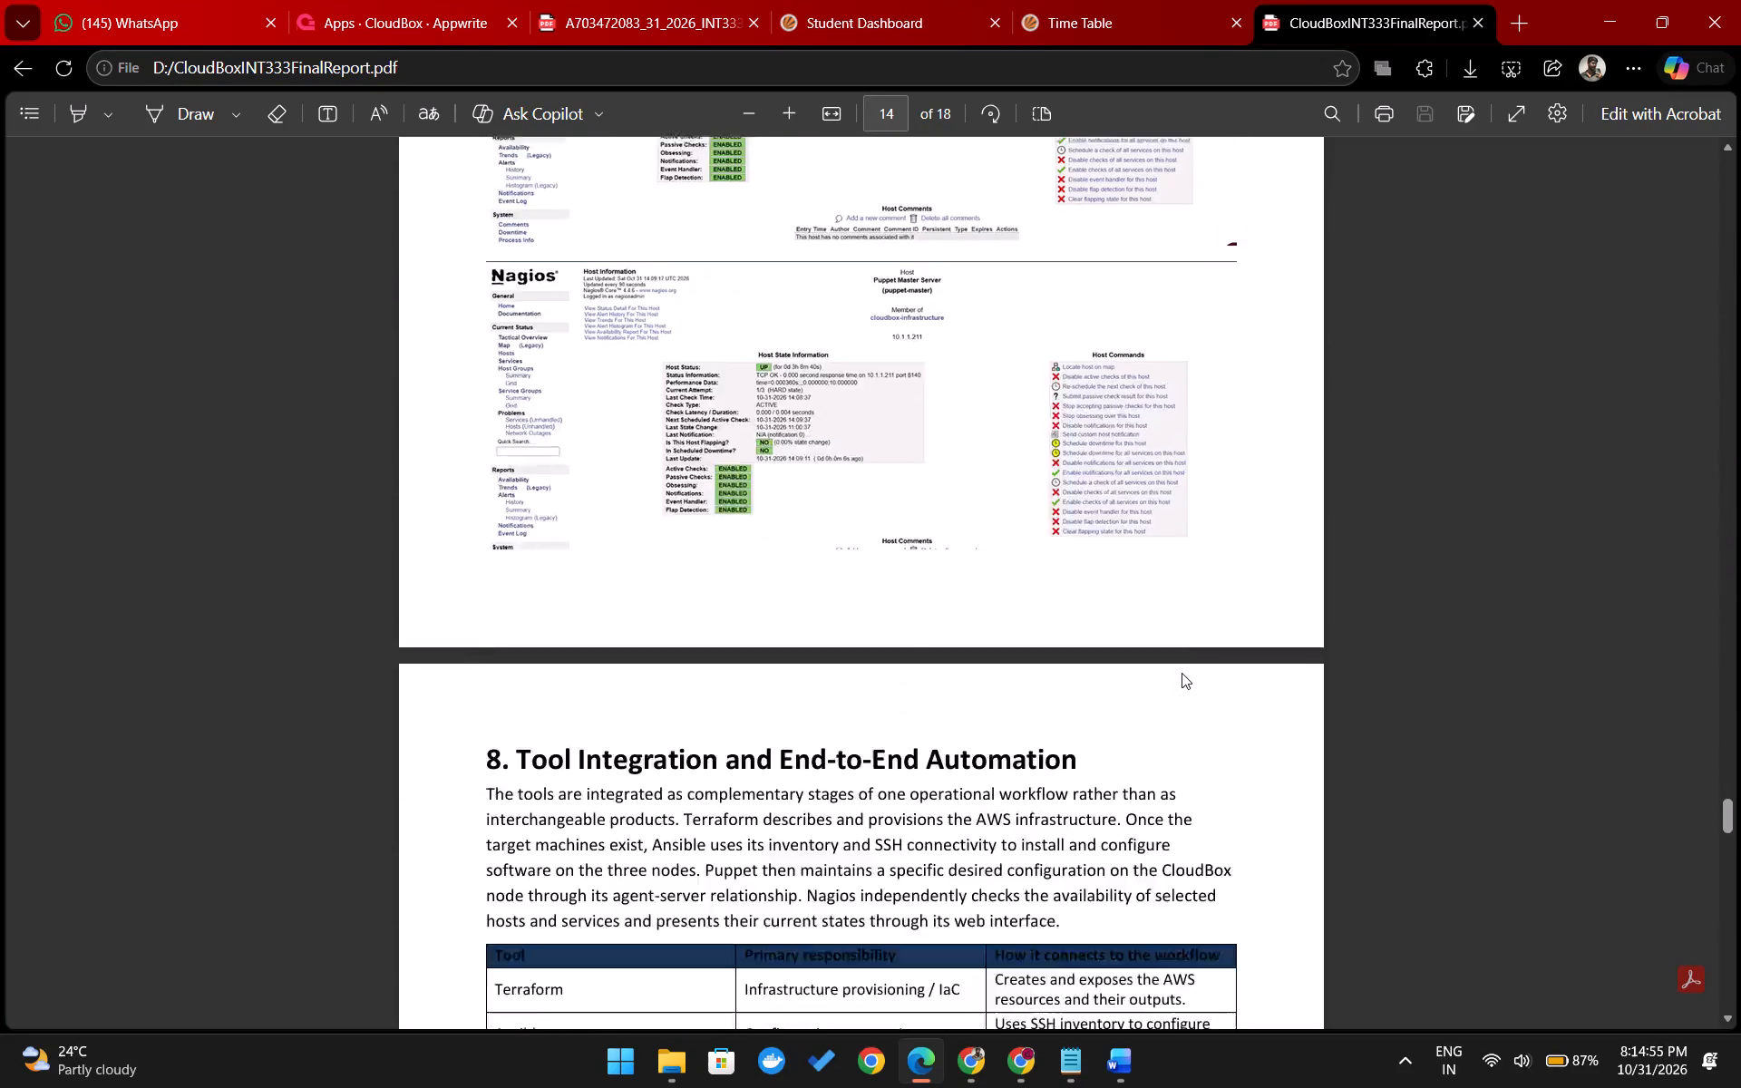
scroll(1182, 673, "down", 8)
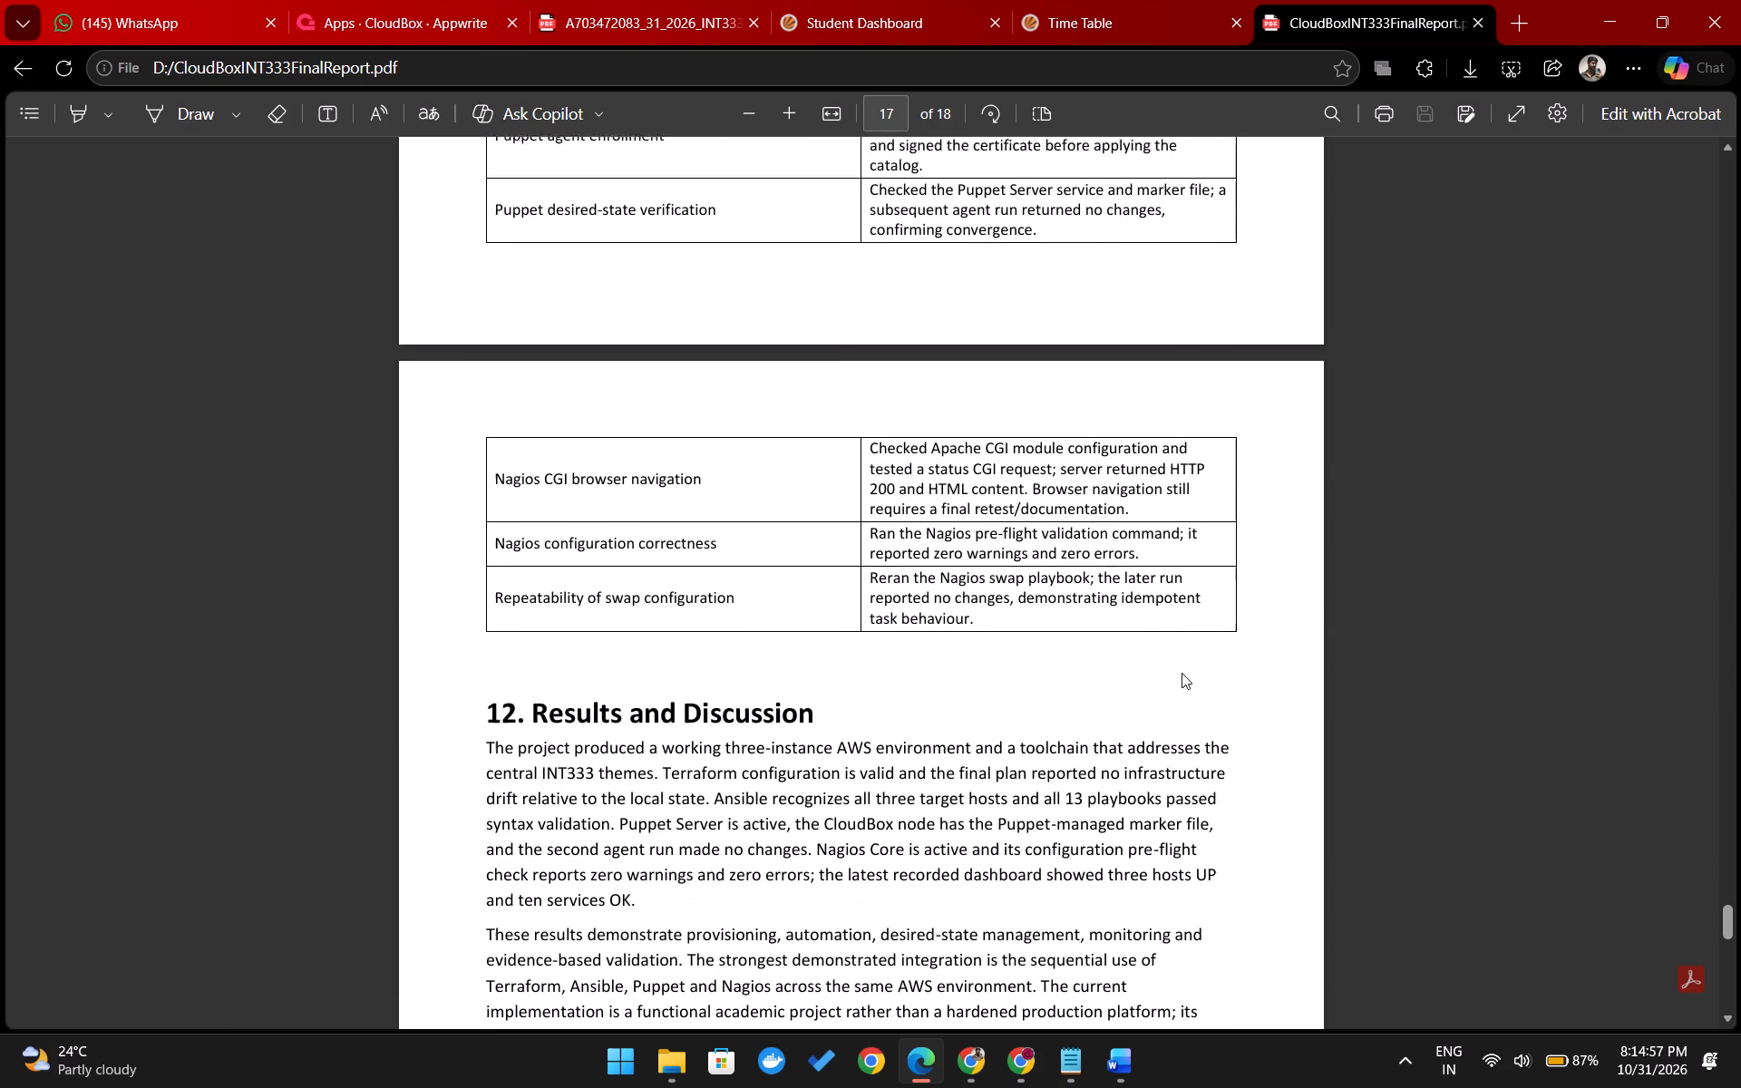
scroll(1182, 673, "down", 6)
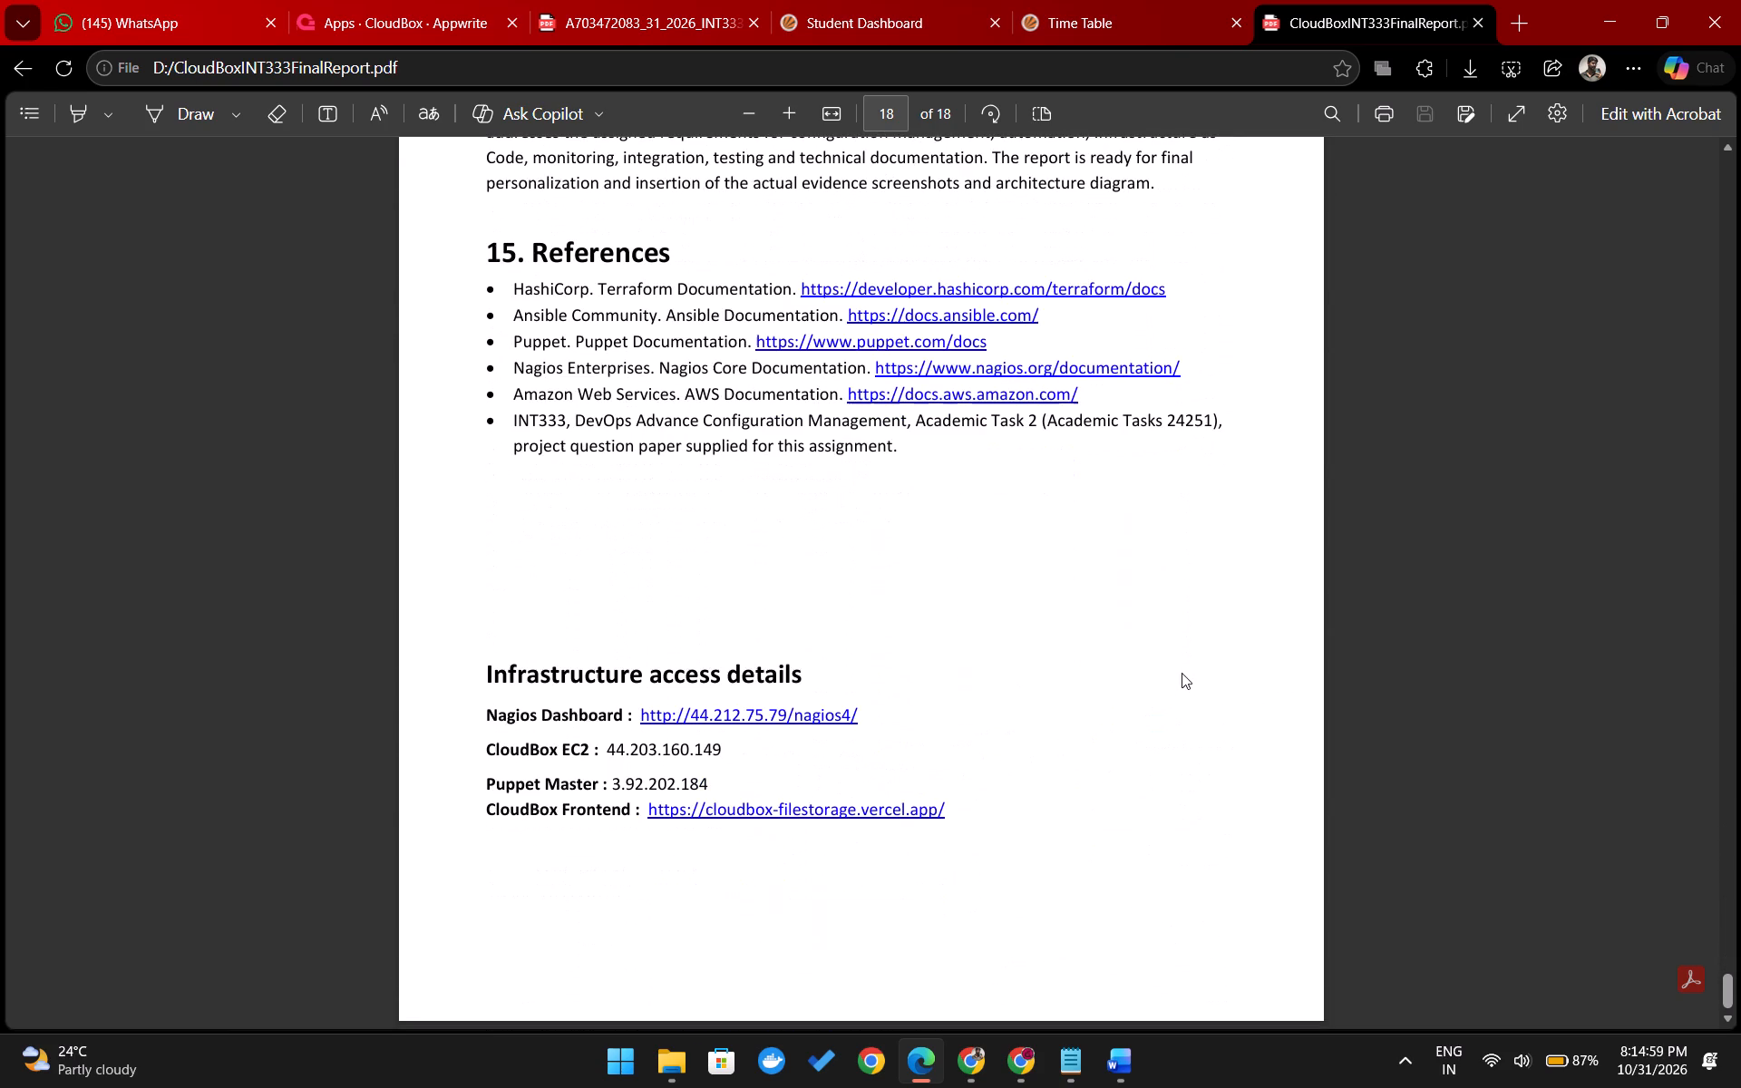
Close the CloudBoxINT333FinalReport PDF and dismiss the Registered Courses Details window over the timetable.
left_click(1476, 21)
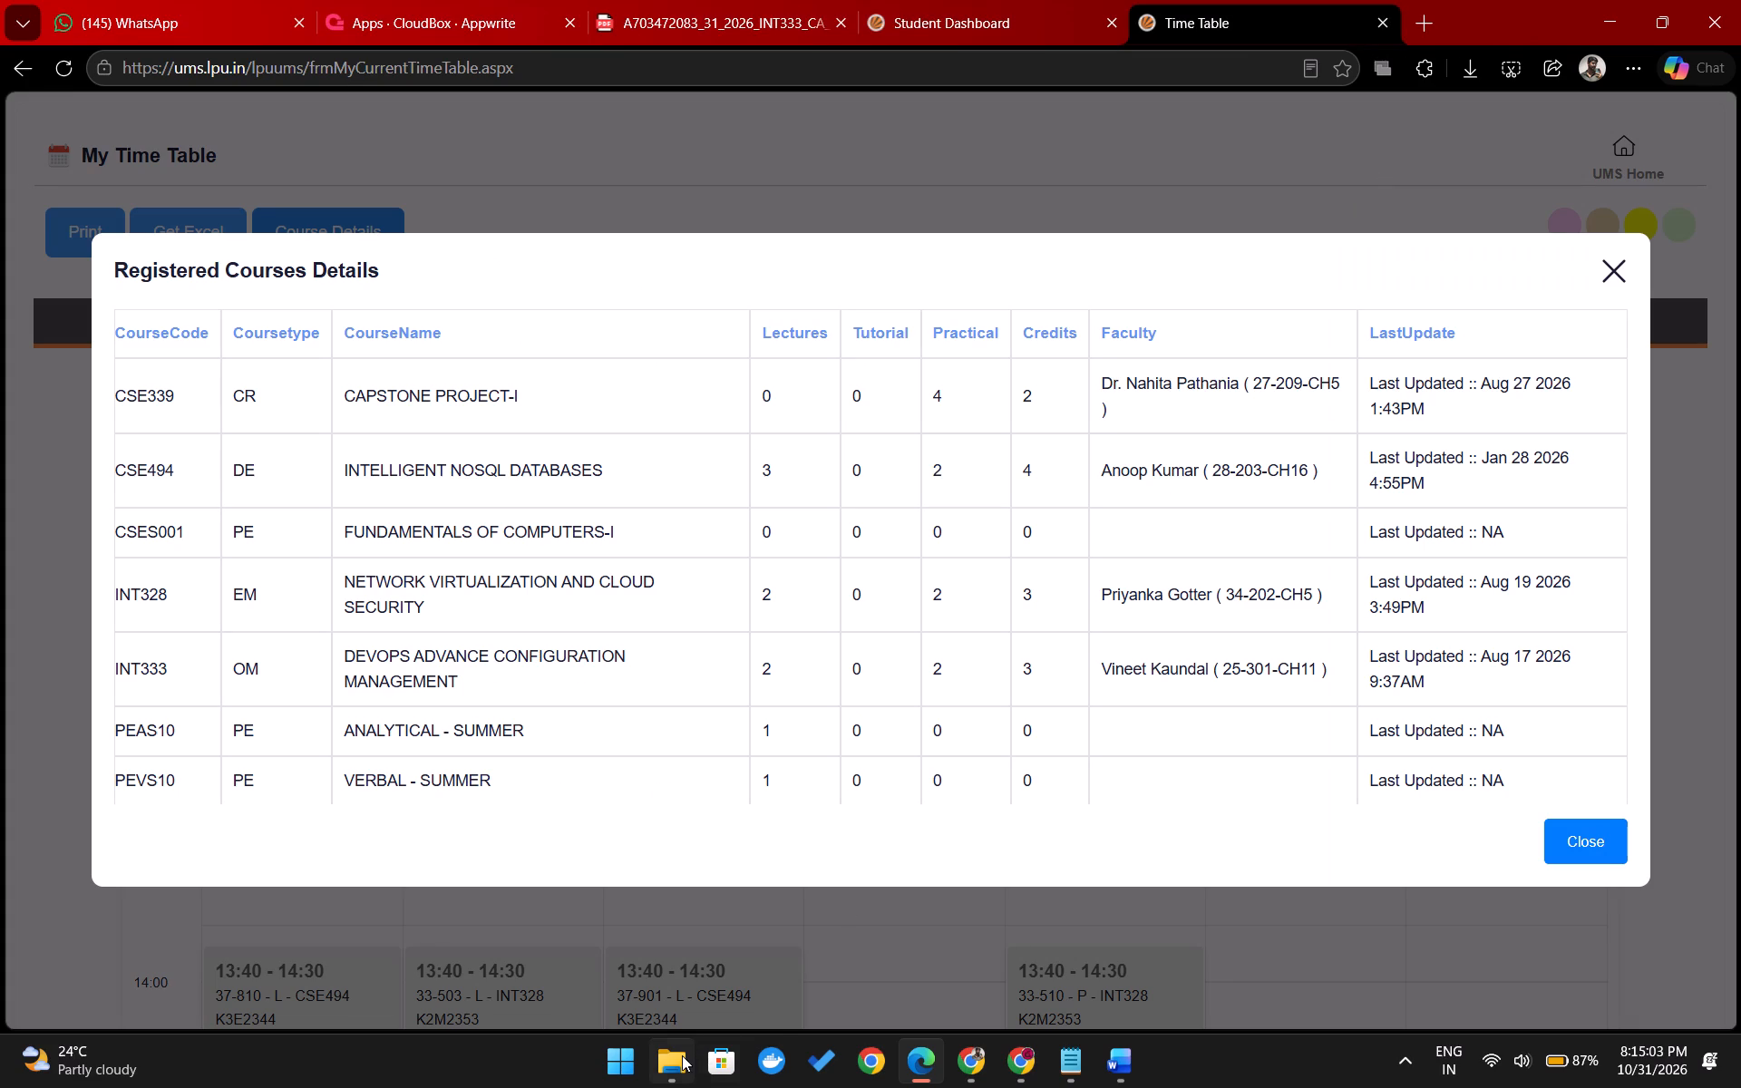
left_click(1610, 276)
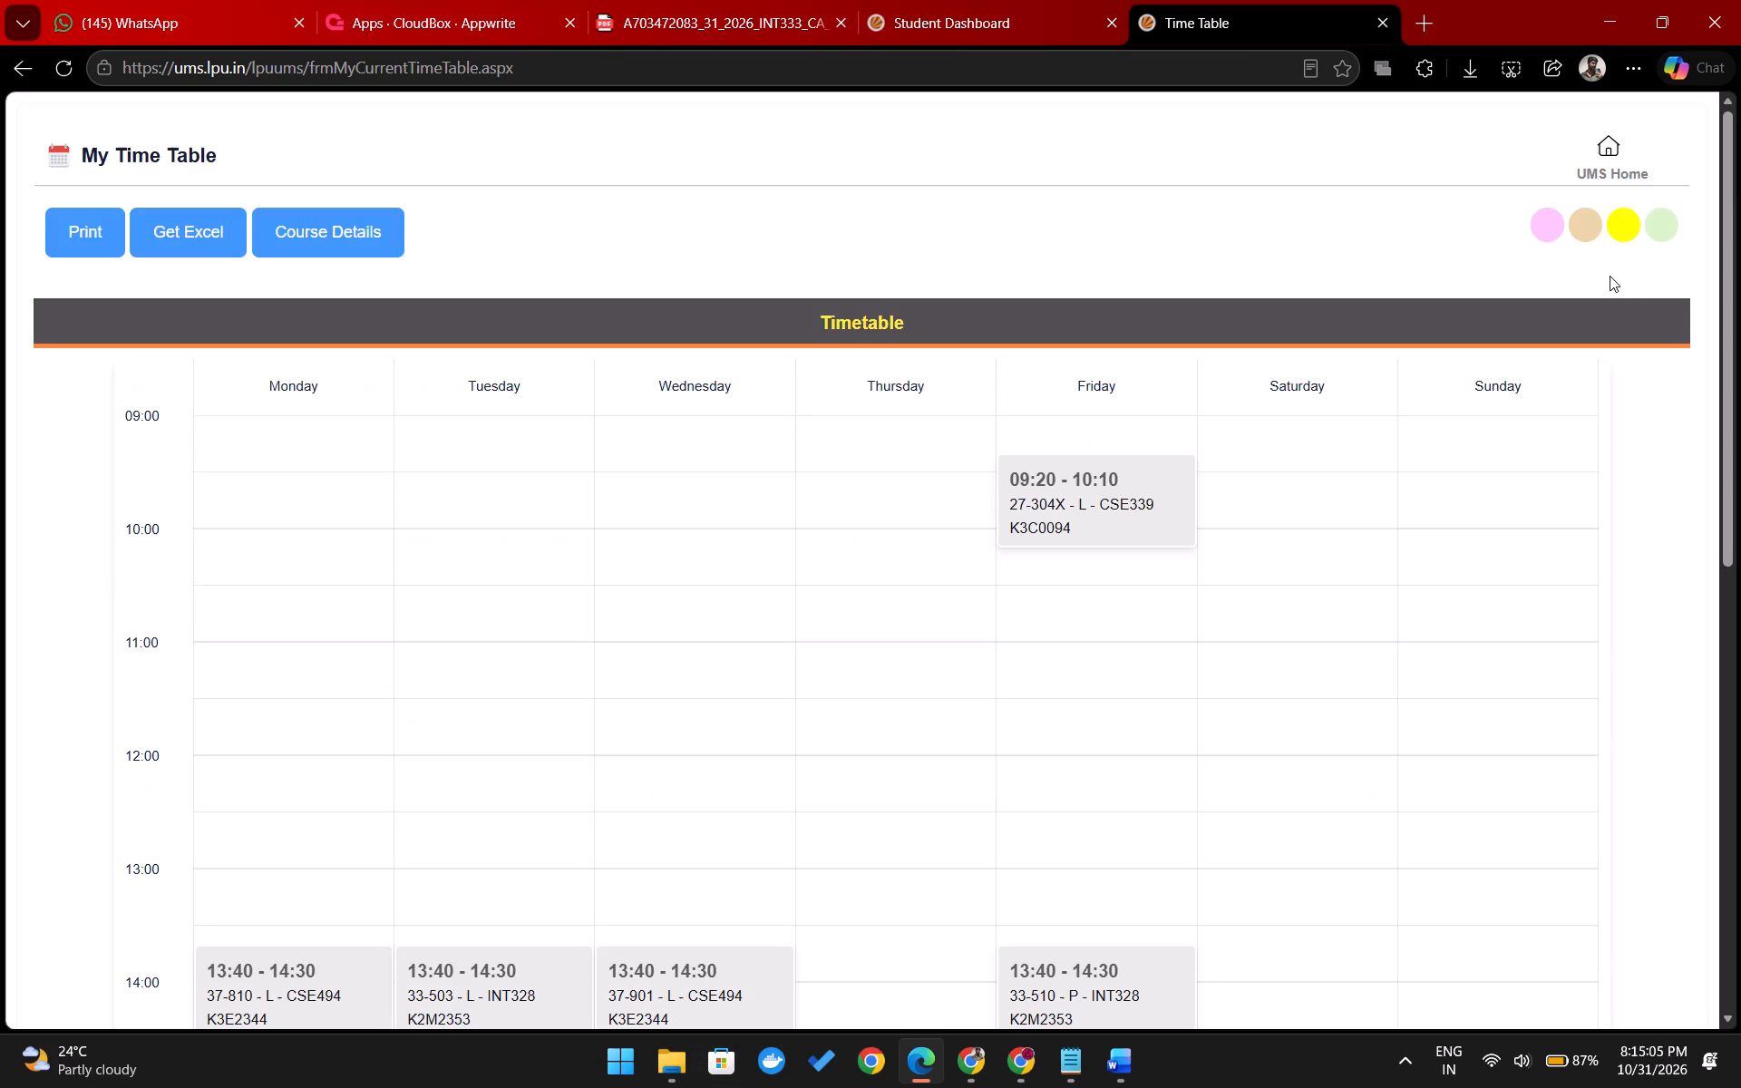
Switch to File Explorer and open Local Disk (D:) from This PC.
left_click(660, 1057)
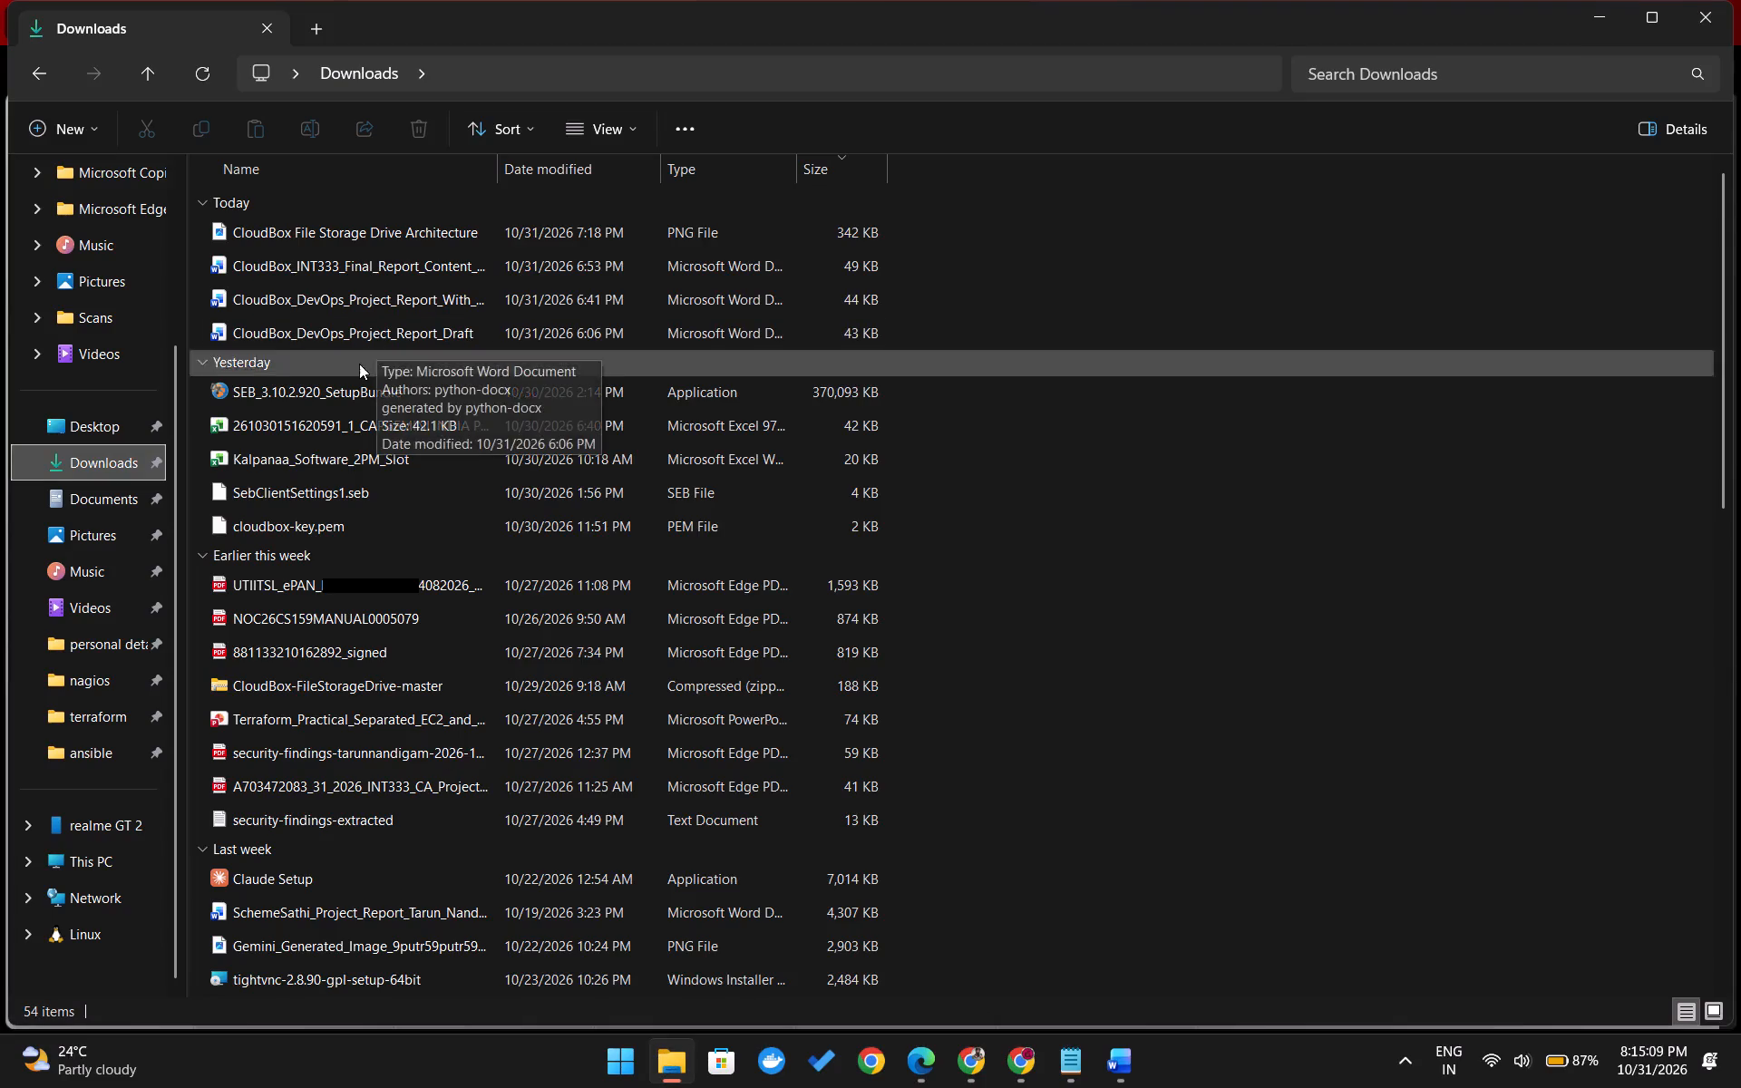
left_click(118, 452)
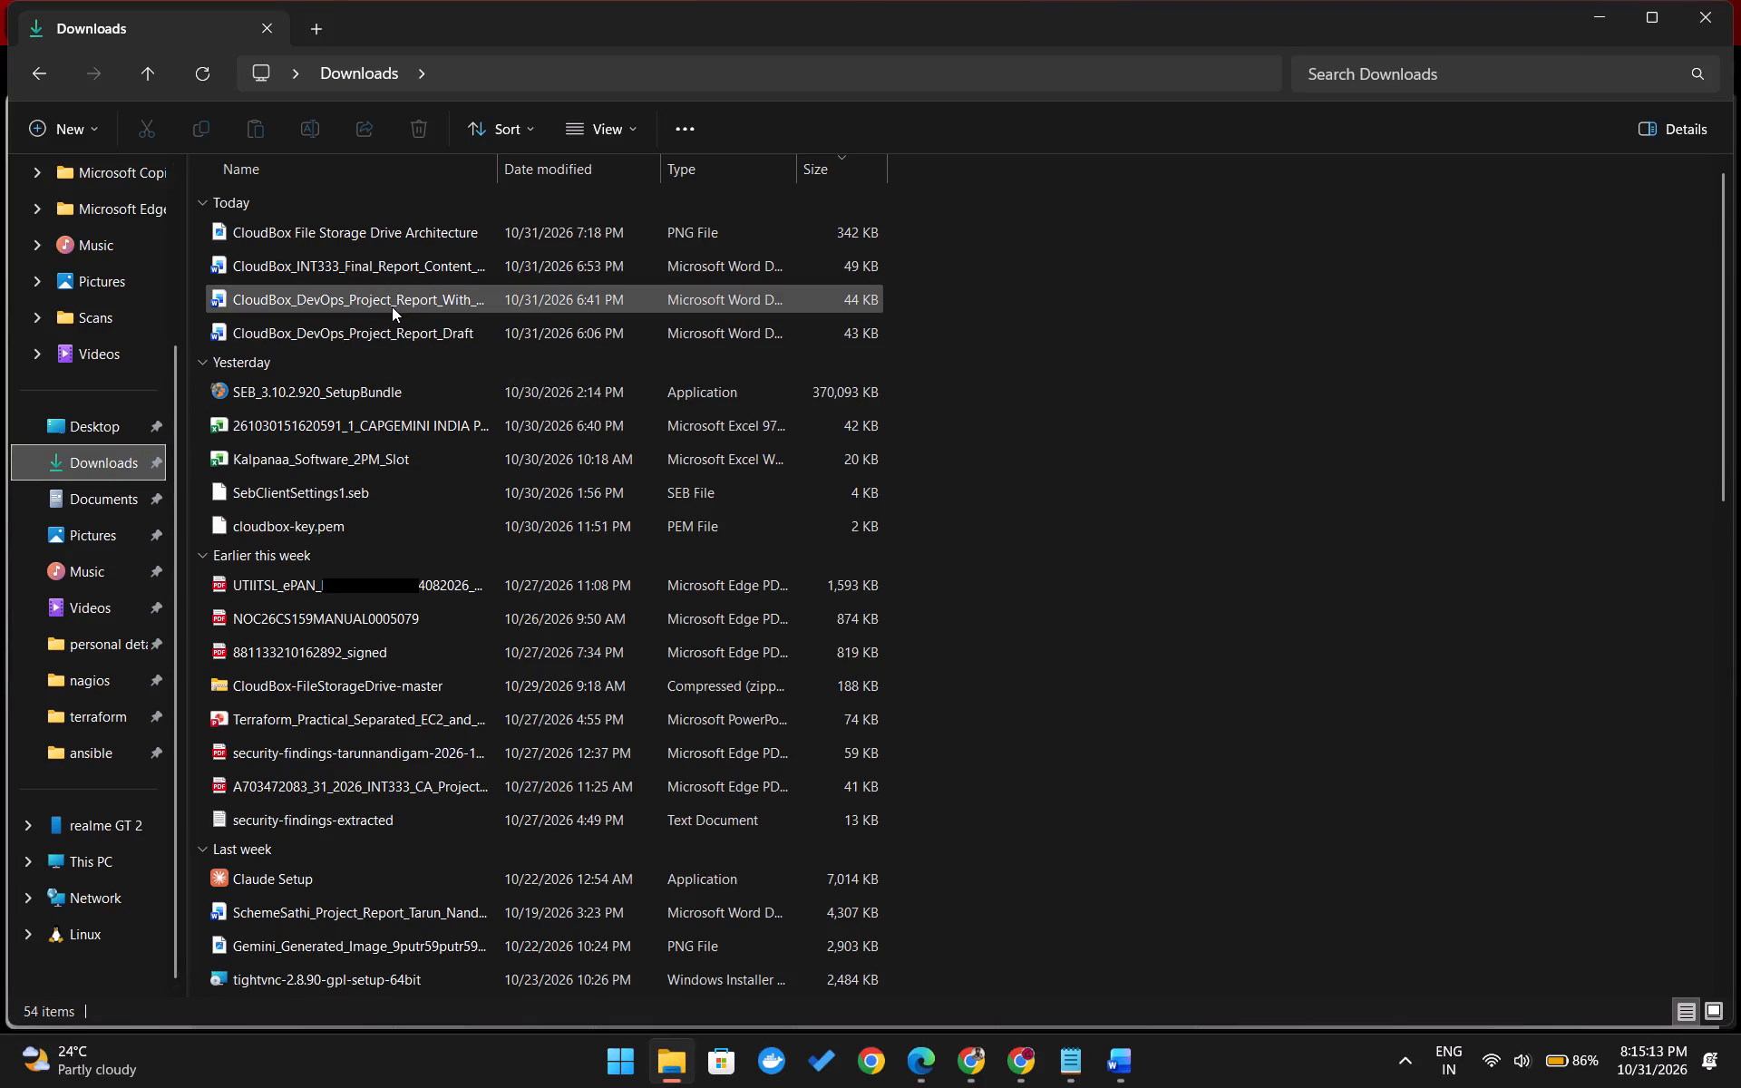
scroll(86, 827, "down", 1)
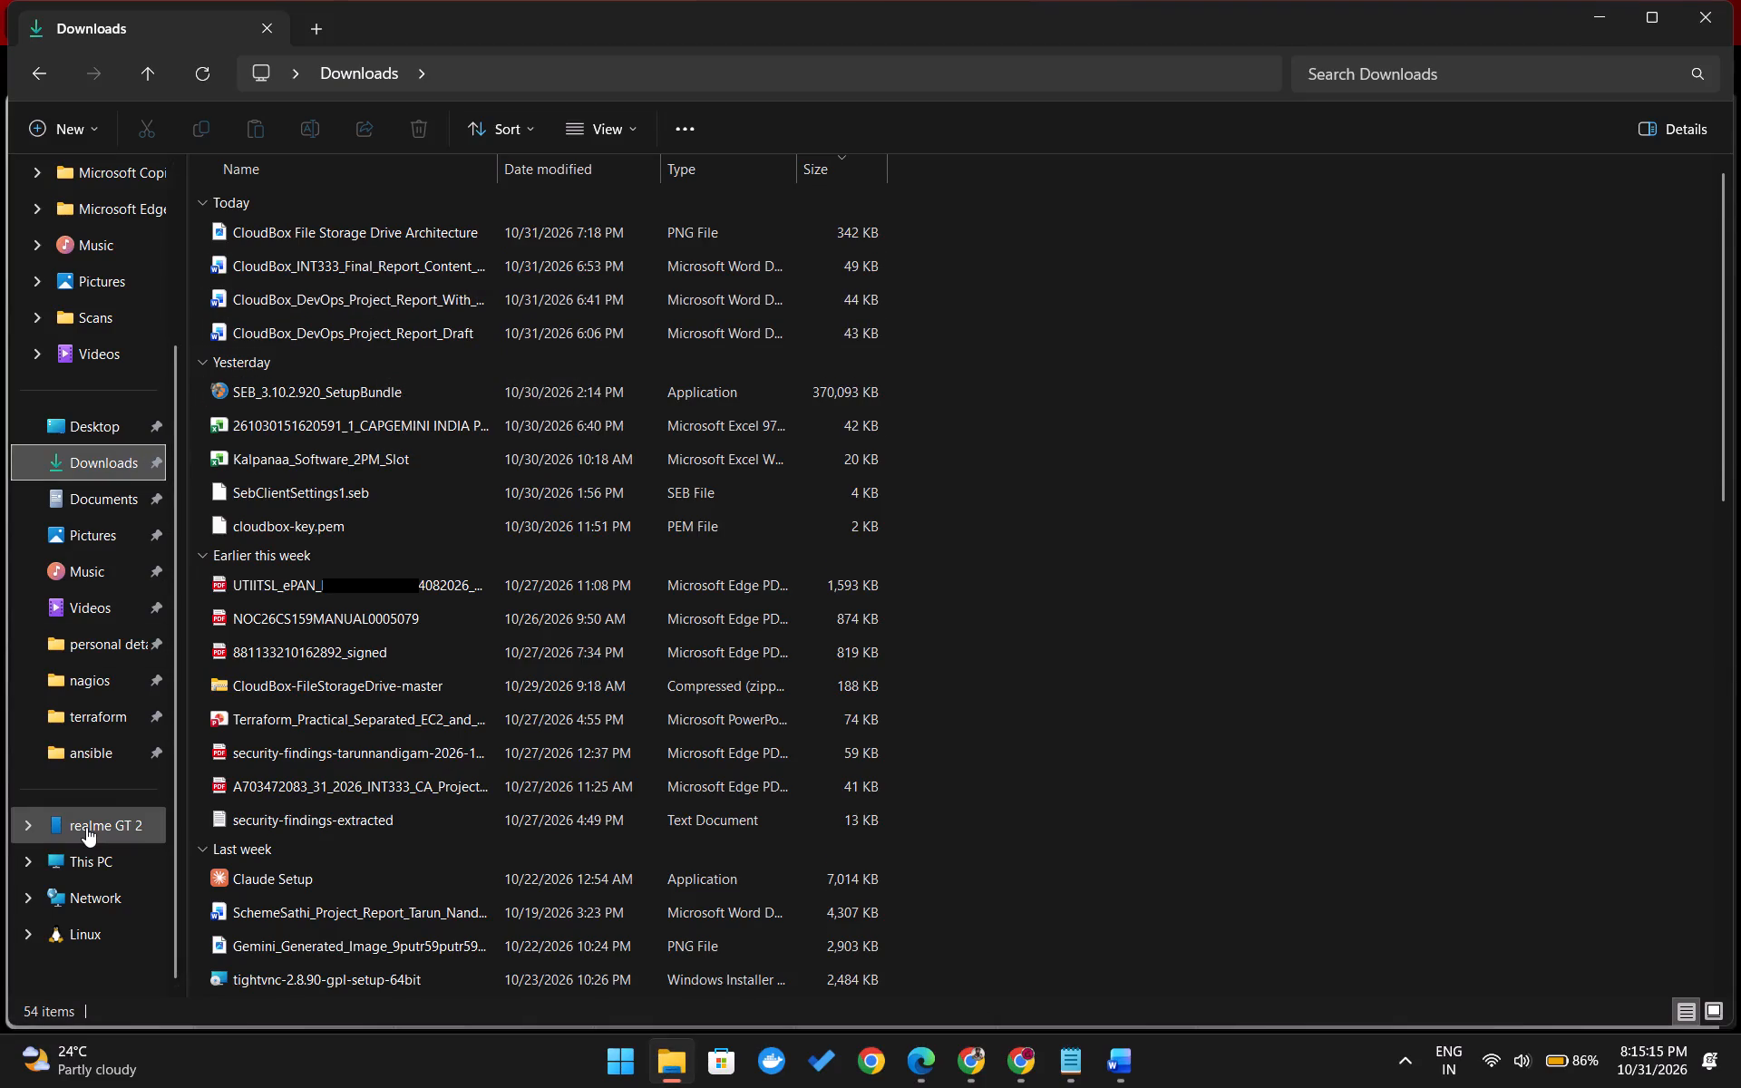
left_click(82, 871)
double_click(624, 186)
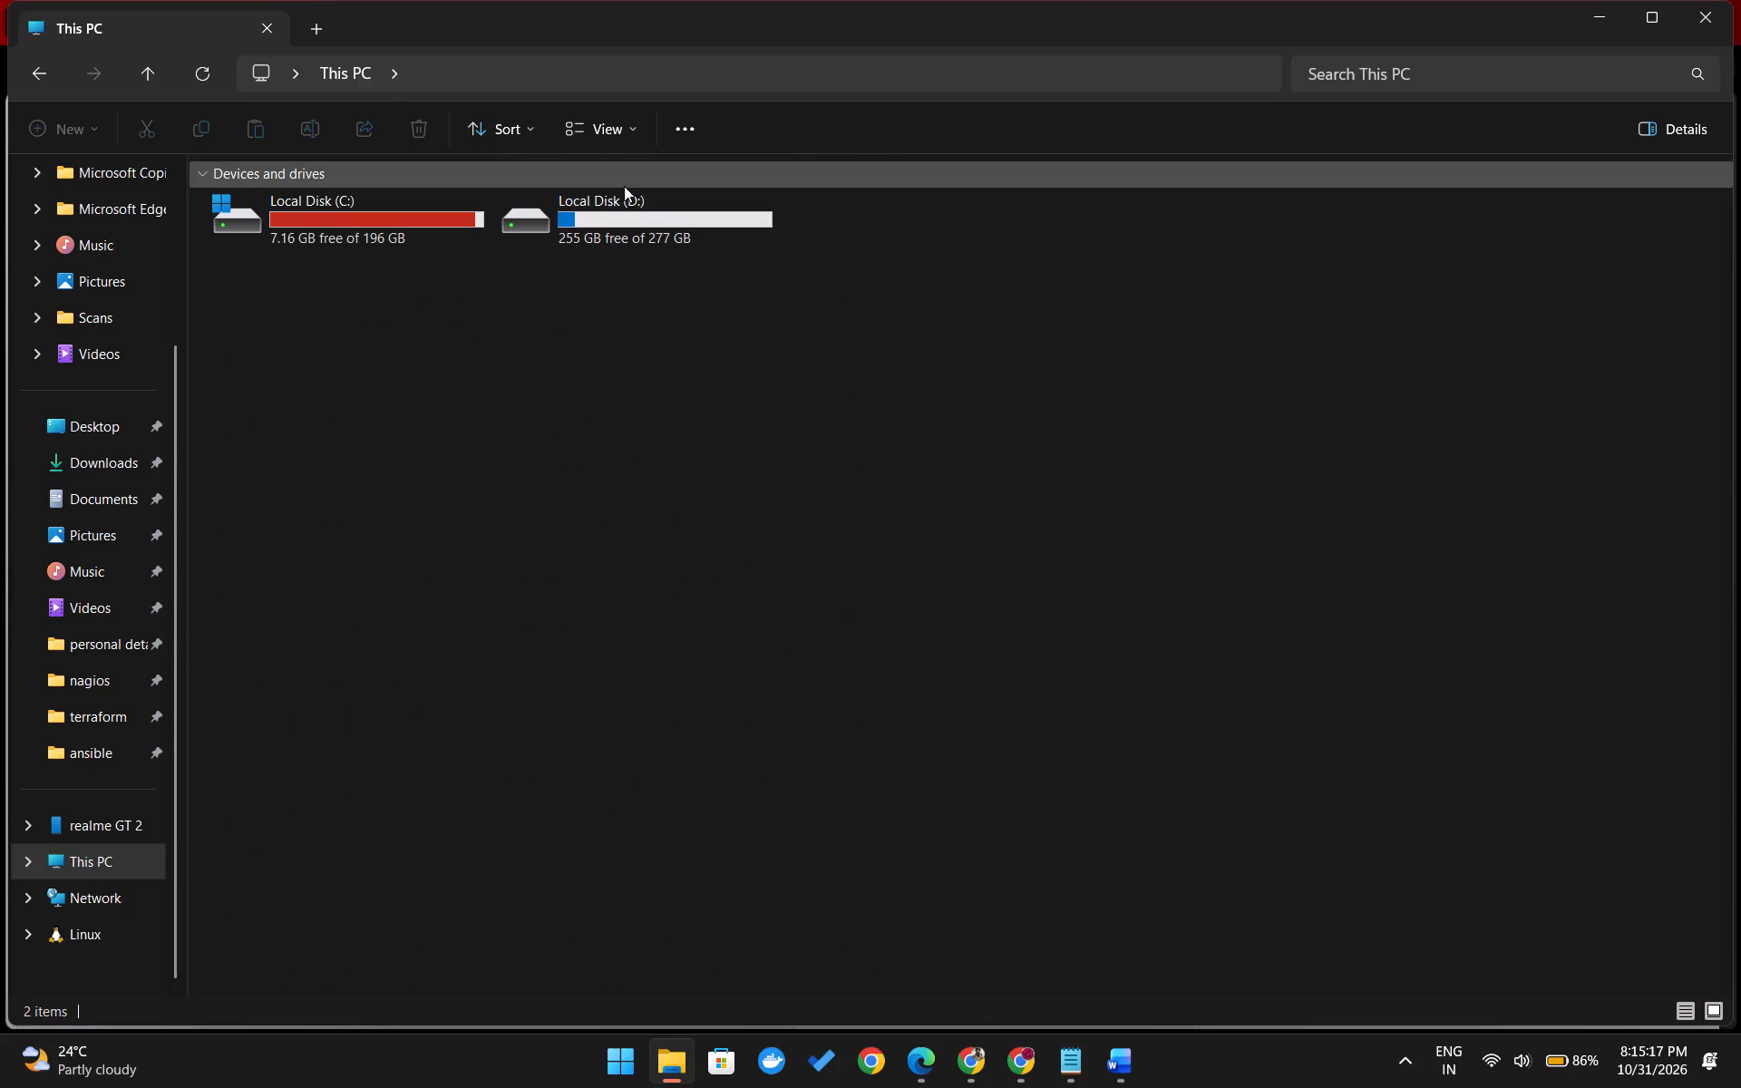
left_click(620, 186)
left_click(578, 177)
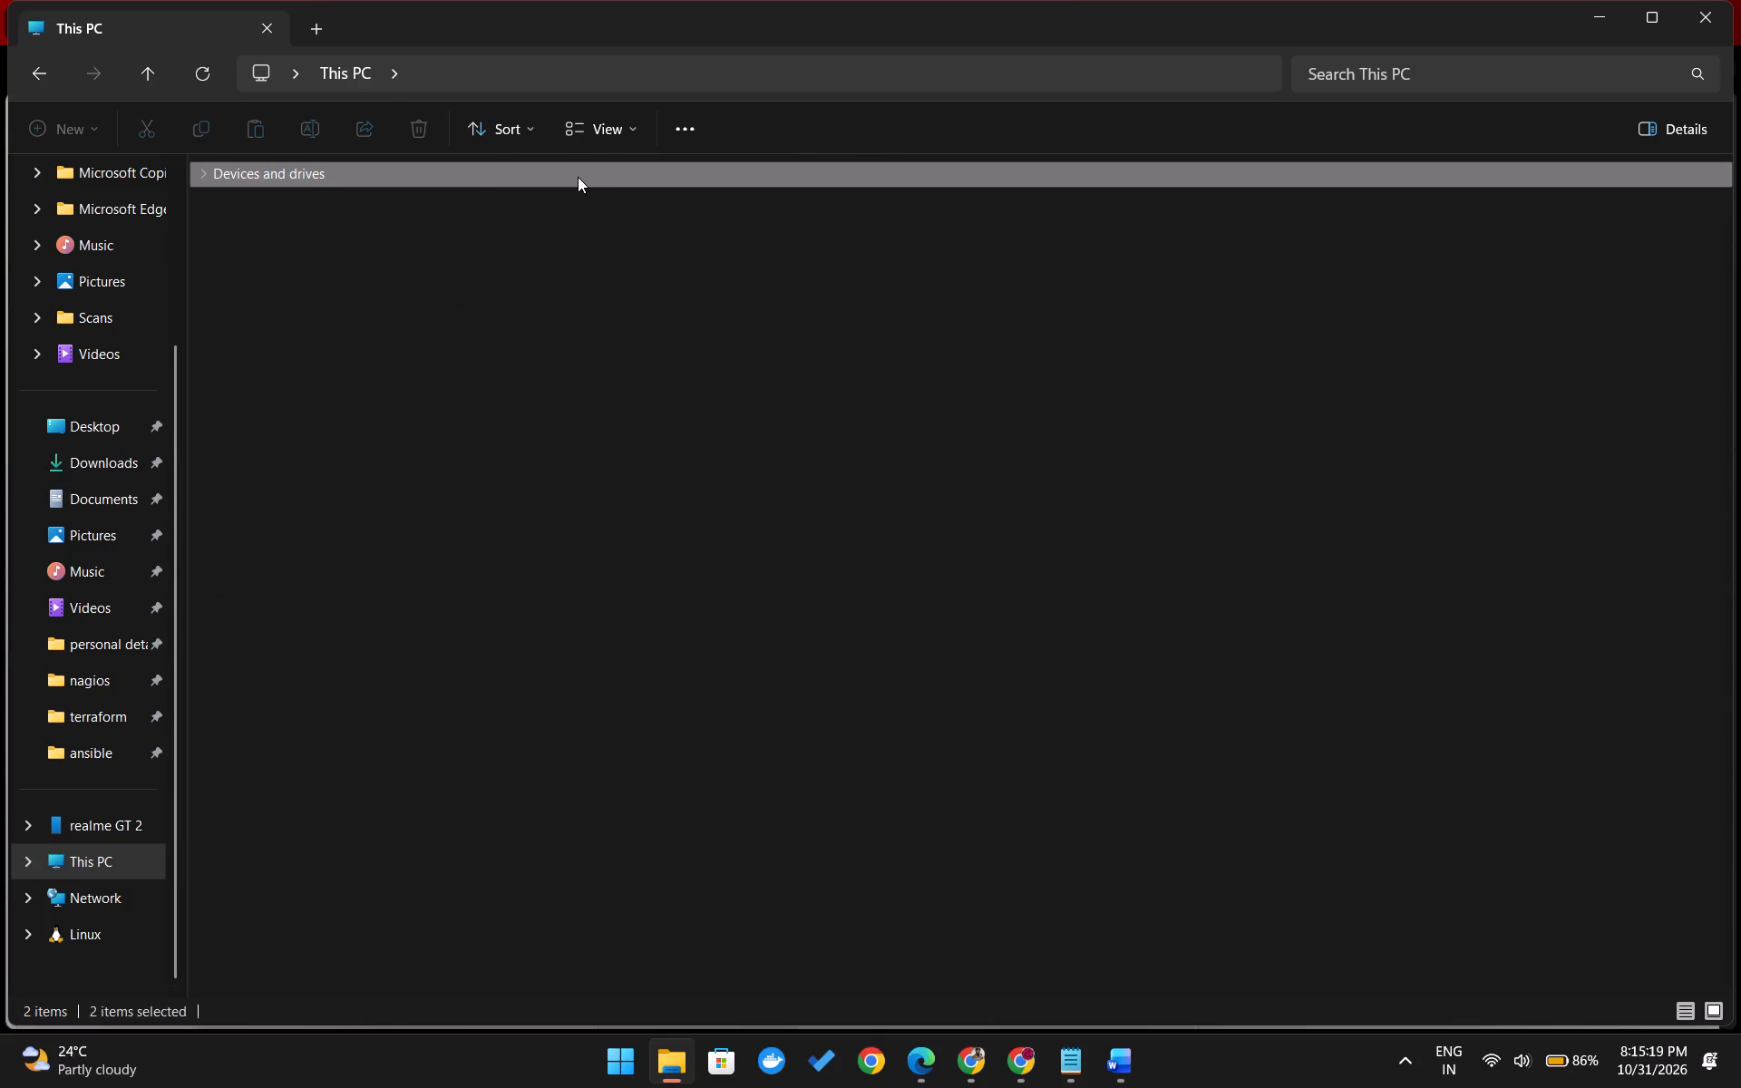
left_click(198, 168)
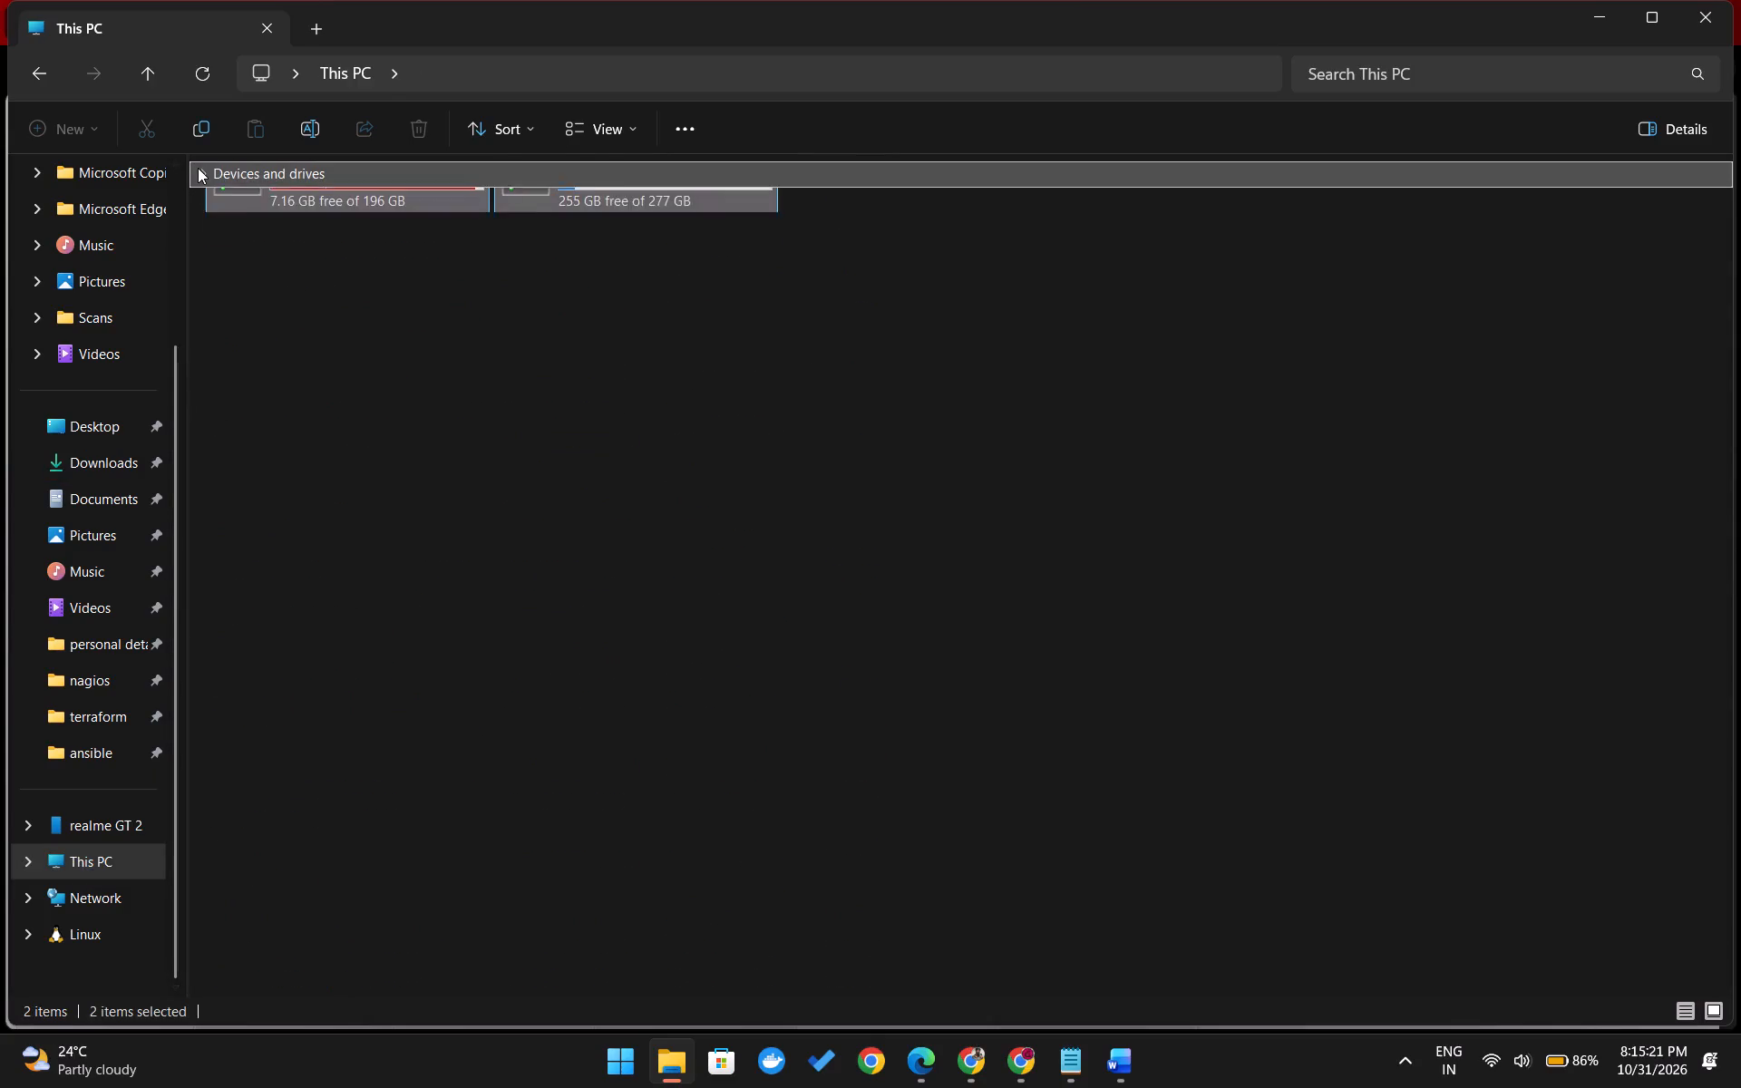
double_click(616, 235)
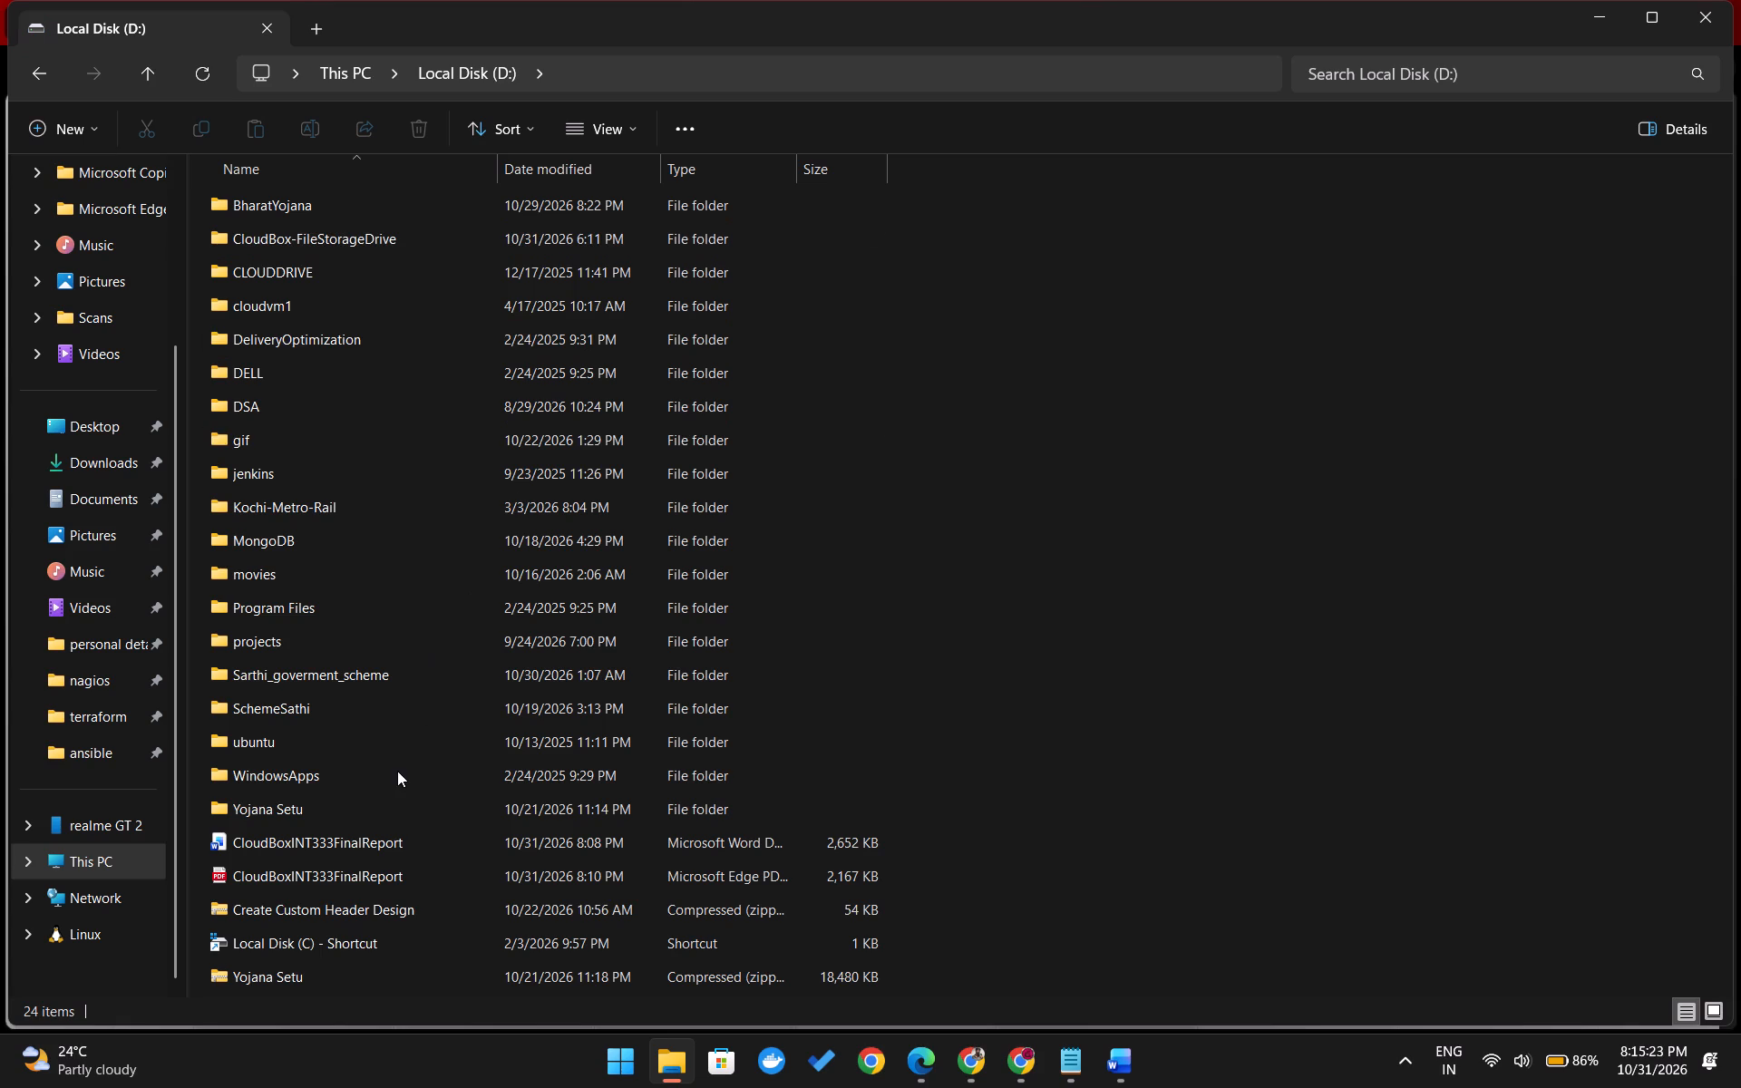
Delete the PDF version of CloudBoxINT333FinalReport from Local Disk (D:).
scroll(397, 771, "down", 8)
left_click(360, 879)
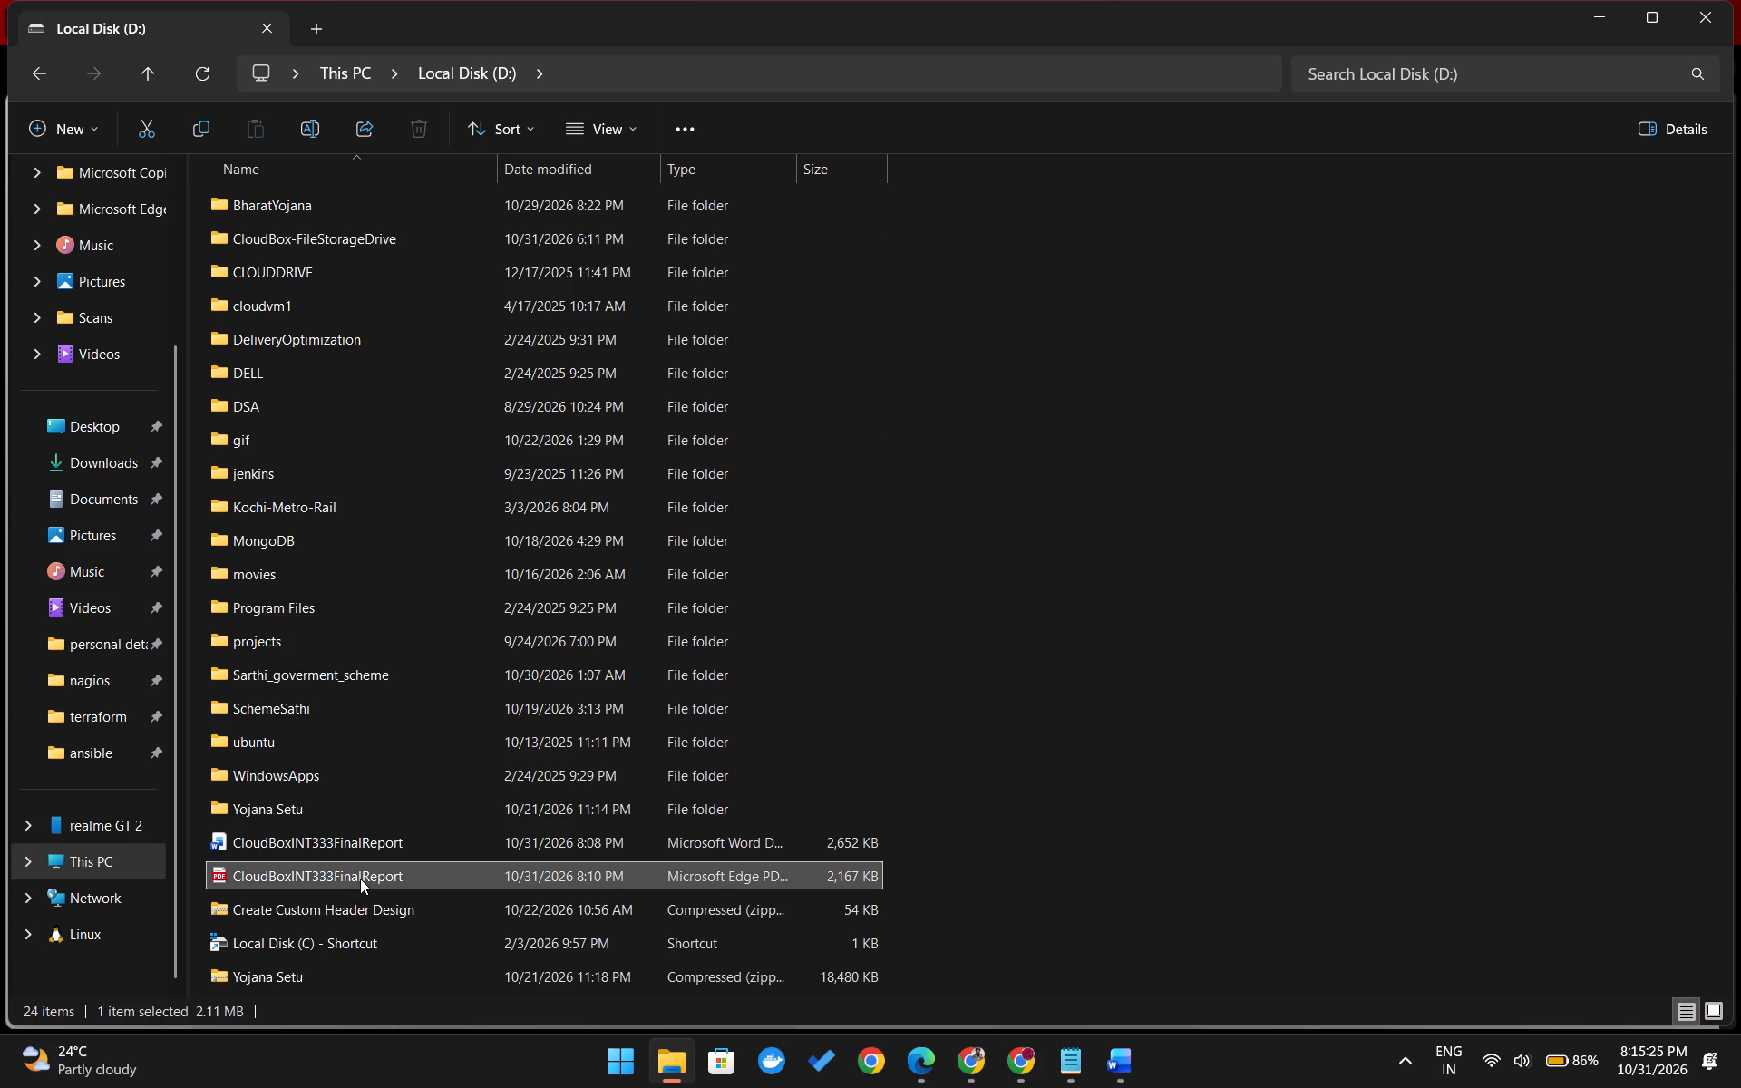
left_click(360, 879)
key("ctrl+c")
key("Delete")
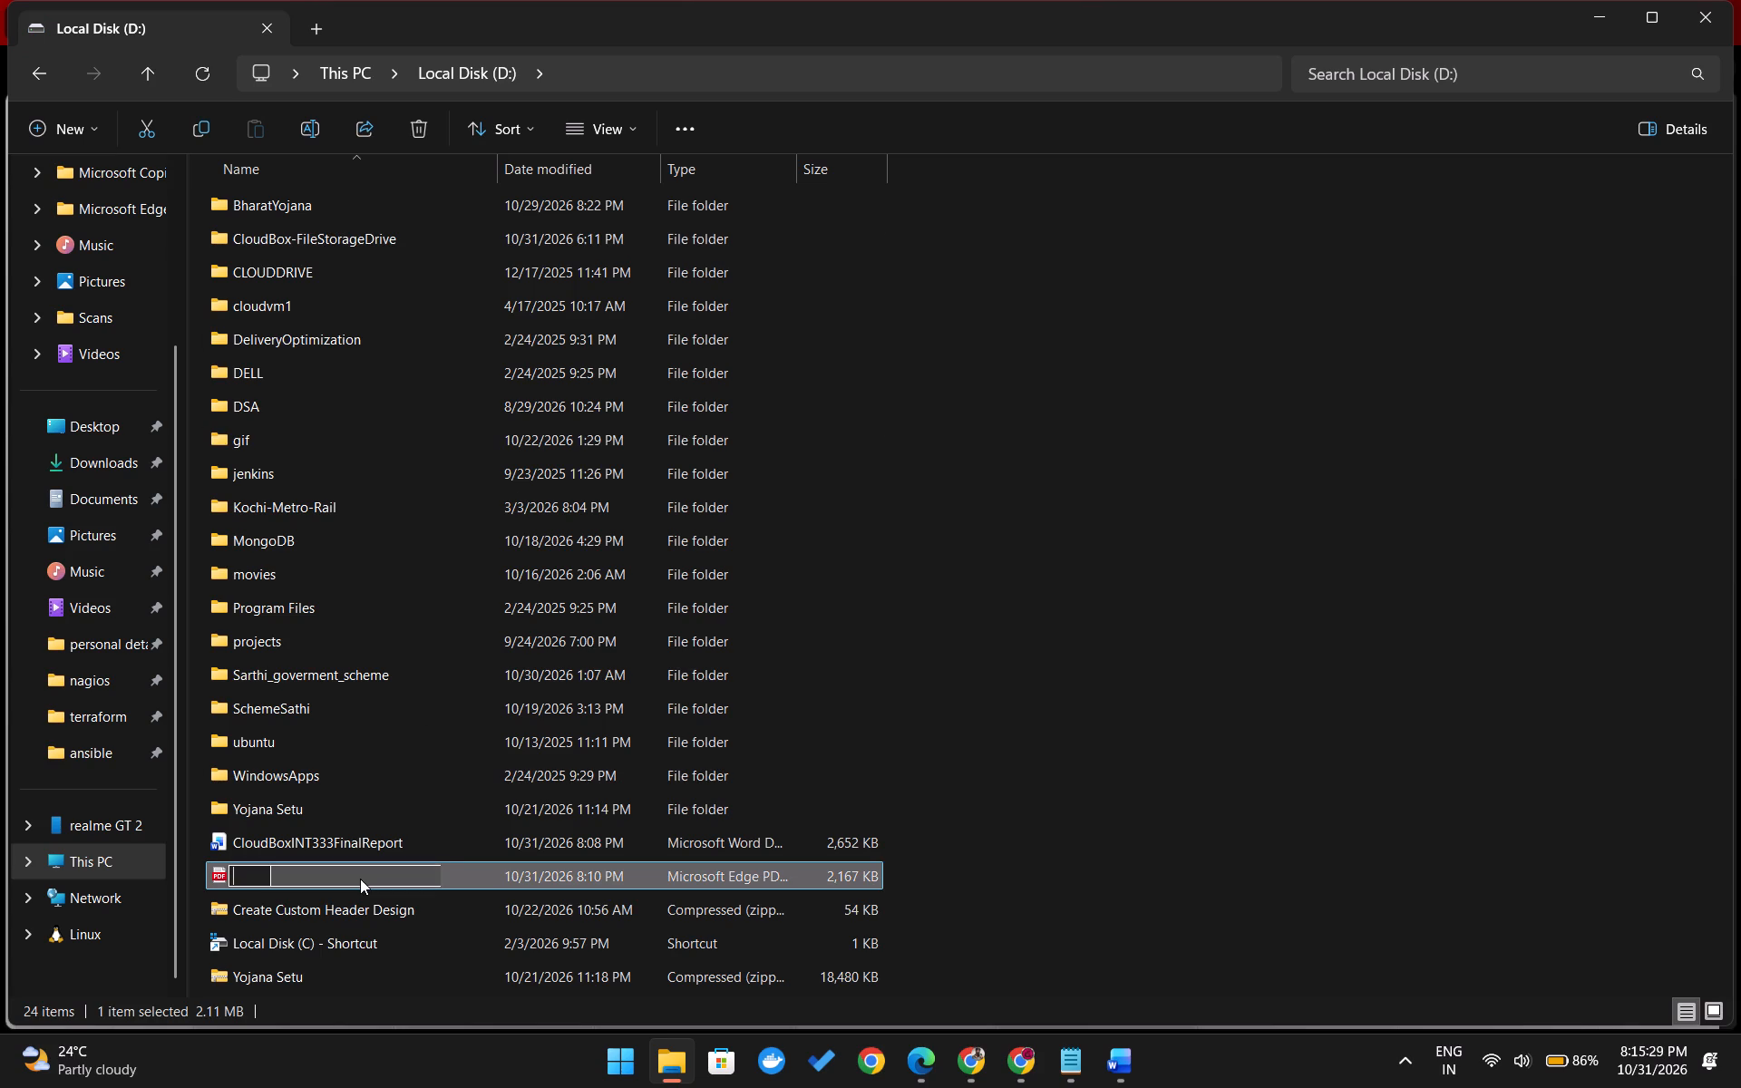
left_click(360, 879)
key("Delete")
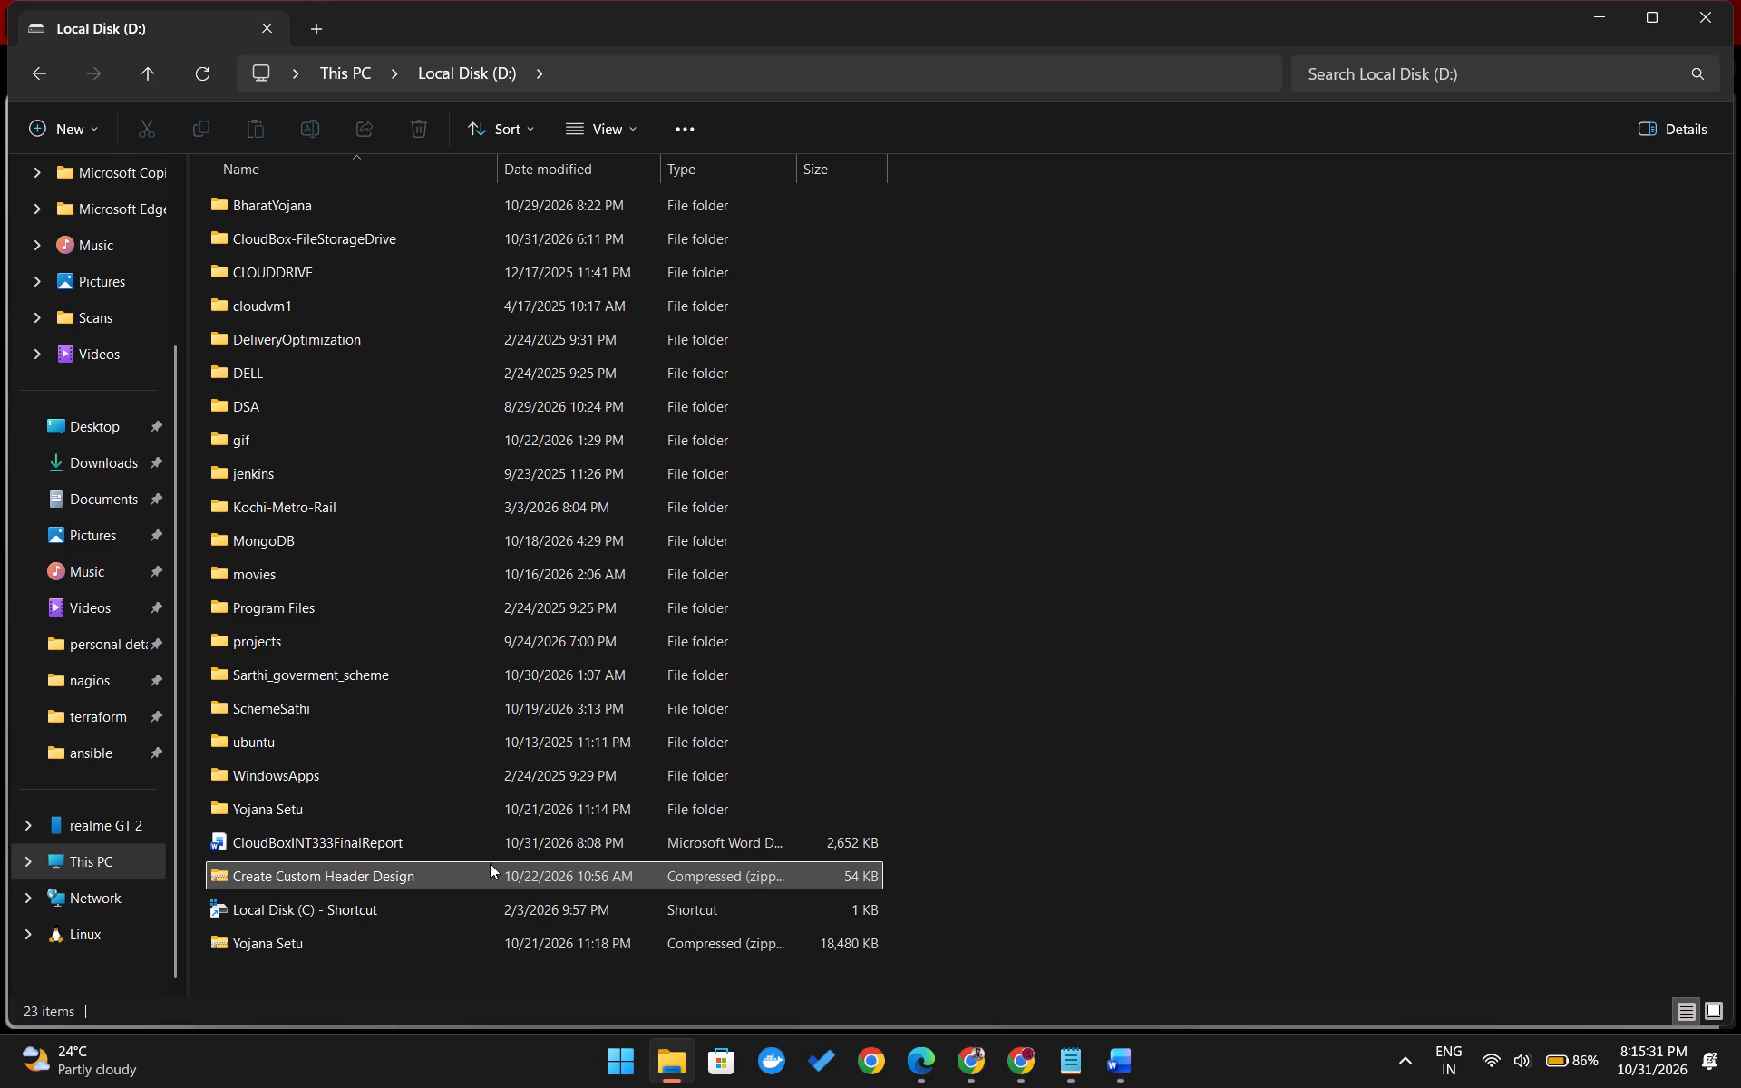
Switch to the CloudBoxINT333FinalReport document in Word and add three new lines below the CloudBox Frontend link on the last page.
key("alt+Tab")
key("alt+Tab")
key("alt+Tab")
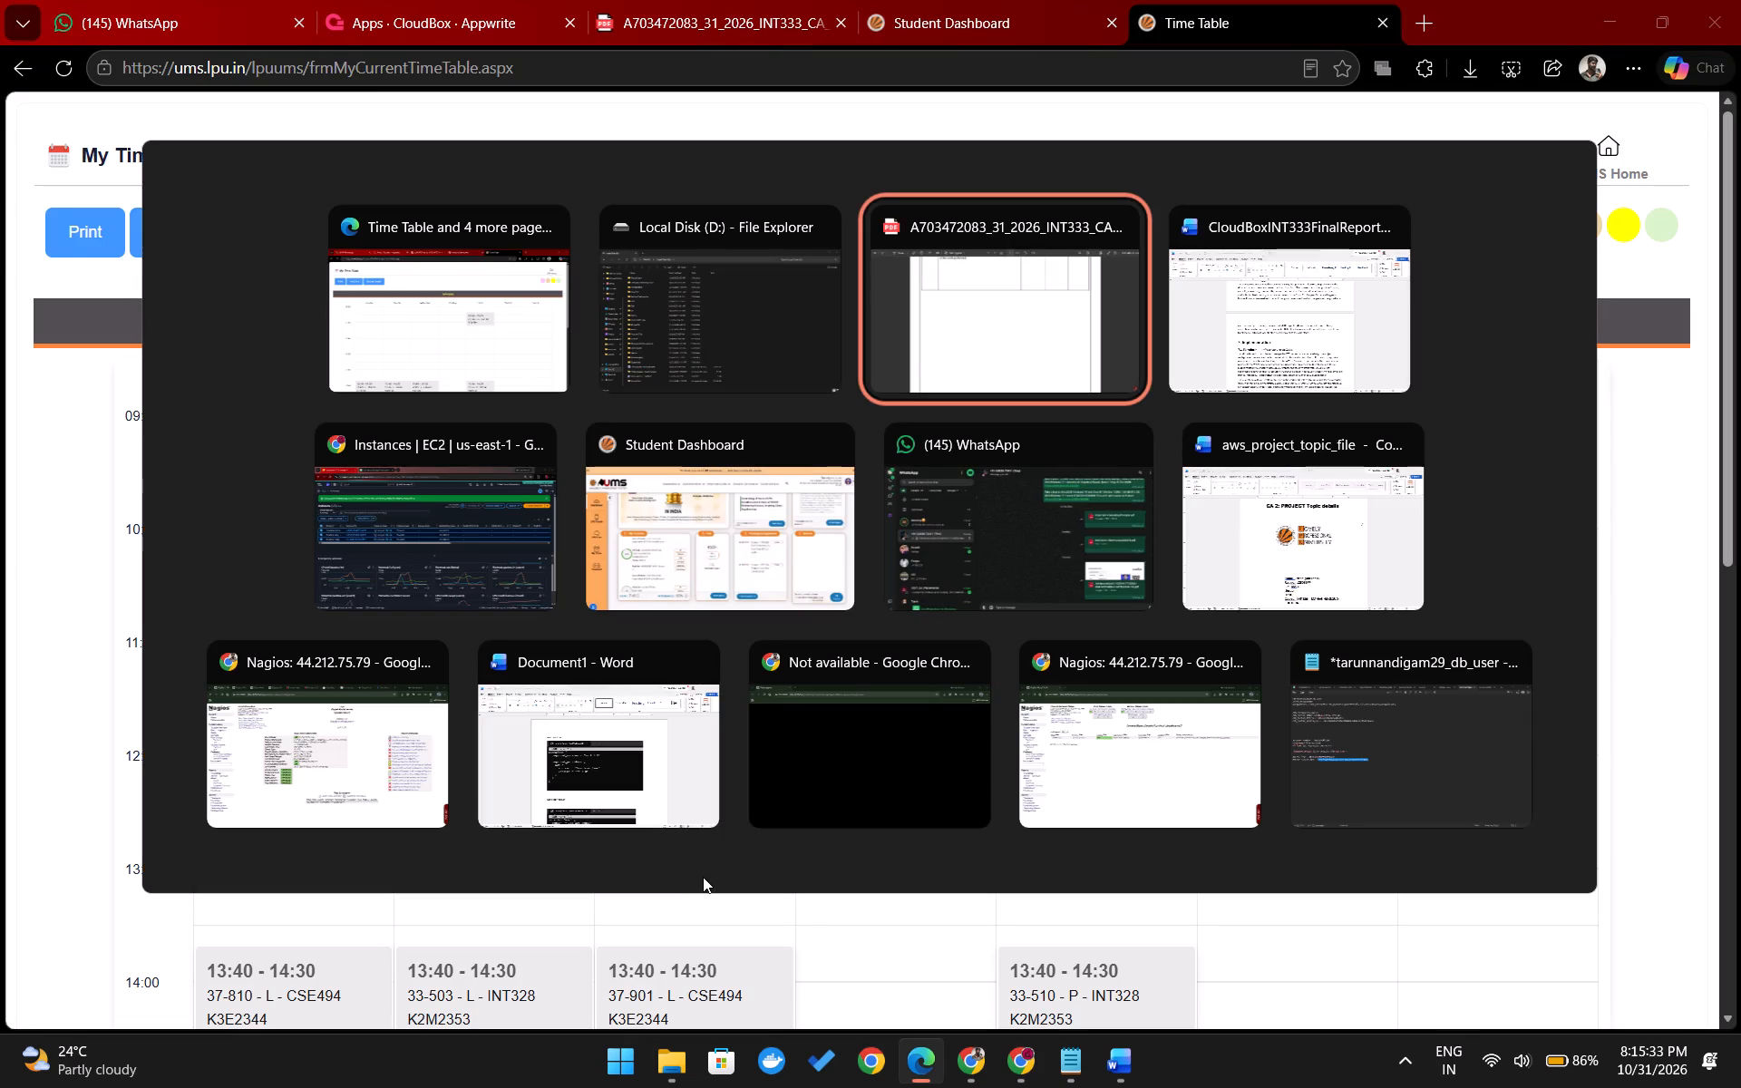
key("alt+Tab")
key("alt+Tab")
key("alt+Tab")
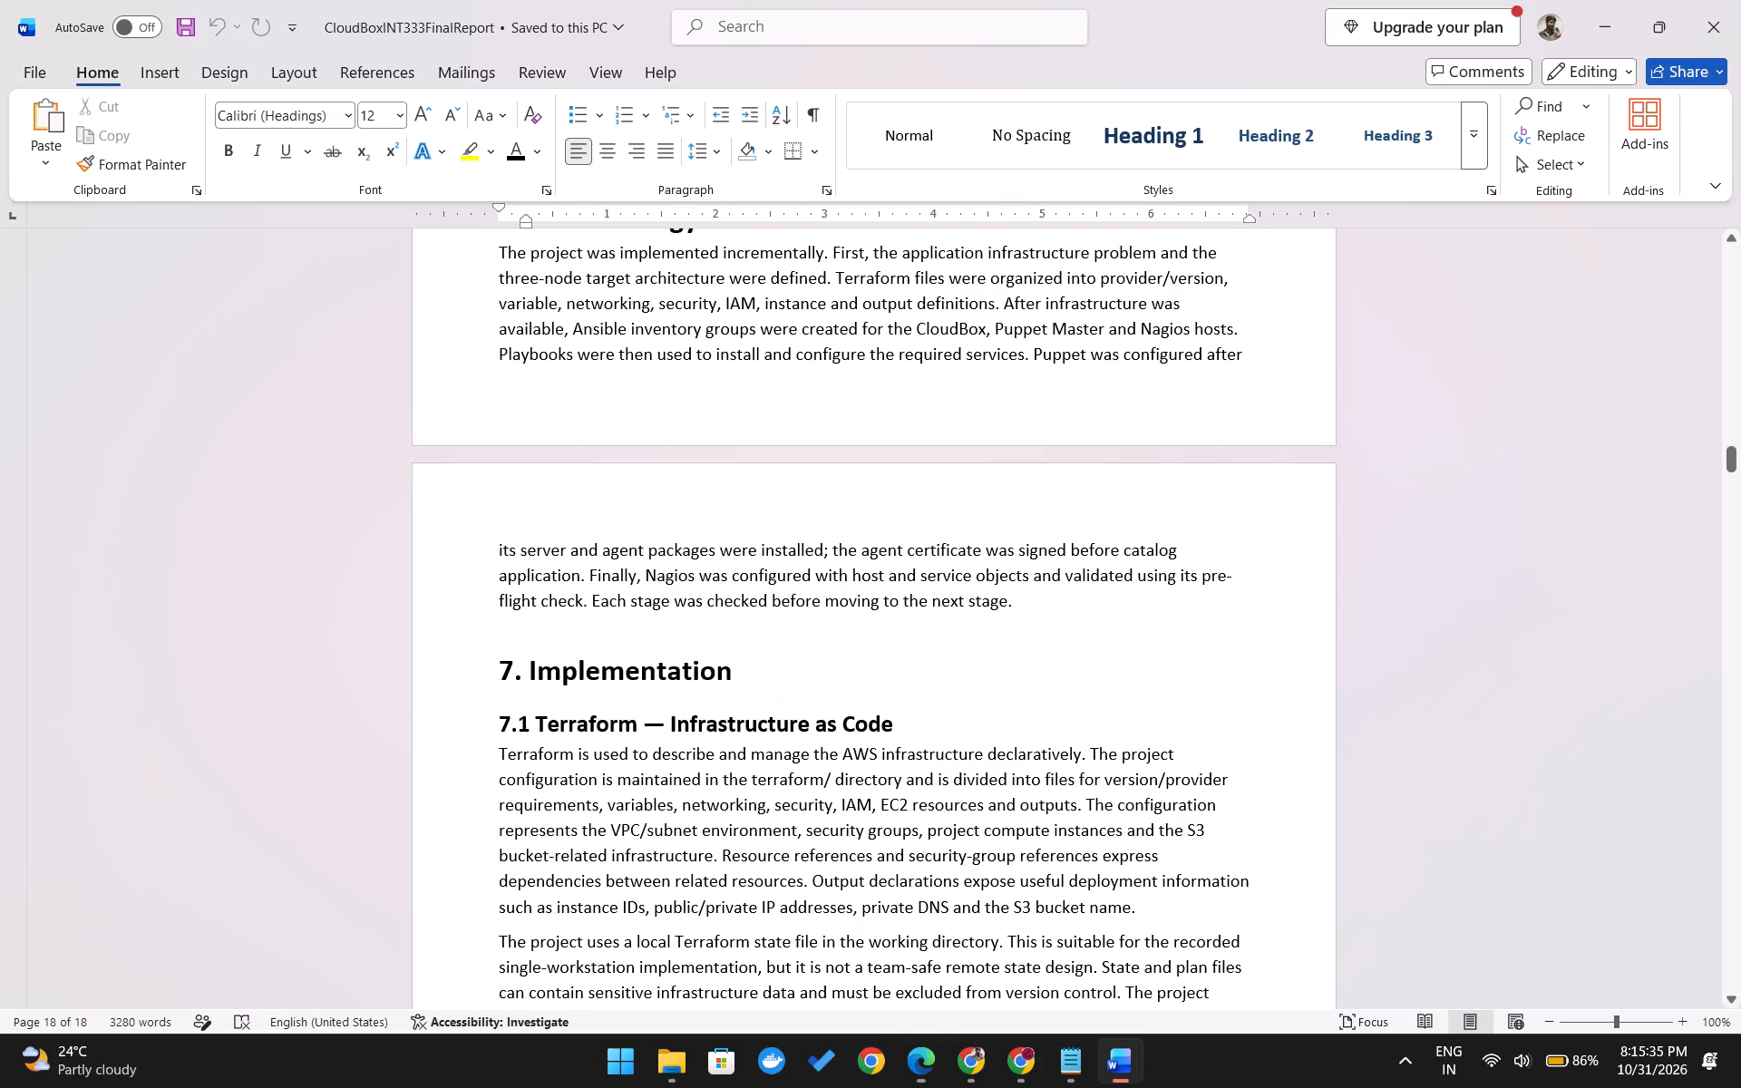
scroll(720, 875, "down", 19)
scroll(720, 875, "down", 11)
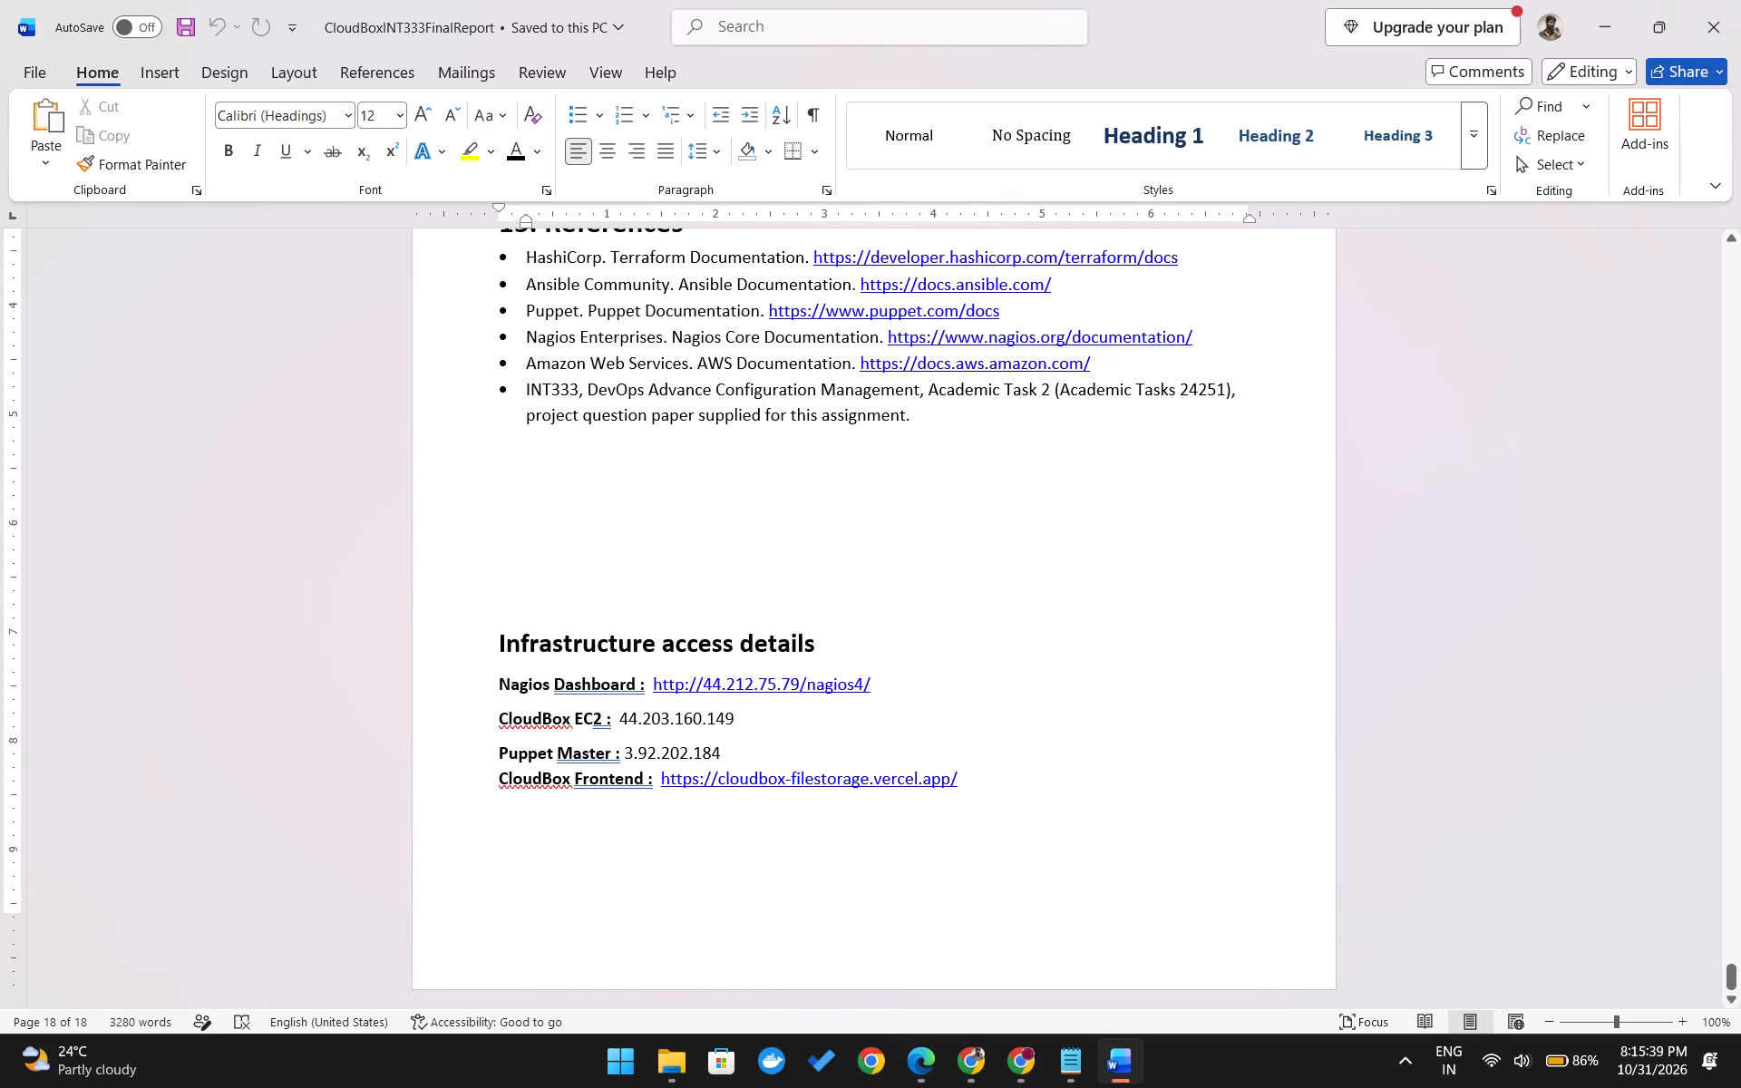
left_click(974, 775)
key("Return")
key("Return")
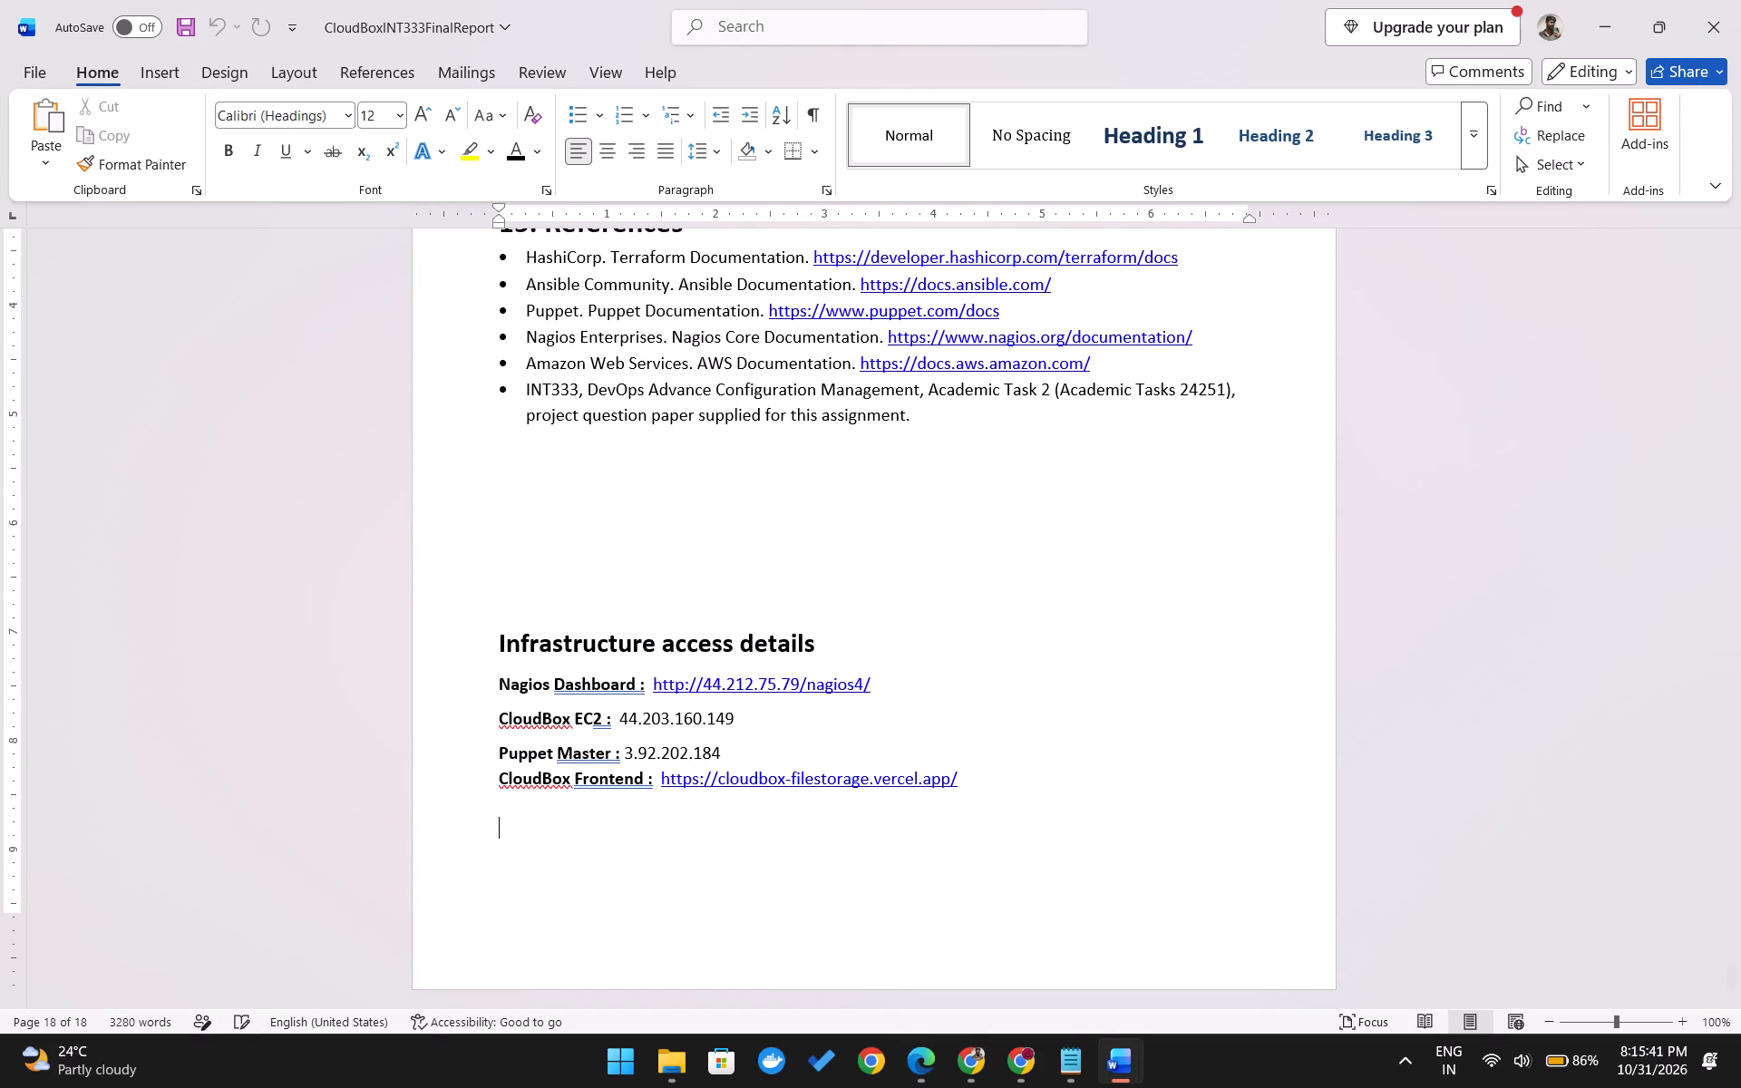
key("Return")
Switch to the Local Disk (D:) window in File Explorer.
key("alt+Tab")
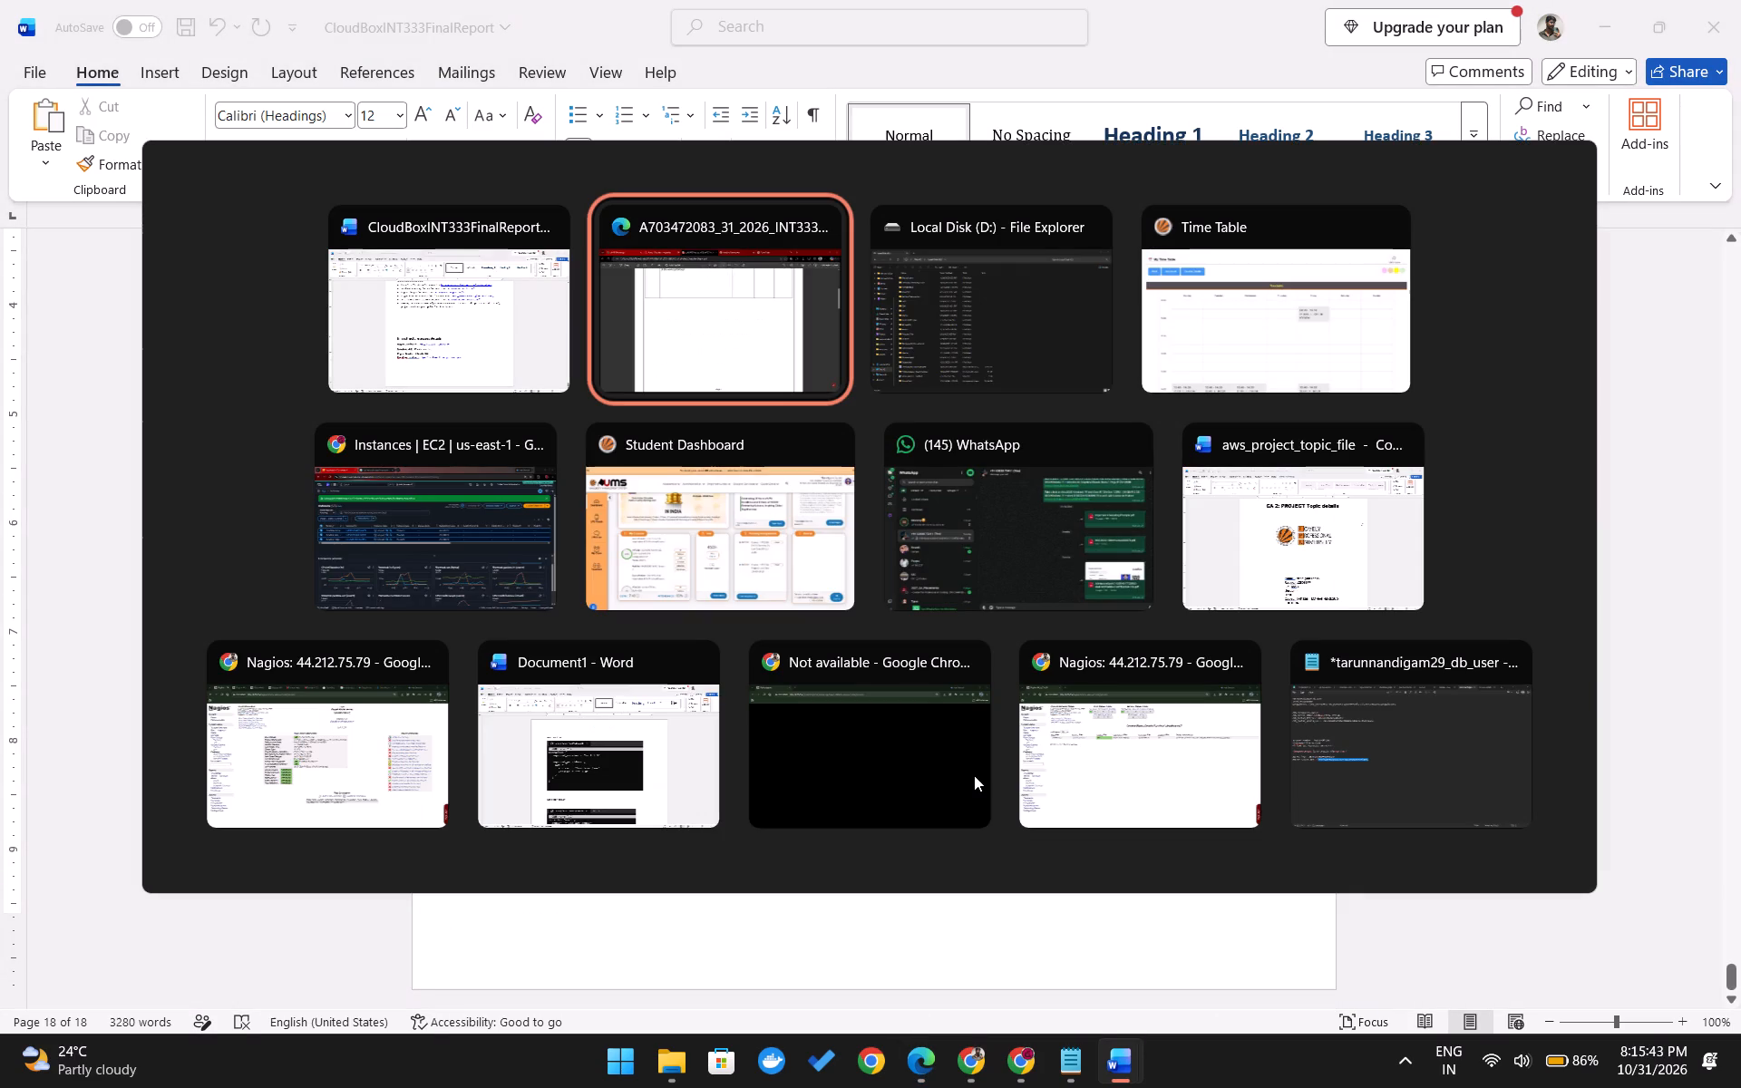
key("alt+Tab")
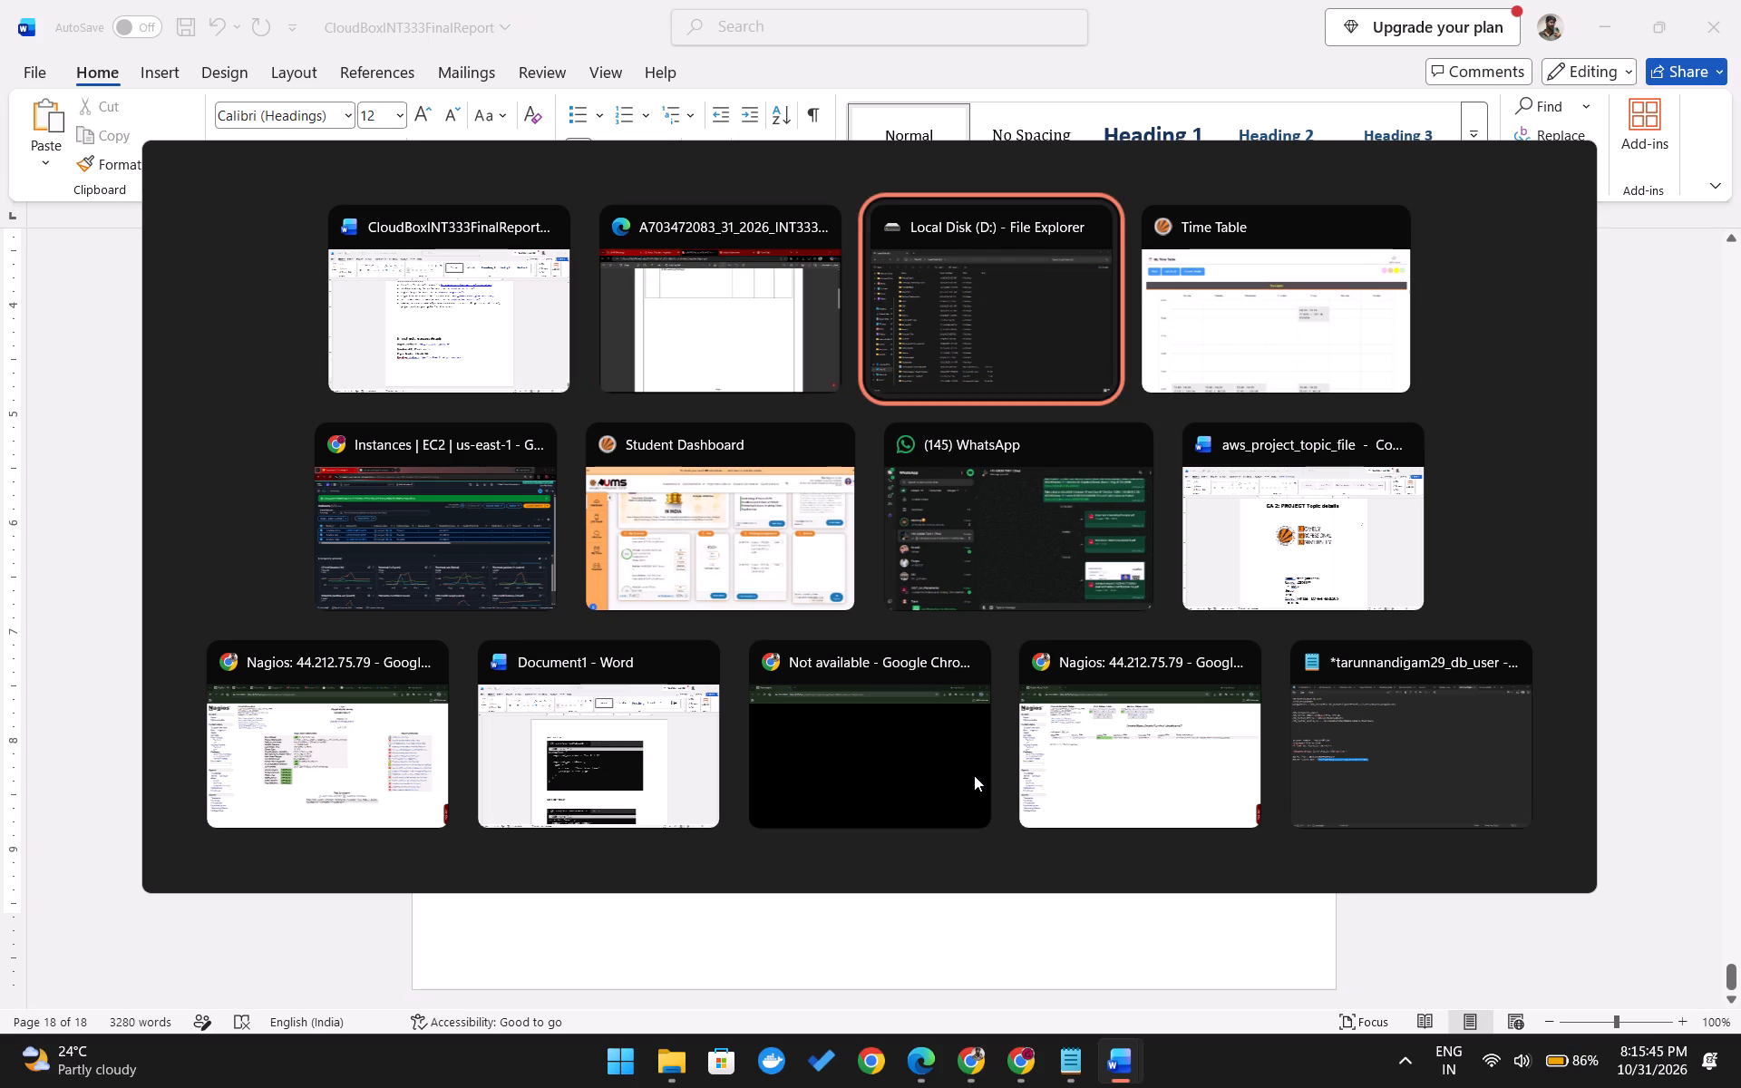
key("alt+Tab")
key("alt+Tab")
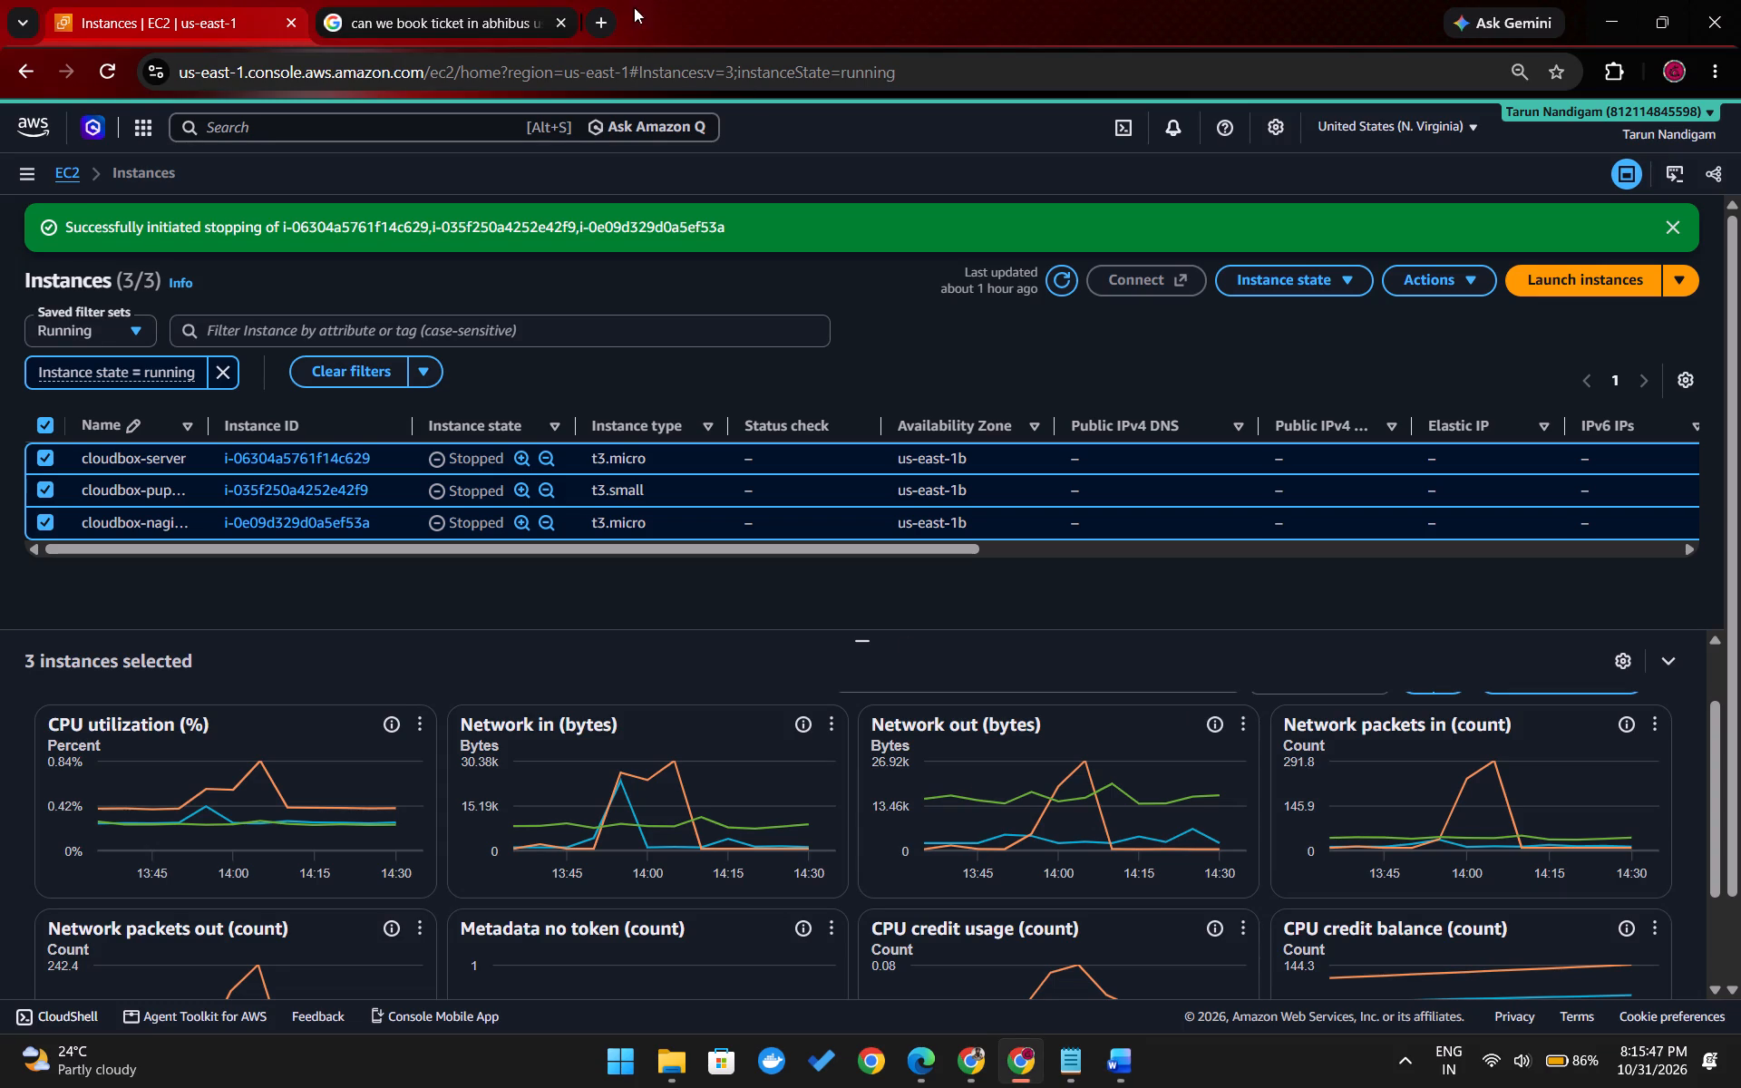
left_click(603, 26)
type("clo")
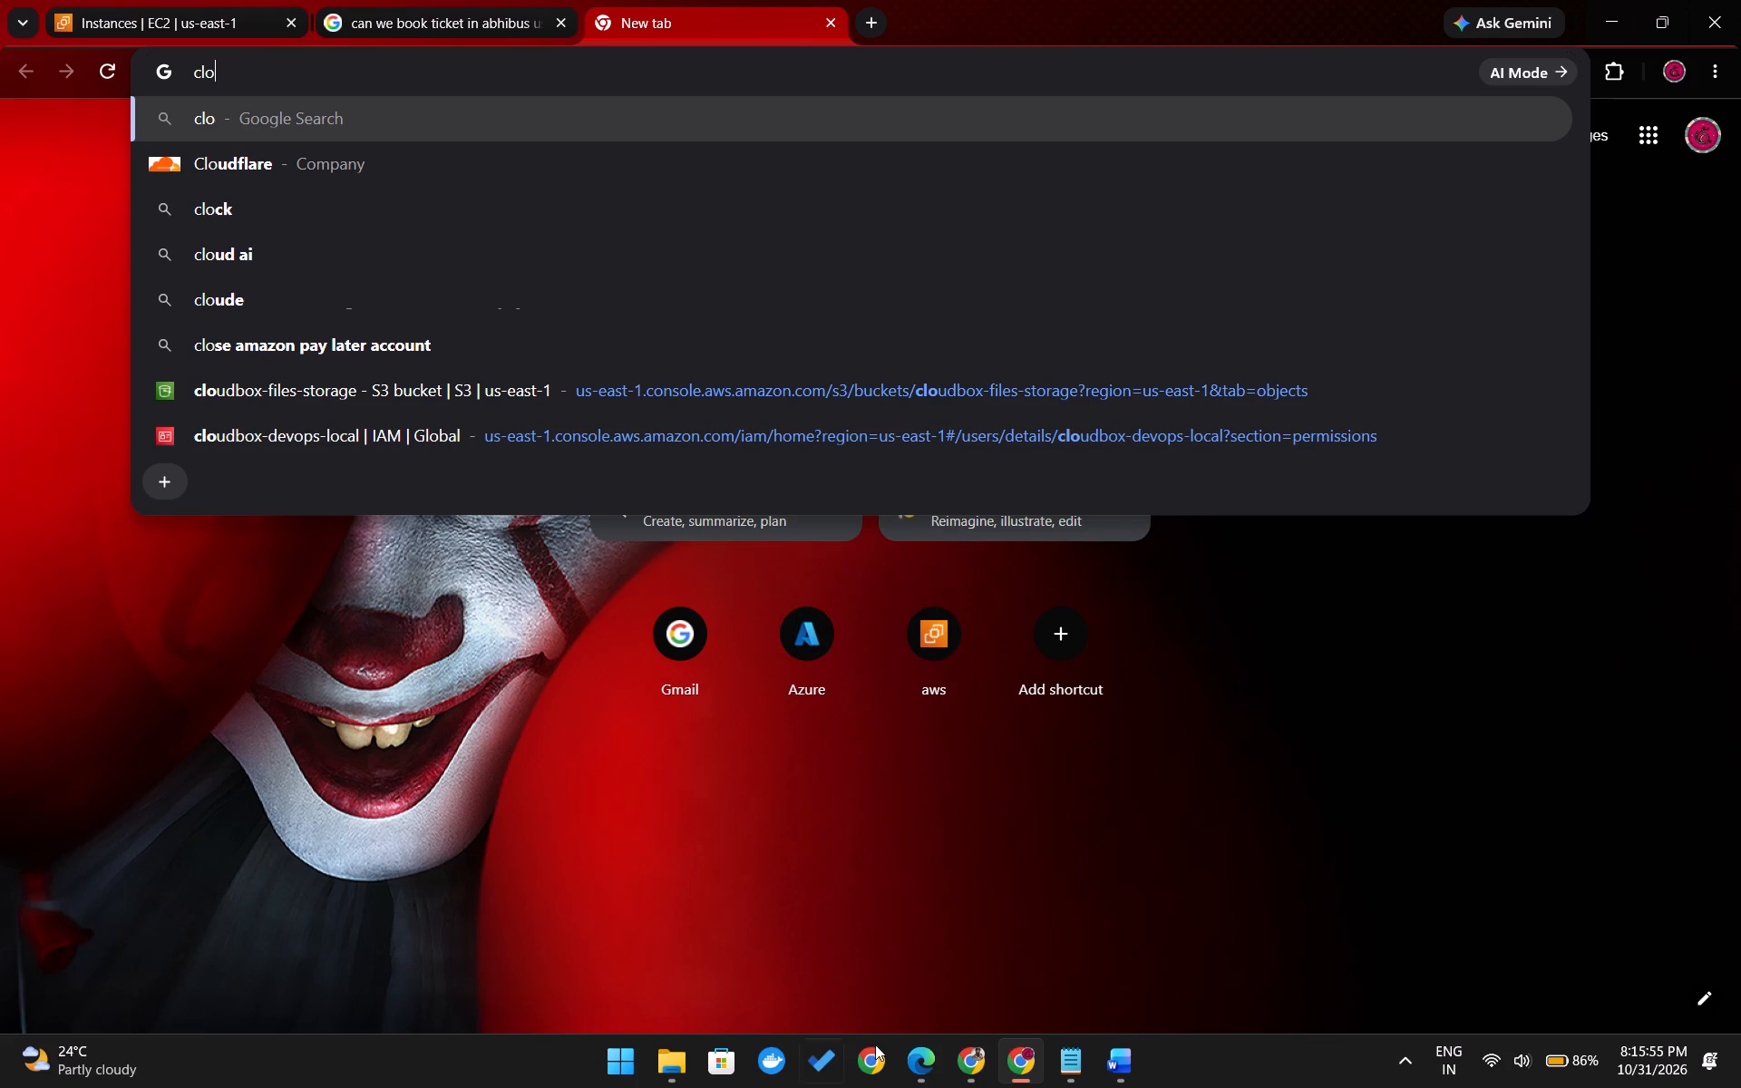
Switch to Microsoft Edge and bring up the Student Dashboard page of the university management system.
left_click(929, 1067)
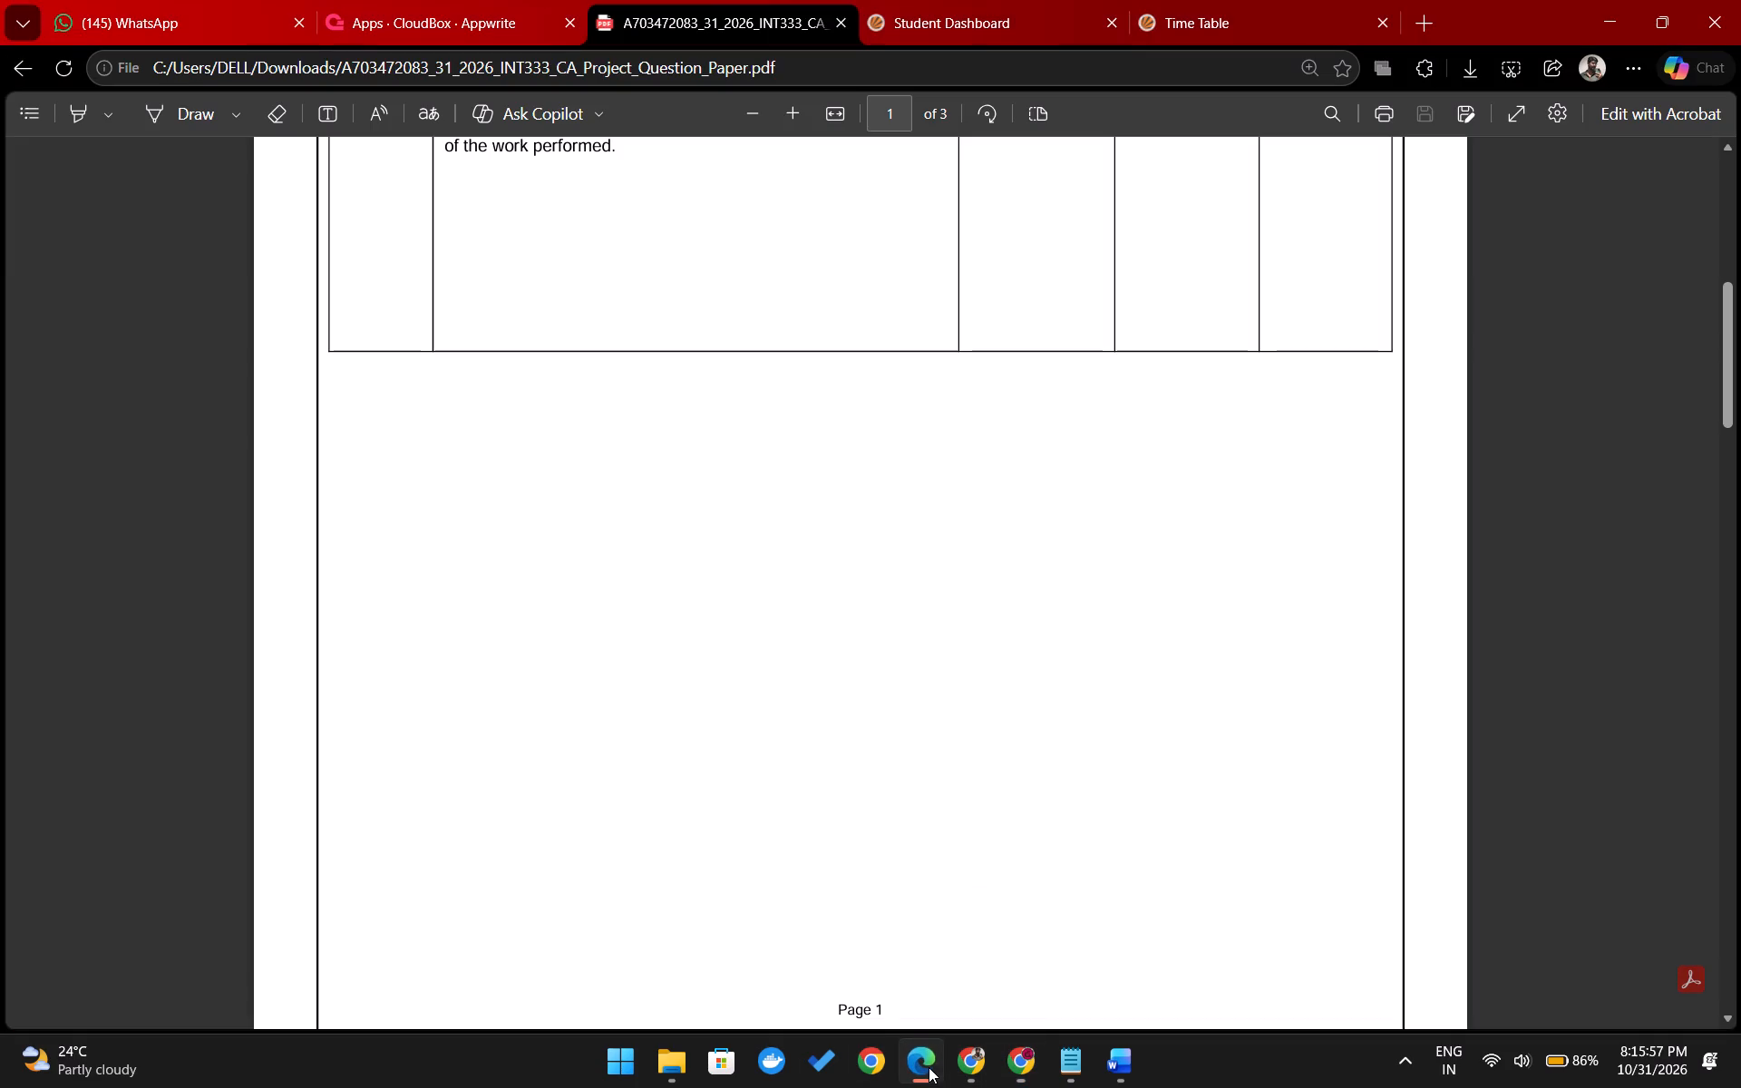
left_click(1058, 0)
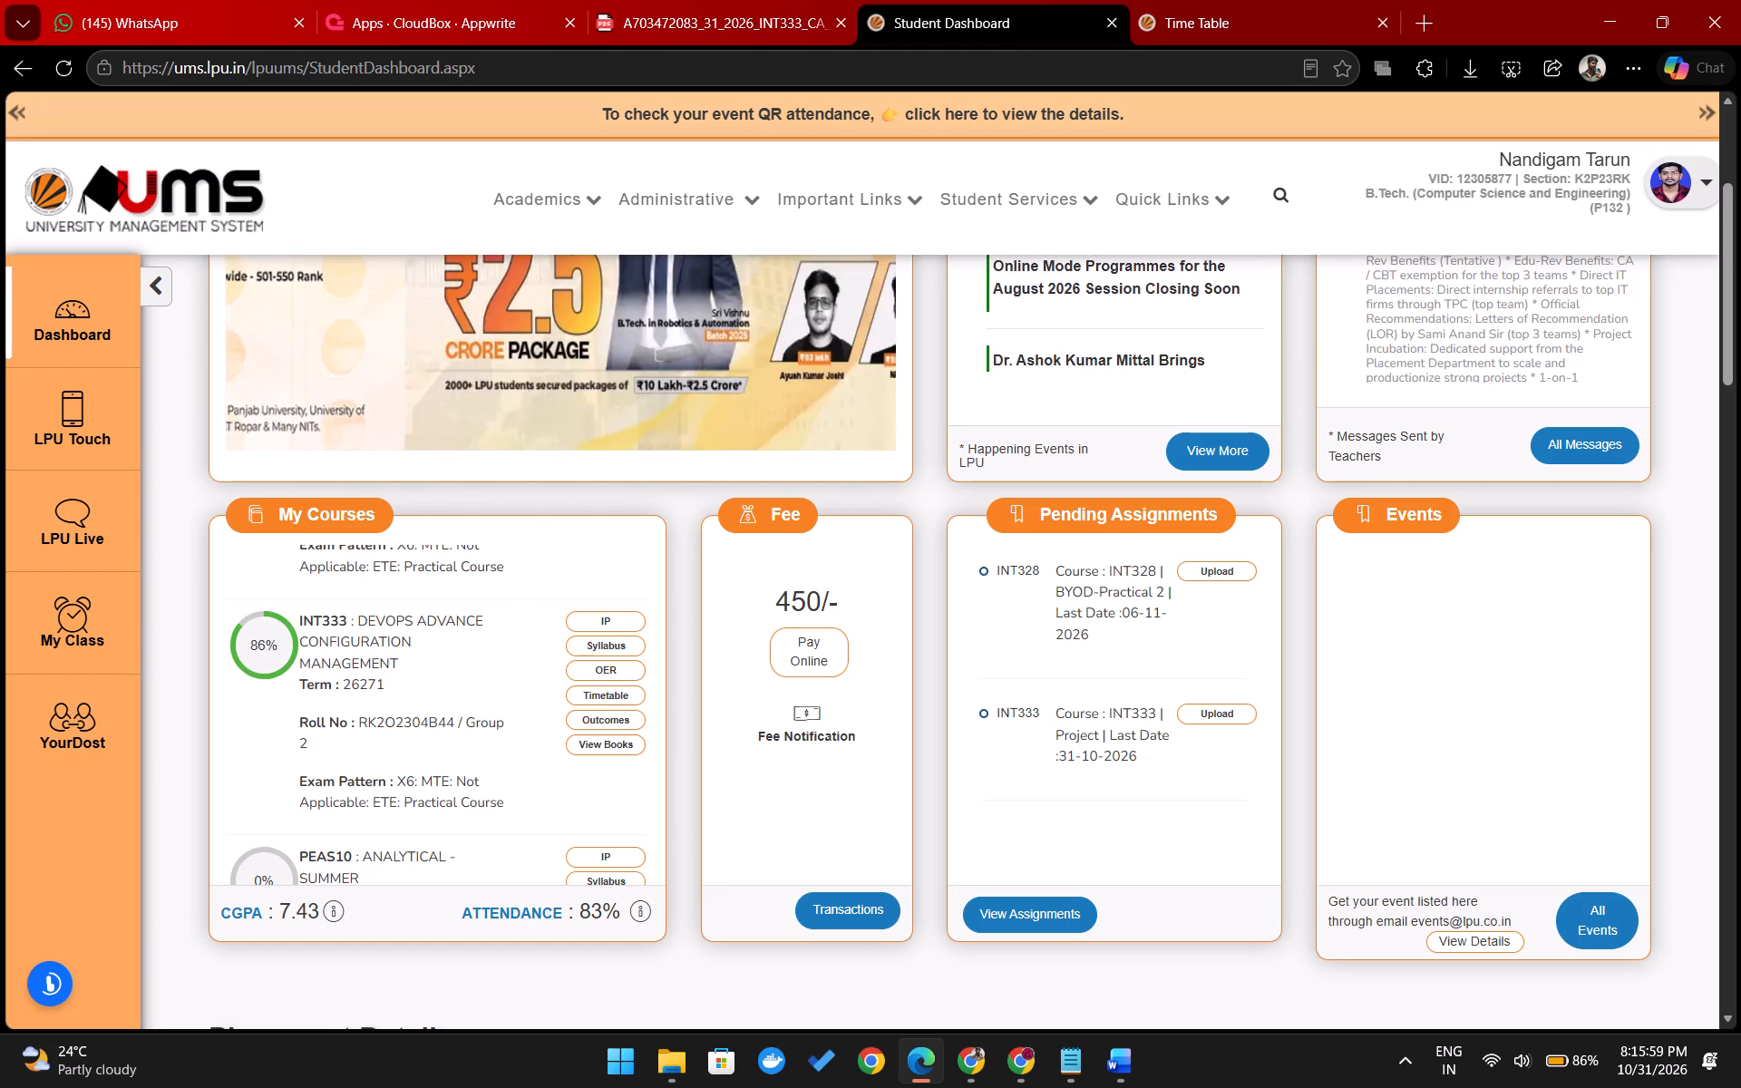
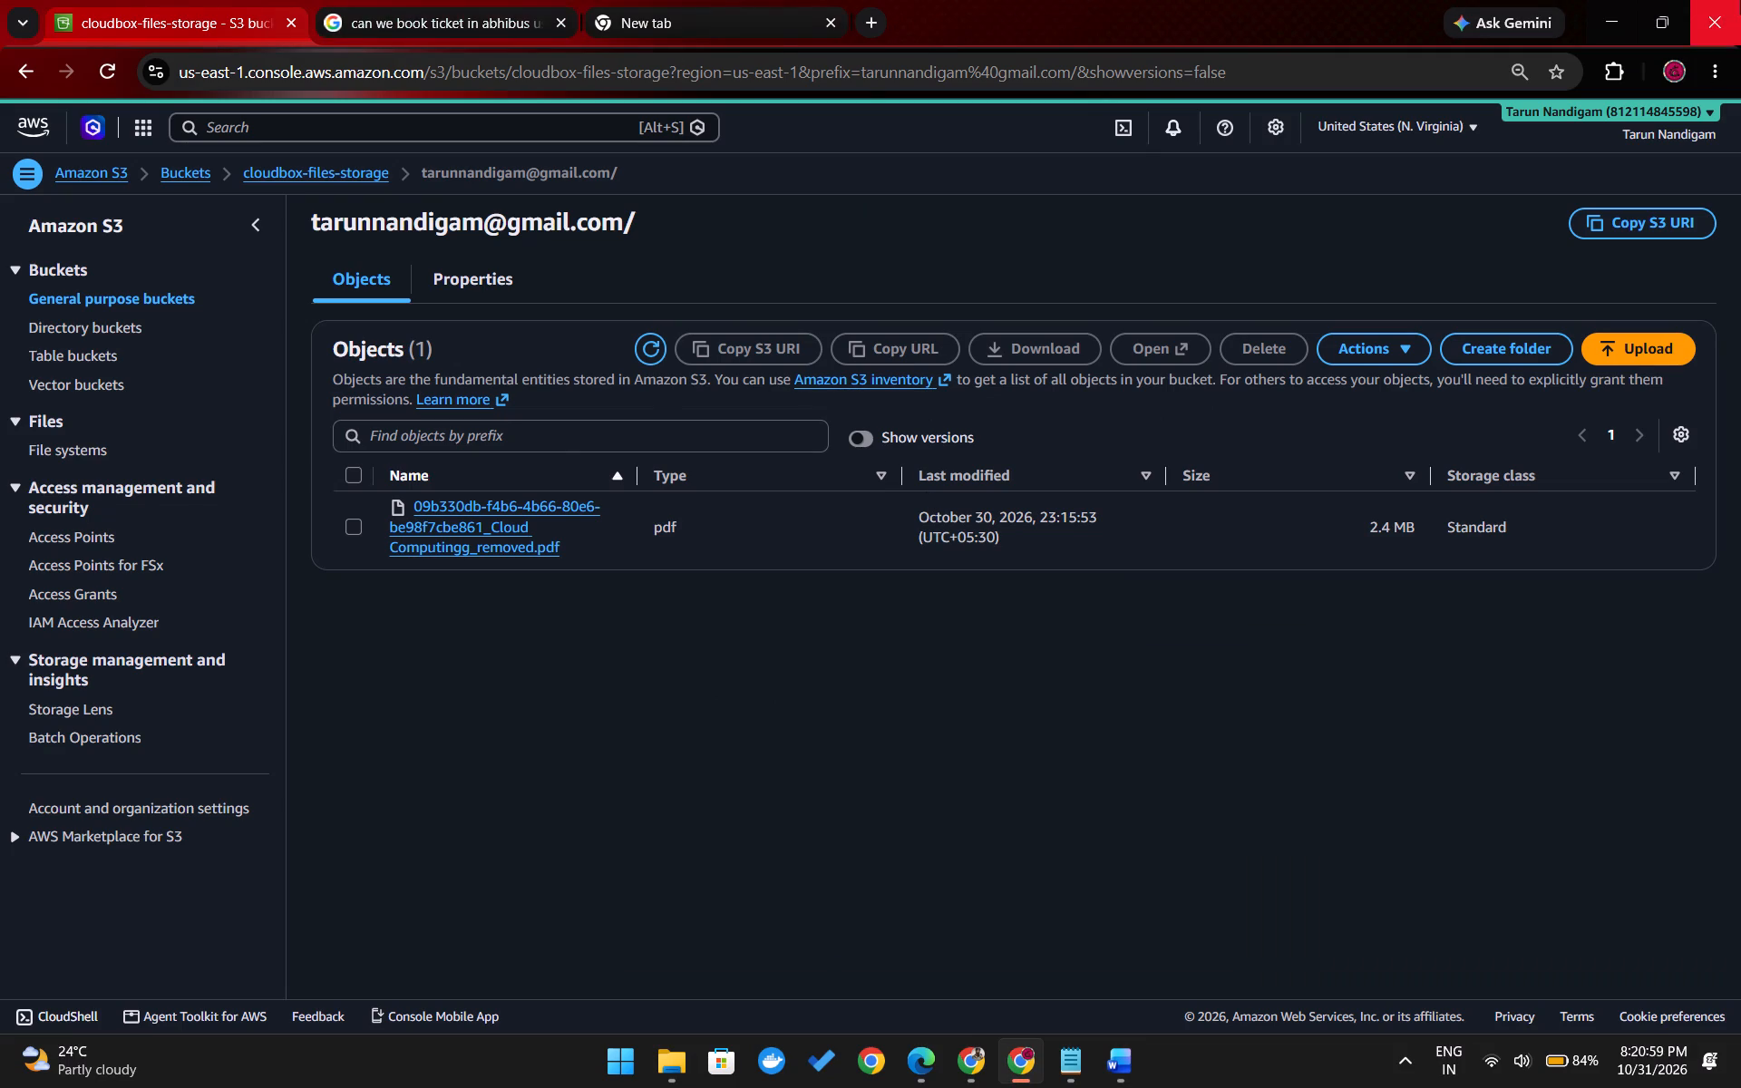
Switch to the aws_project_topic_file document in Word.
key("alt+Tab")
key("alt+Tab")
key("alt+Tab")
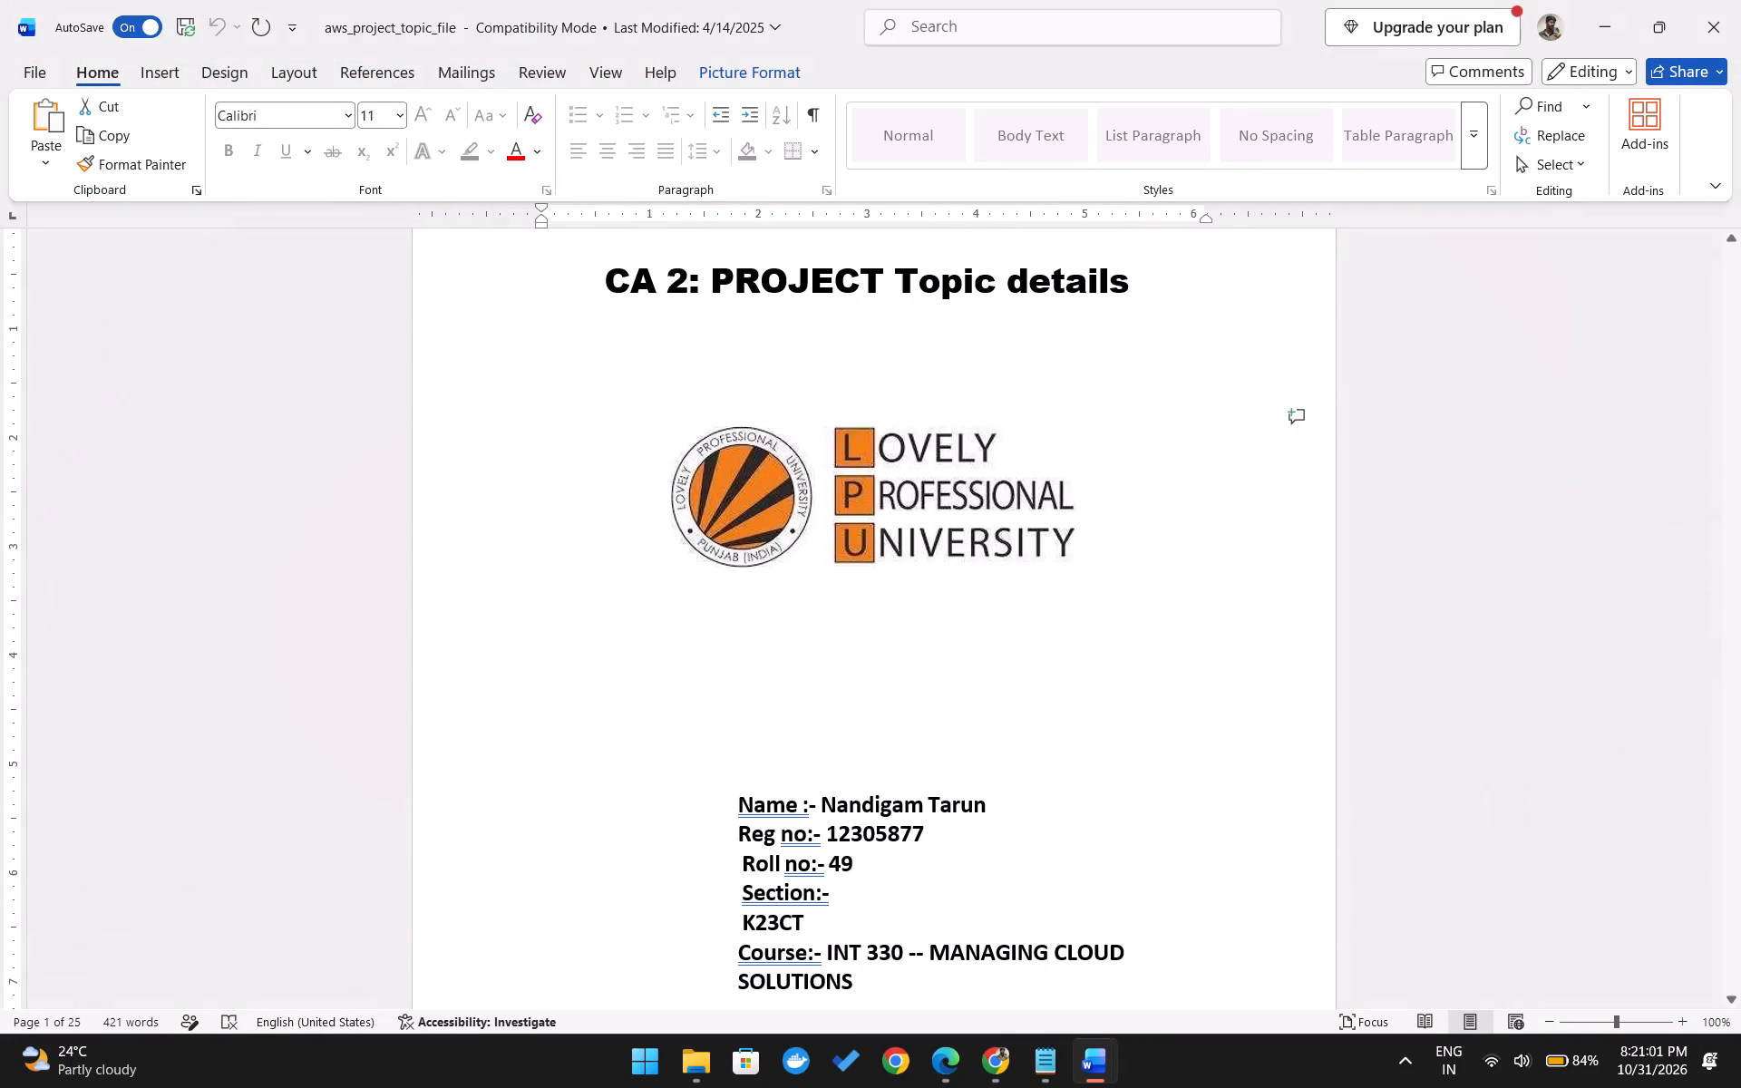
Close the aws_project_topic_file document and return to Local Disk (D:) in File Explorer.
left_click(1739, 1)
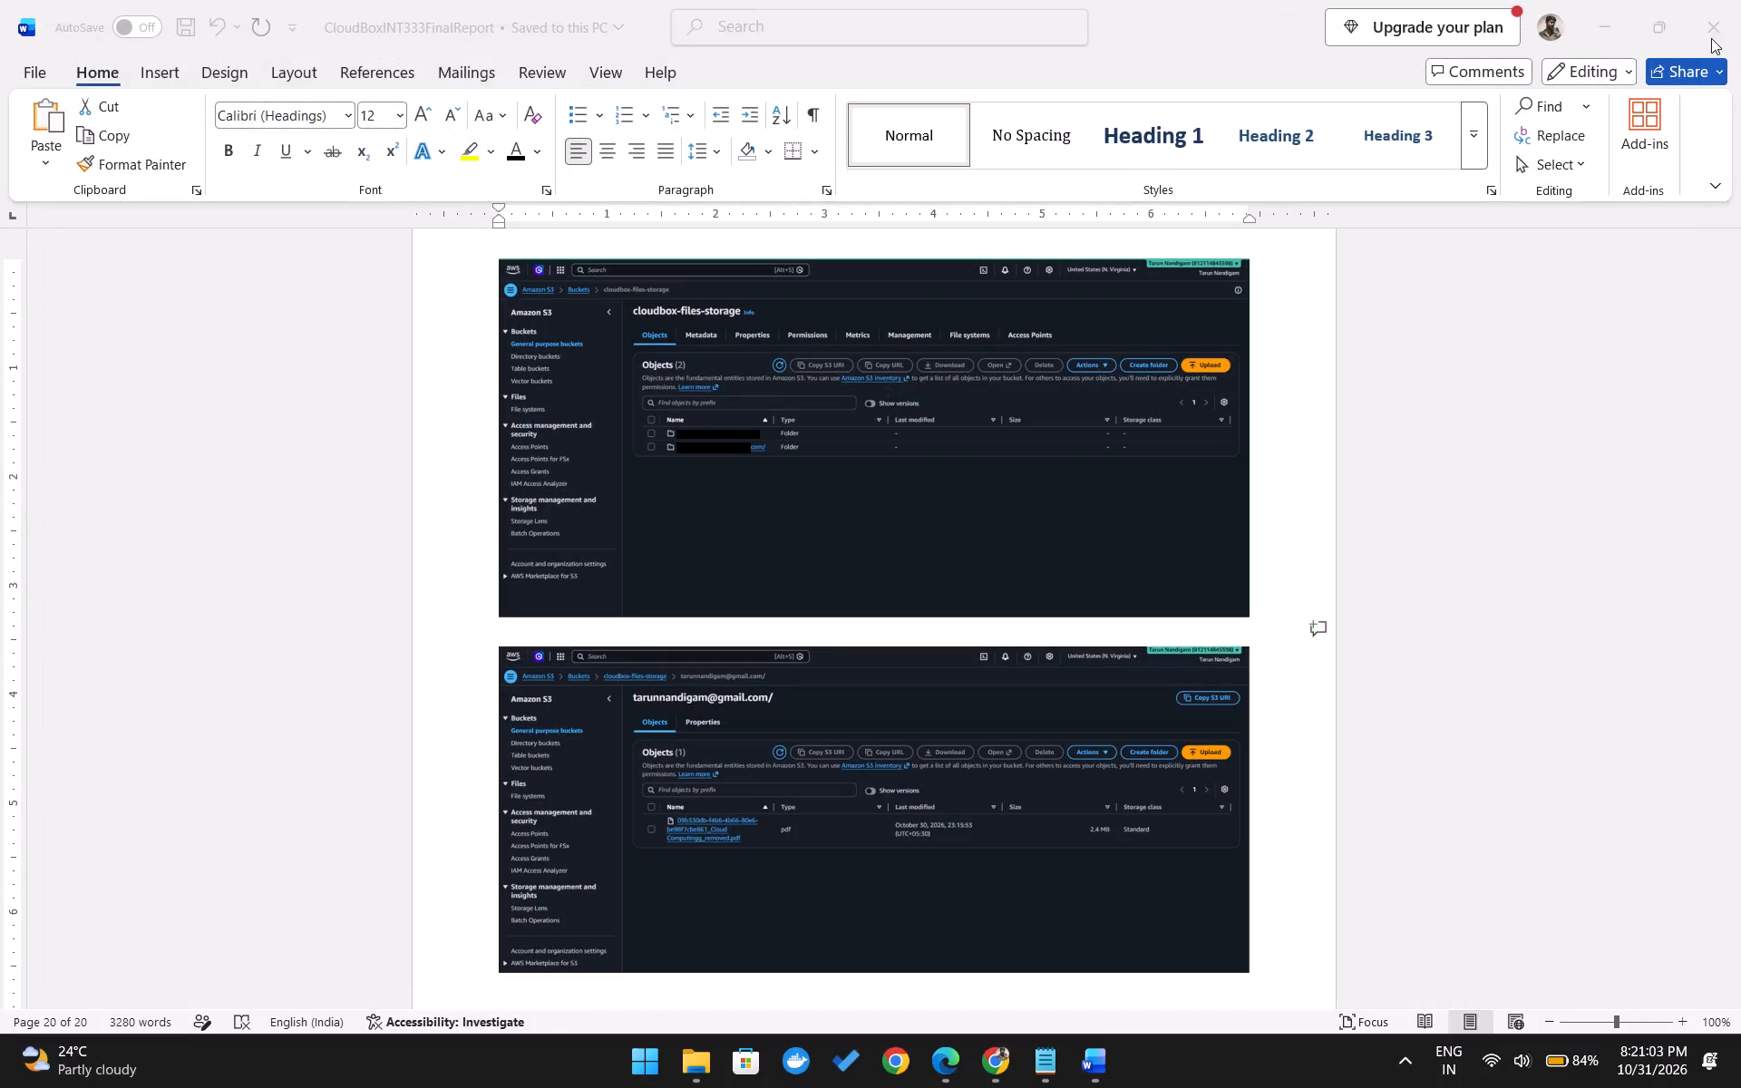
key("alt+Tab")
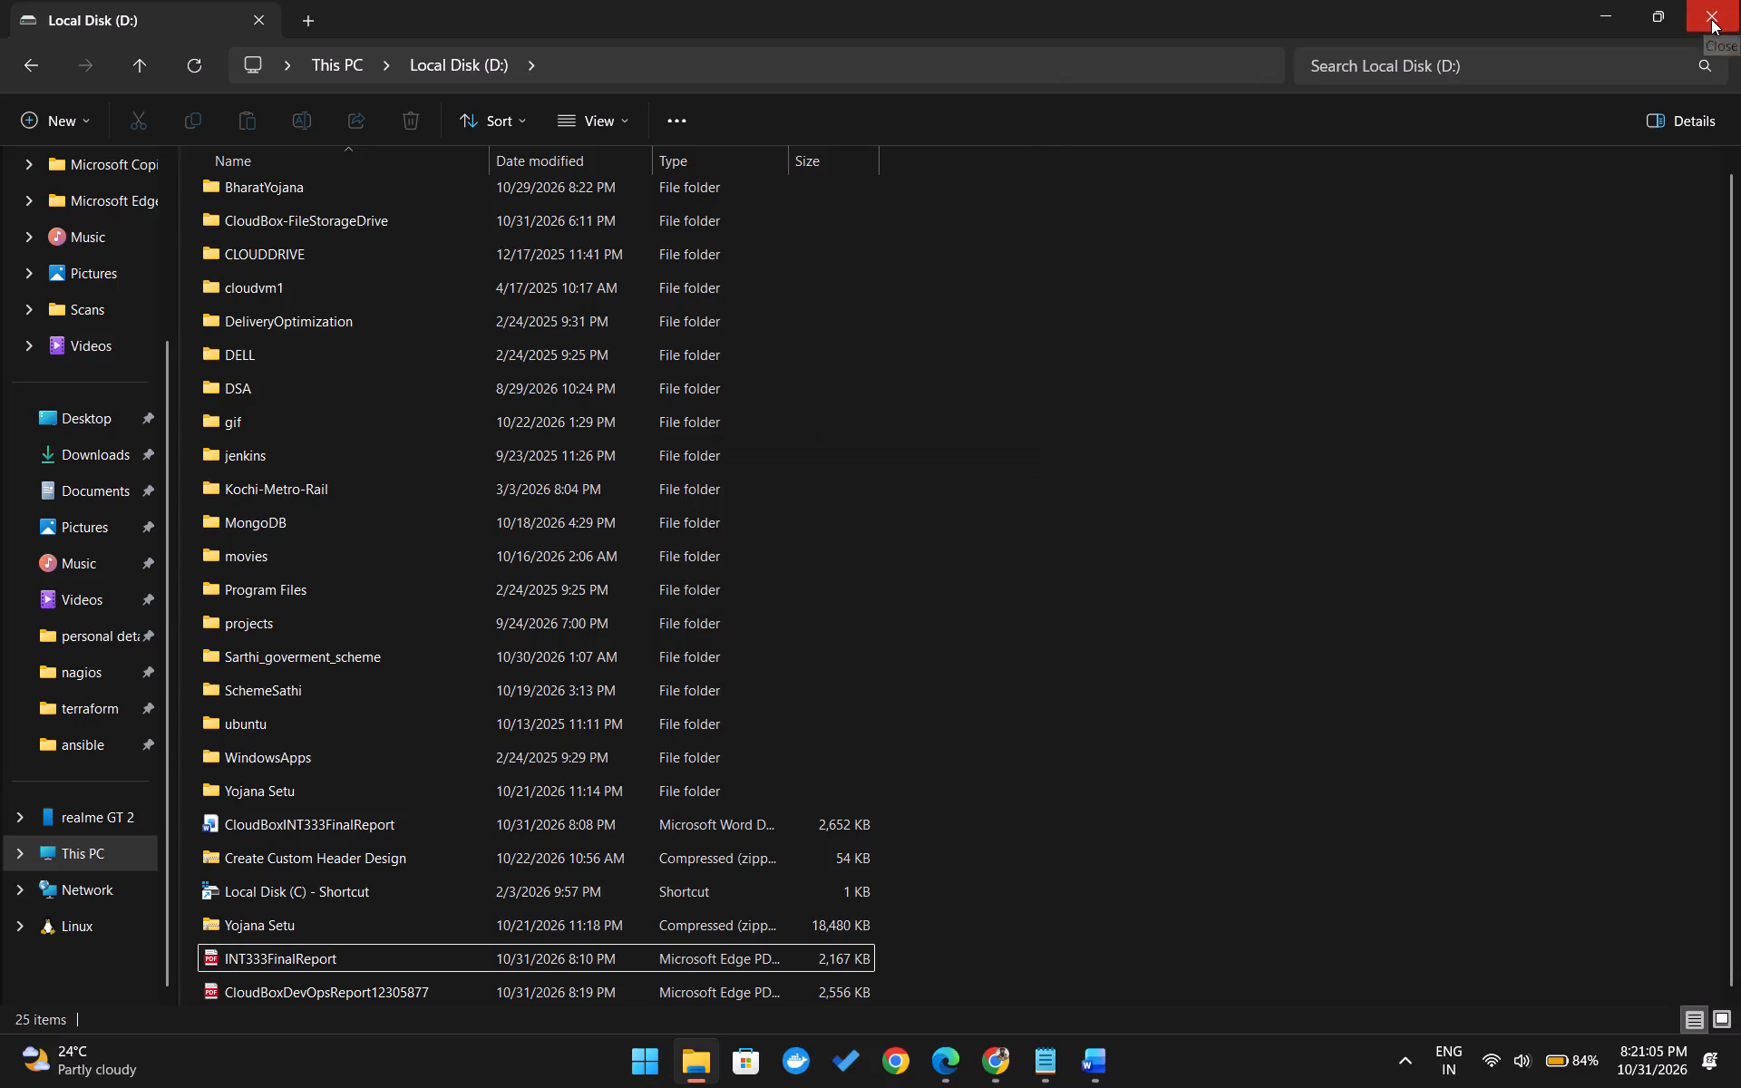
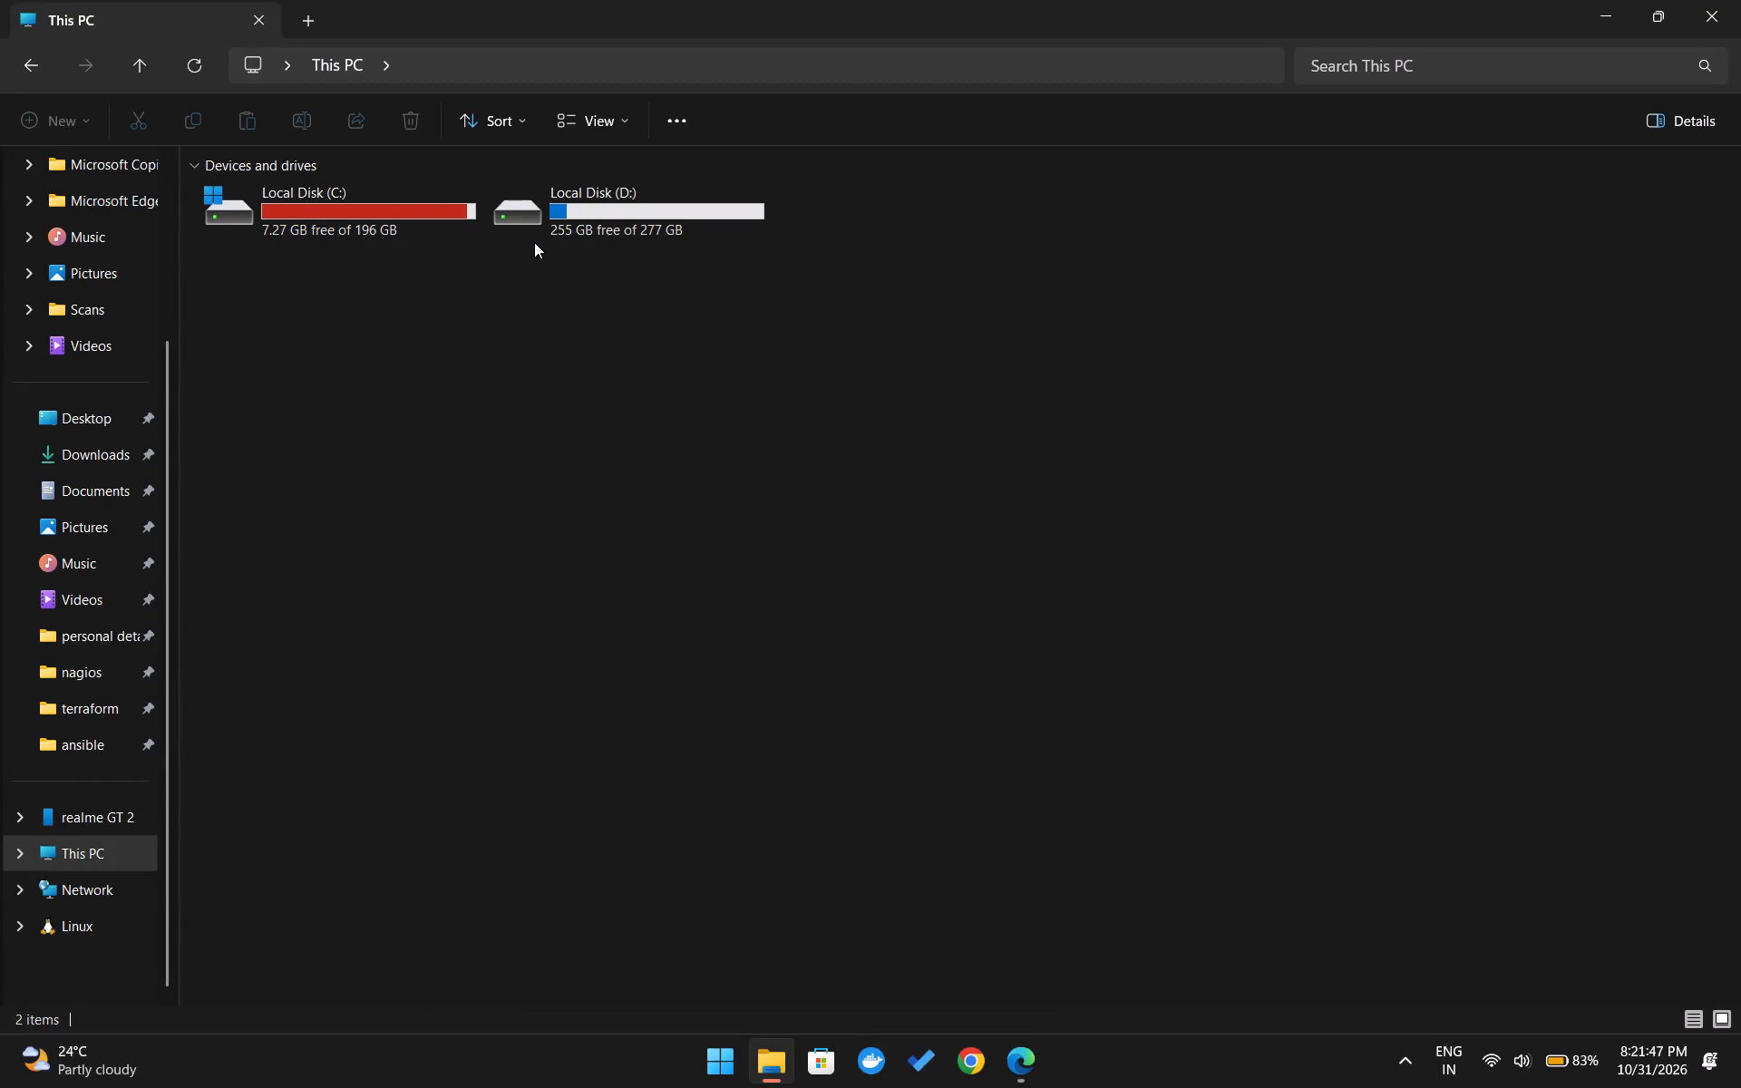
Open Local Disk (D:) from This PC and select the INT333FinalReport PDF.
double_click(561, 222)
scroll(365, 444, "down", 6)
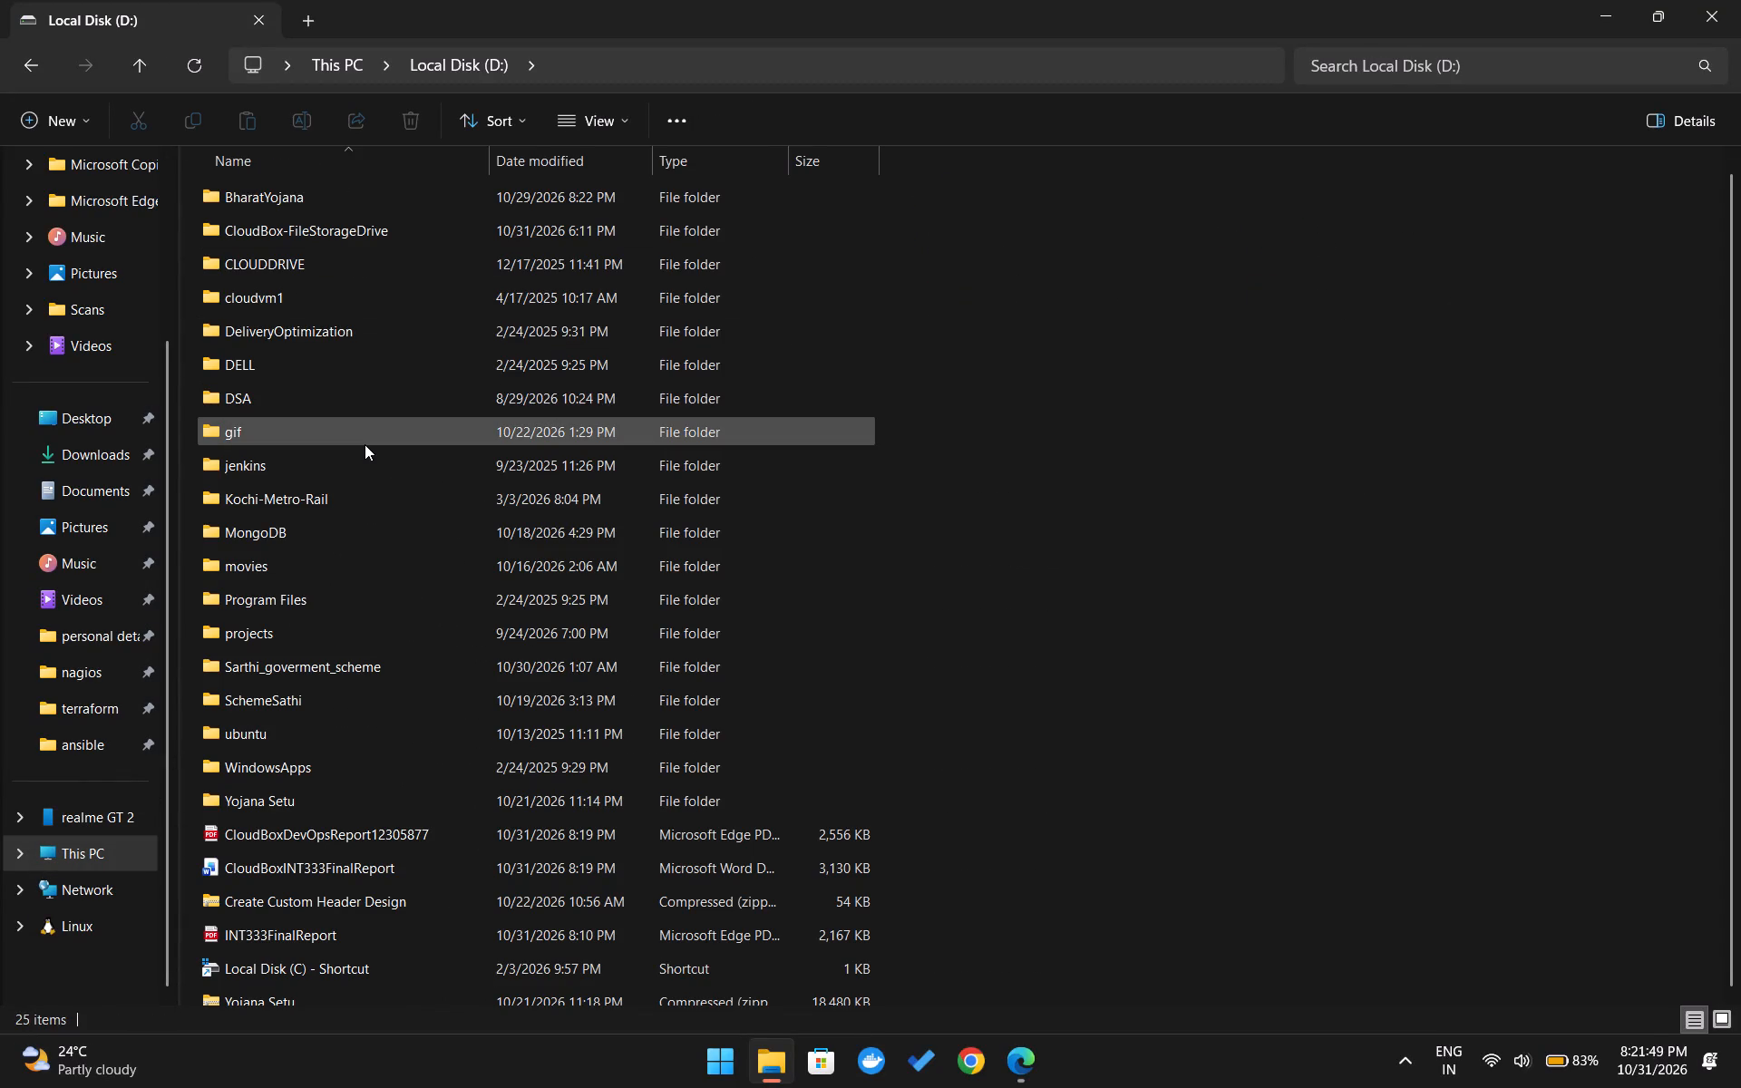
scroll(365, 444, "down", 4)
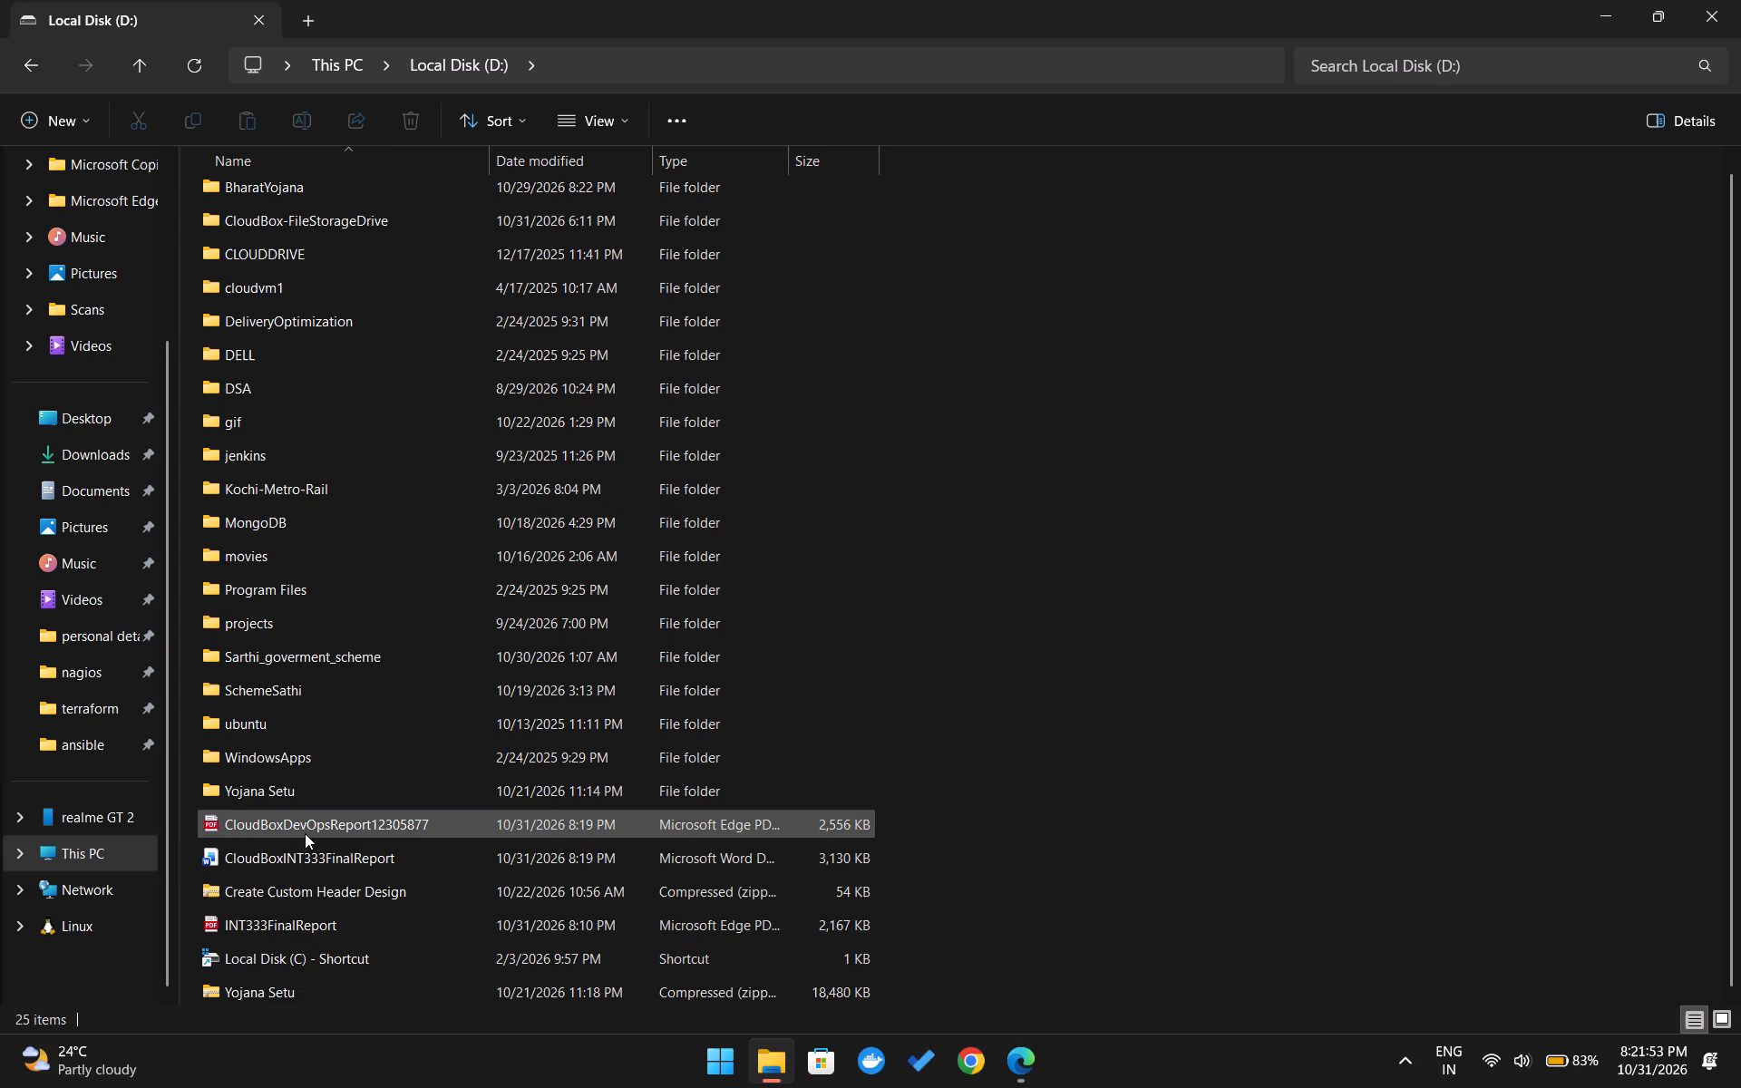
left_click(292, 926)
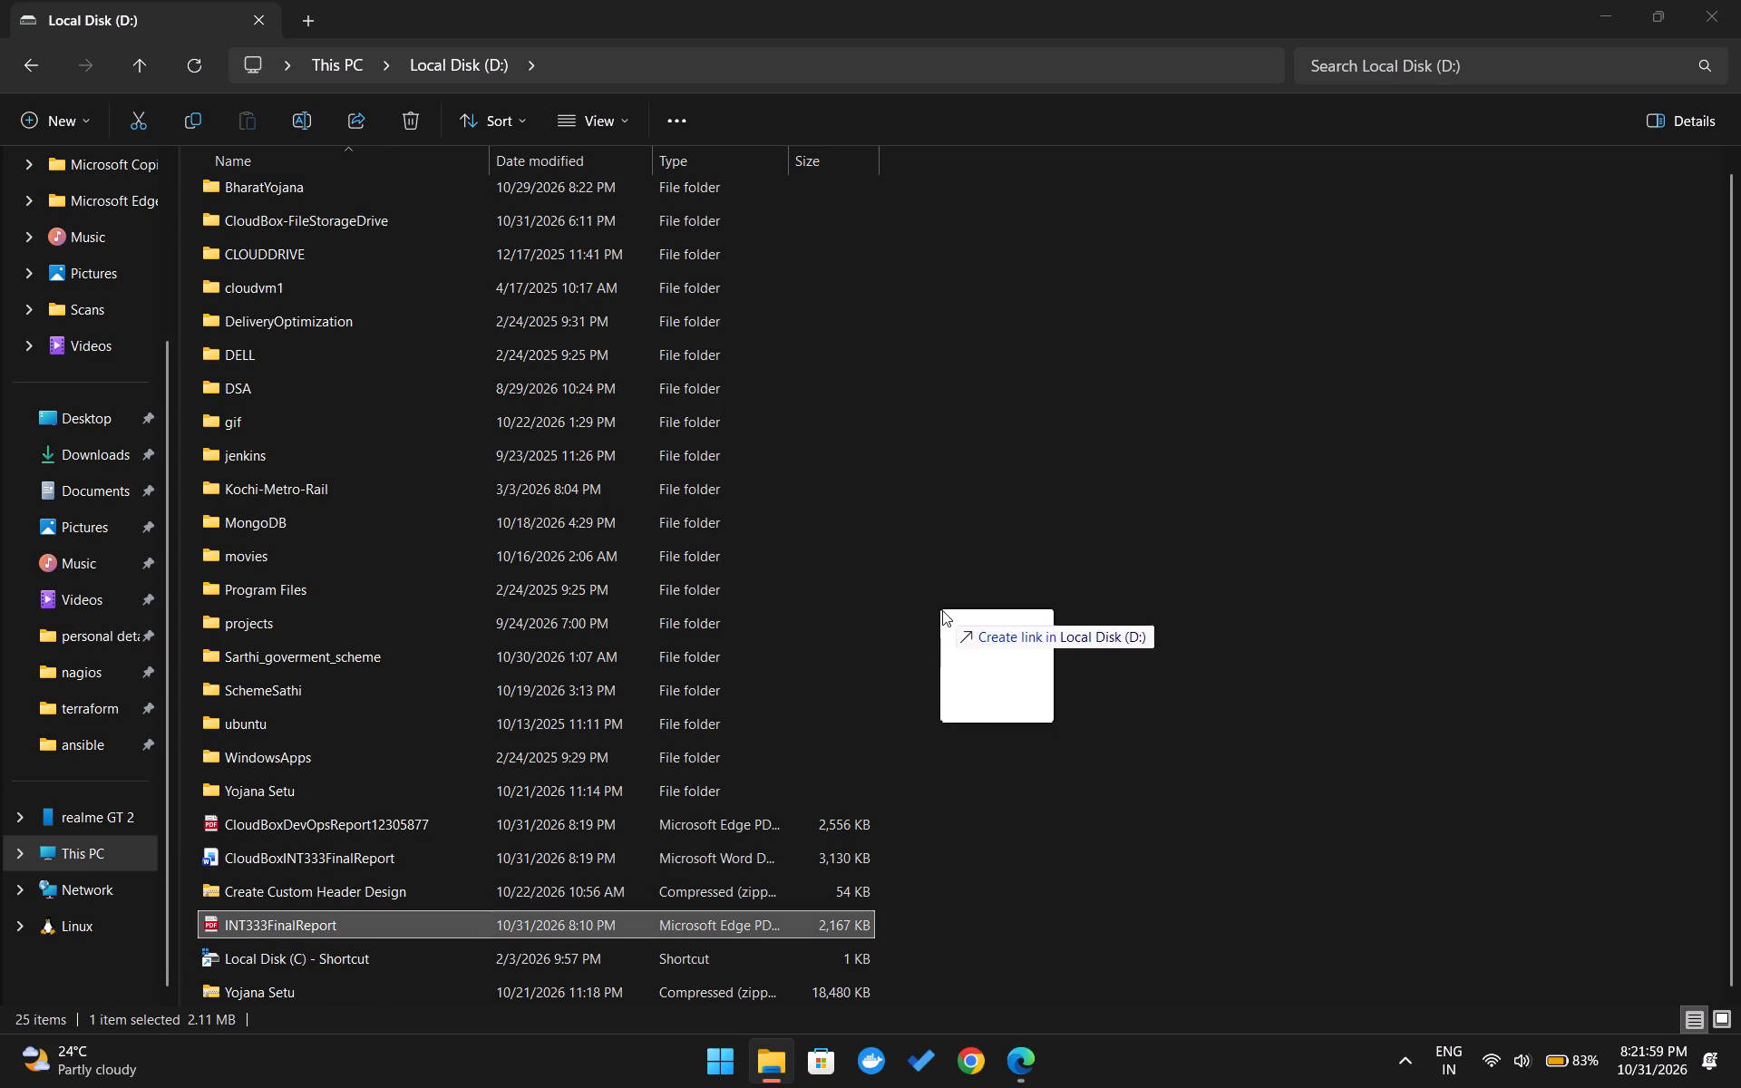